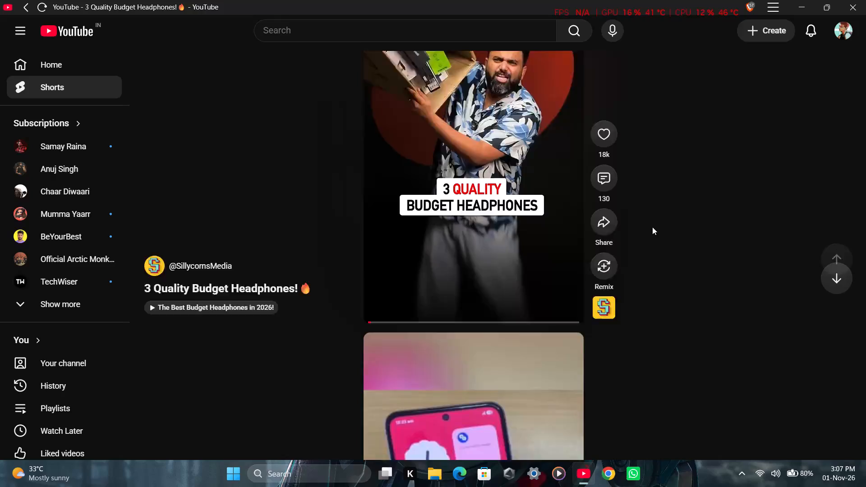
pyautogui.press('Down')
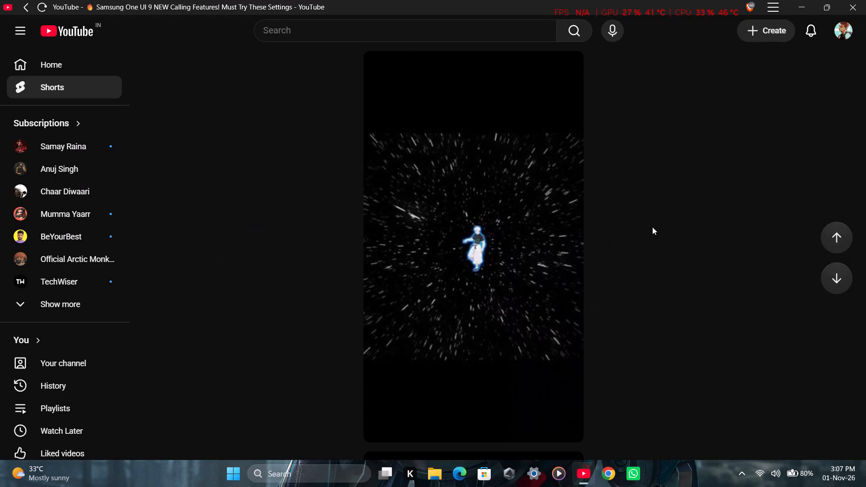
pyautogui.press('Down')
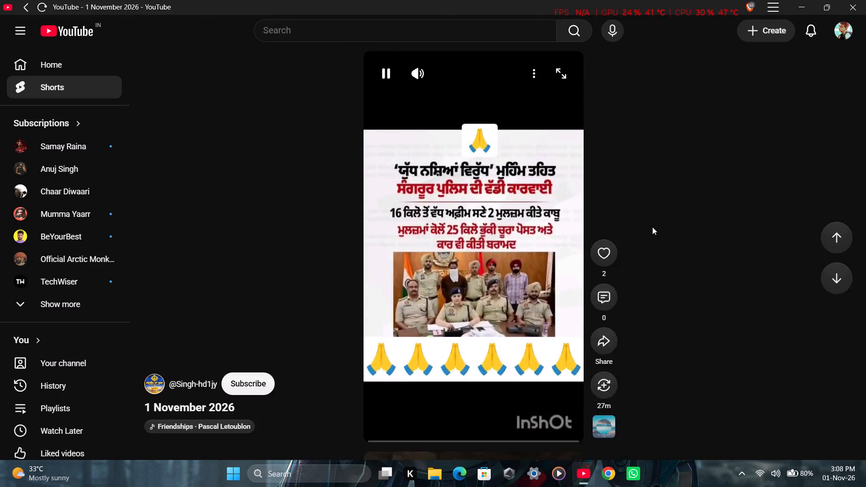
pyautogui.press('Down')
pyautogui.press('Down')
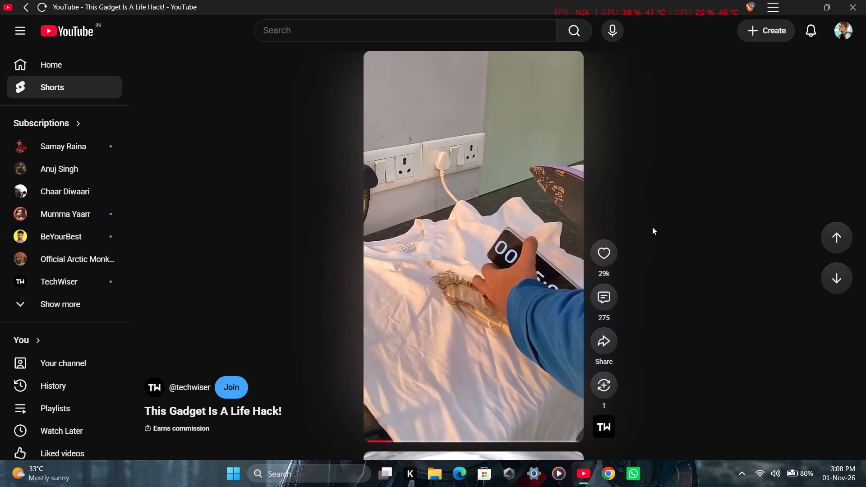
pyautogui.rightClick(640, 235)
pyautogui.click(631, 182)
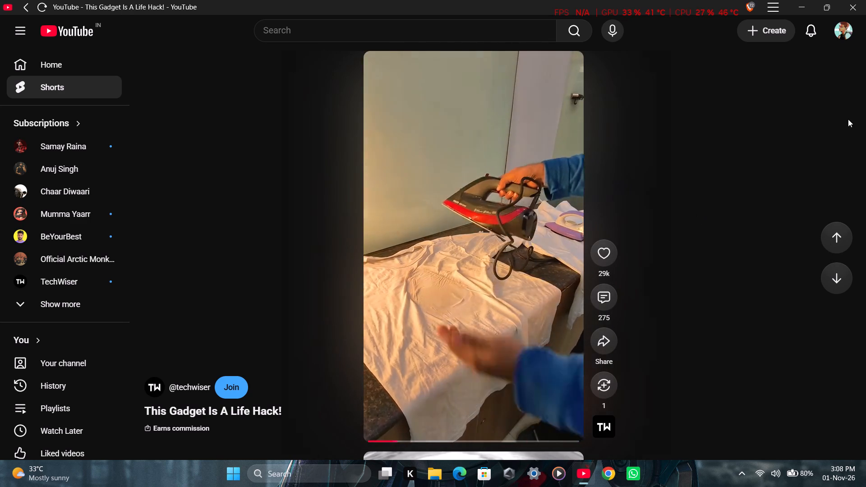
# Search YouTube for "fame is a gun".
pyautogui.click(334, 26)
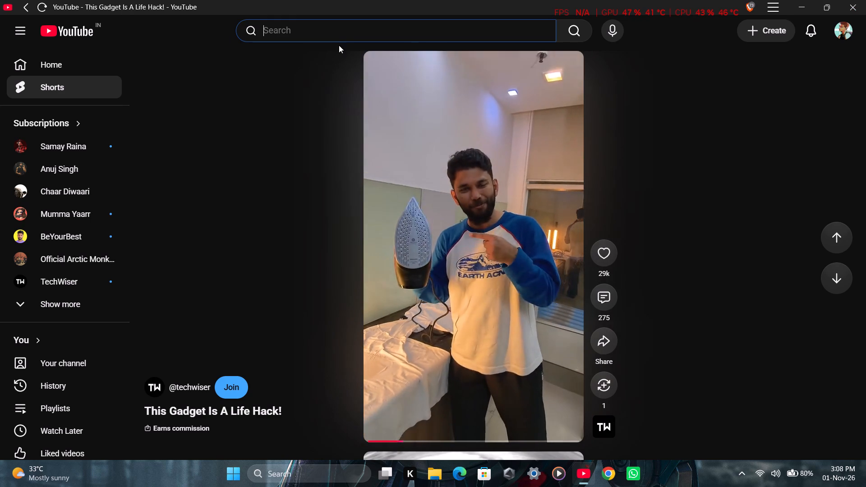
pyautogui.write('fame is')
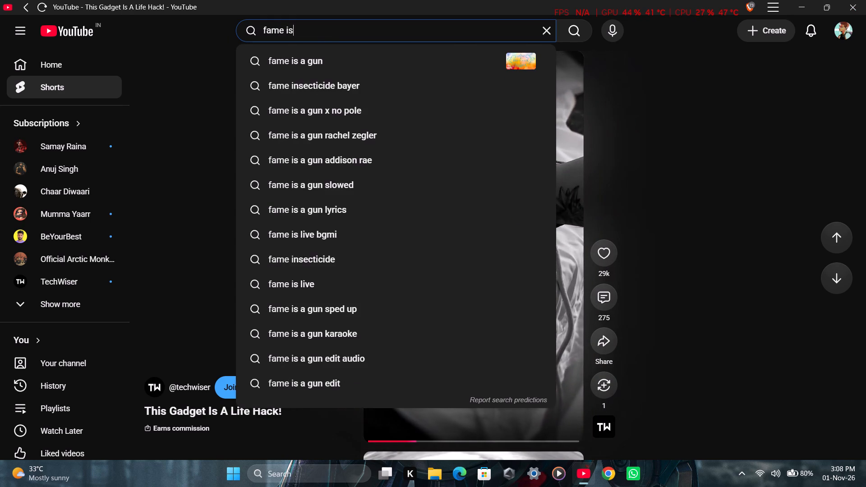
pyautogui.press('space')
pyautogui.press('Down')
pyautogui.press('Return')
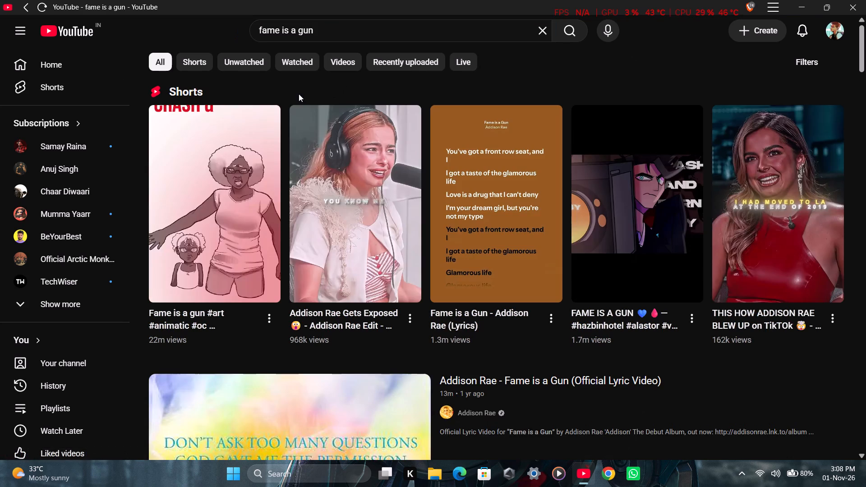
# Play the "Addison Rae - Fame is a Gun (slowed to perfection + slightly reverb)" video from the results on loop.
pyautogui.scroll(-2, 267, 246)
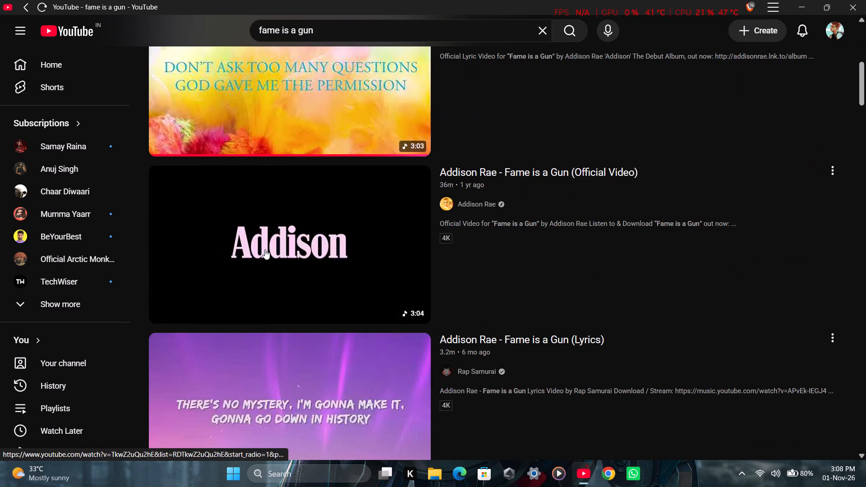
pyautogui.scroll(1, 265, 249)
pyautogui.scroll(-2, 265, 249)
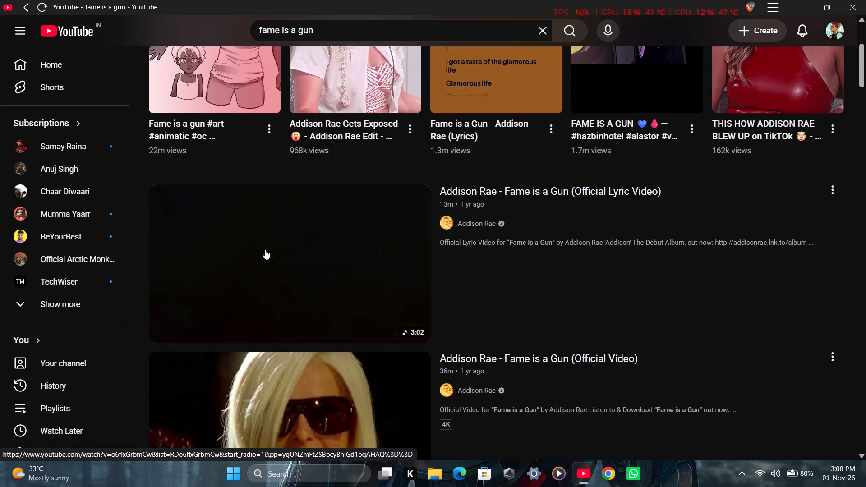
pyautogui.scroll(-5, 265, 249)
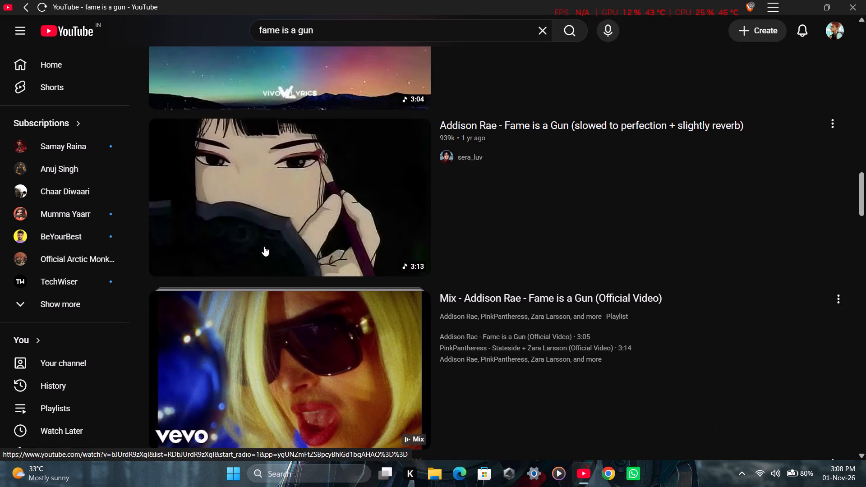
pyautogui.scroll(2, 268, 237)
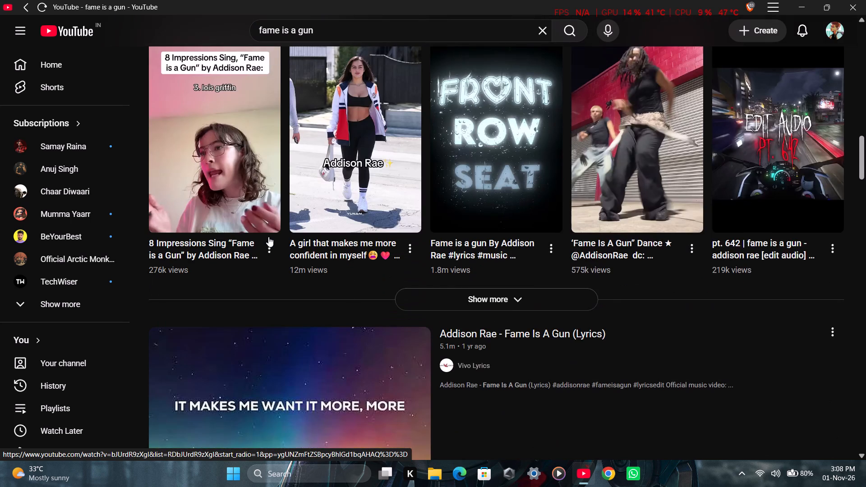
pyautogui.scroll(-2, 281, 393)
pyautogui.click(312, 213)
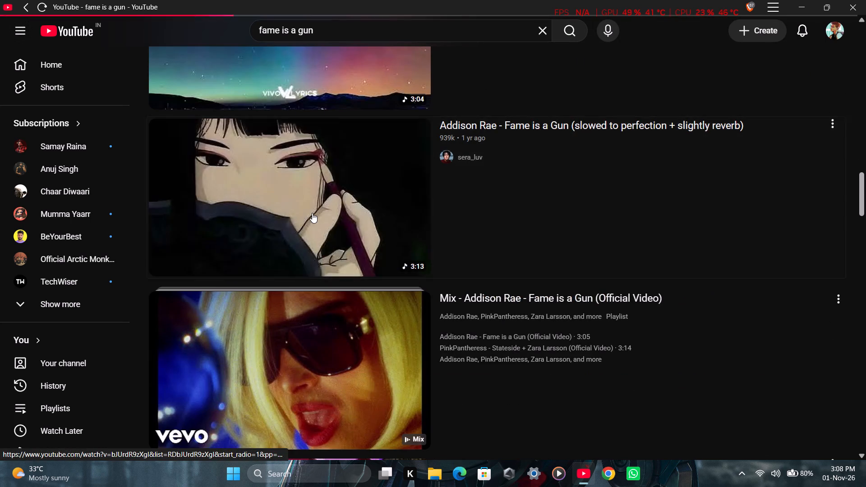
pyautogui.moveTo(336, 162); pyautogui.dragTo(332, 168, button='right')
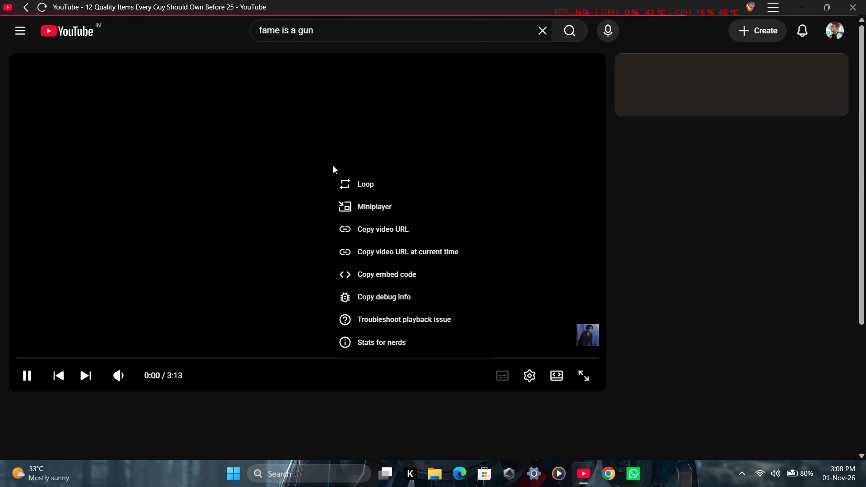
pyautogui.click(342, 176)
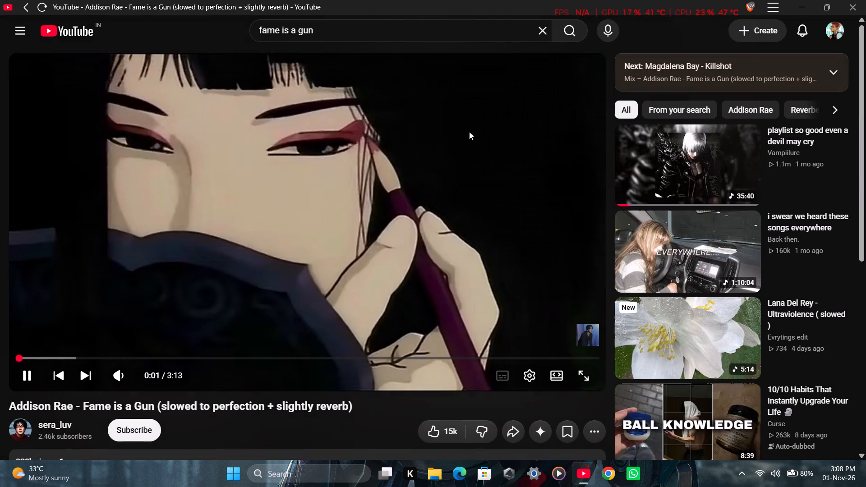
# Minimise YouTube, switch to Google Chrome, search for "excise of Maharashtra" and open the state excise retailer login page.
pyautogui.click(806, 1)
pyautogui.moveTo(547, 6); pyautogui.dragTo(543, 9, button='right')
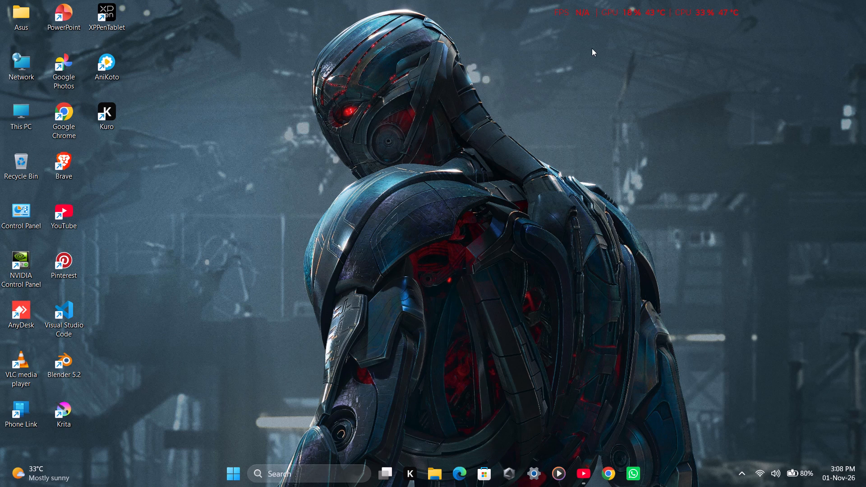
pyautogui.click(593, 53)
pyautogui.click(613, 472)
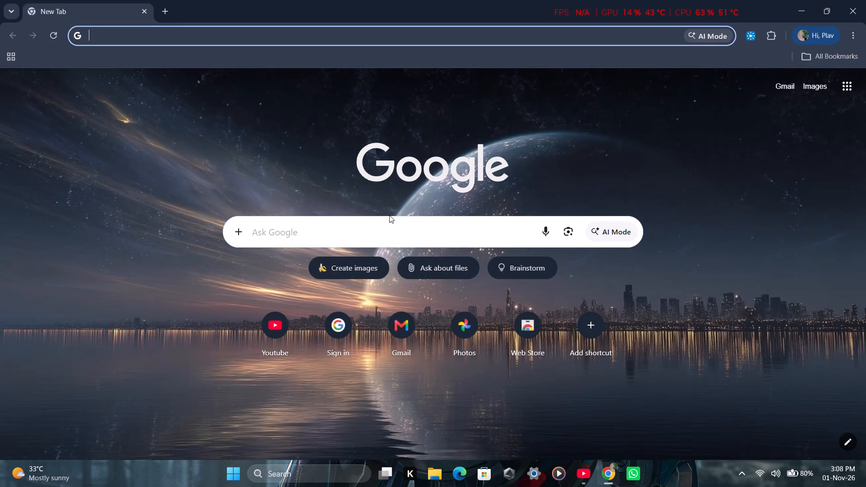
pyautogui.click(382, 229)
pyautogui.click(314, 260)
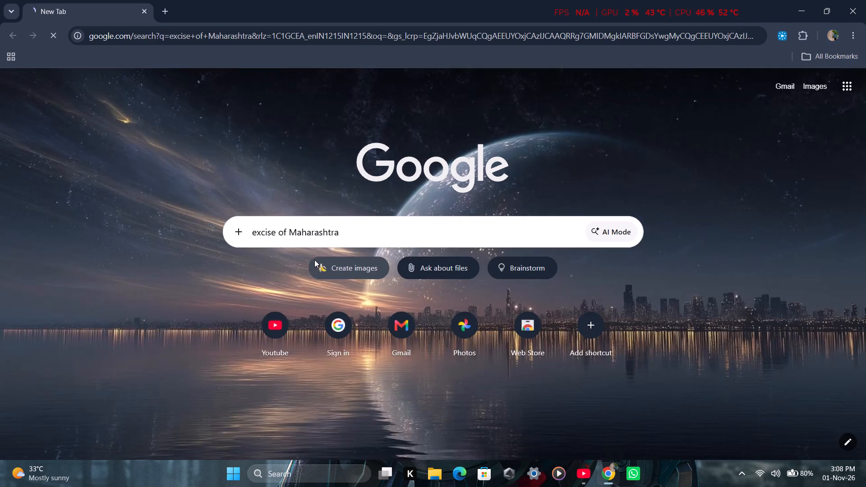
pyautogui.click(290, 175)
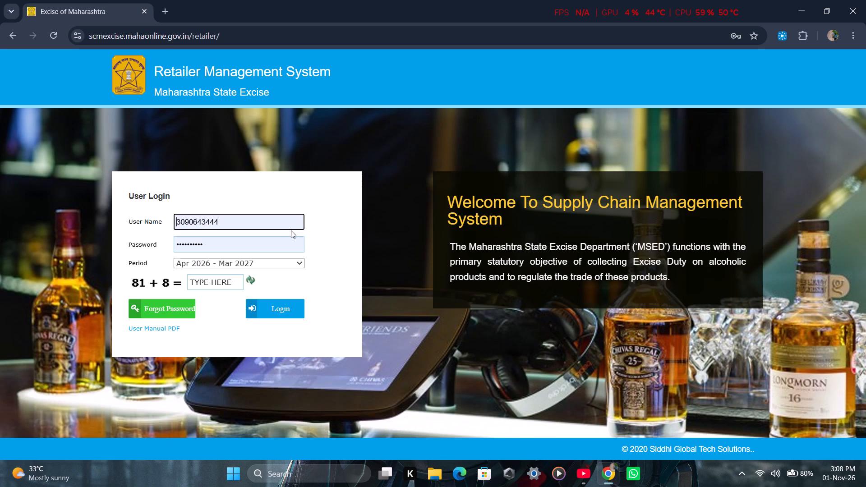
# Answer the arithmetic captcha with 89 and log in to the Retailer Management System using the prefilled credentials.
pyautogui.click(221, 278)
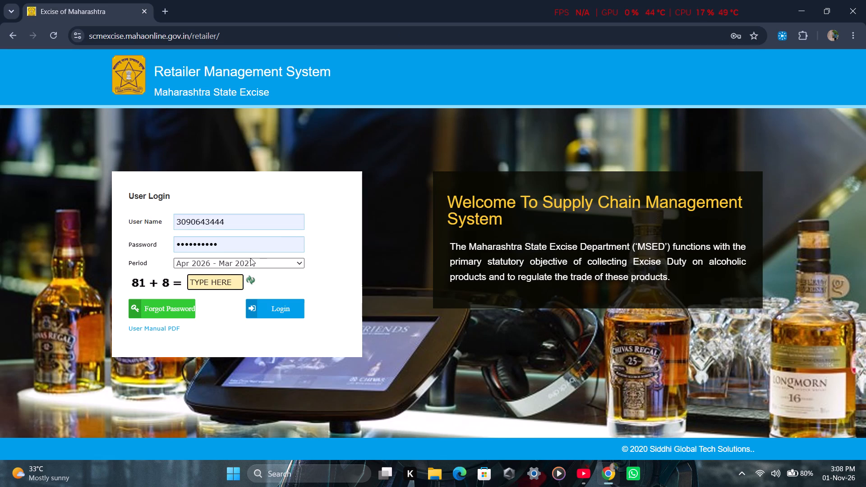
pyautogui.write('89')
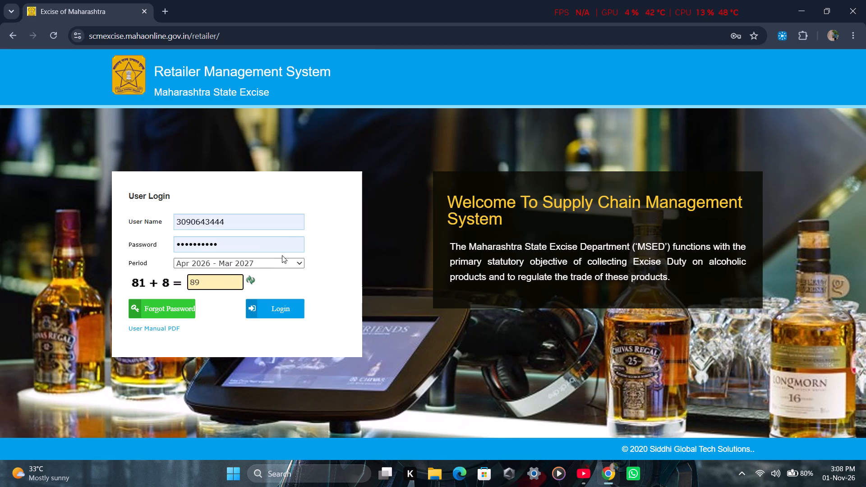
pyautogui.click(289, 310)
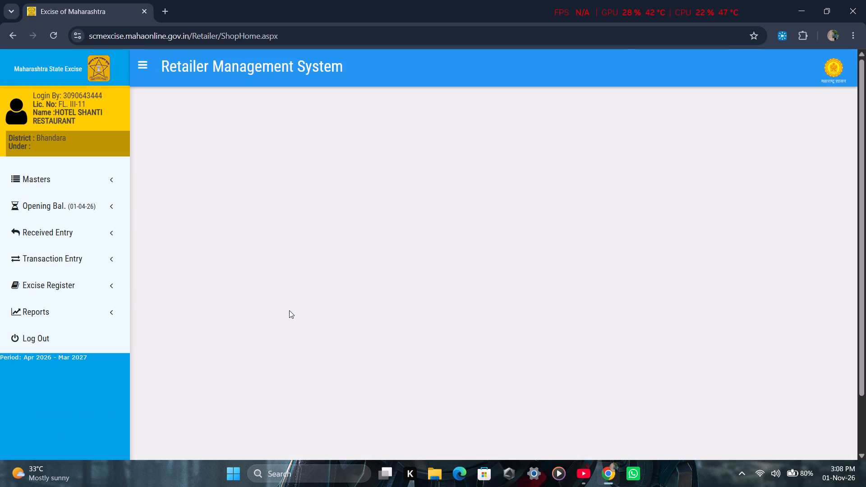
# Open the Sales Entry Daily page of the transaction entries.
pyautogui.click(88, 243)
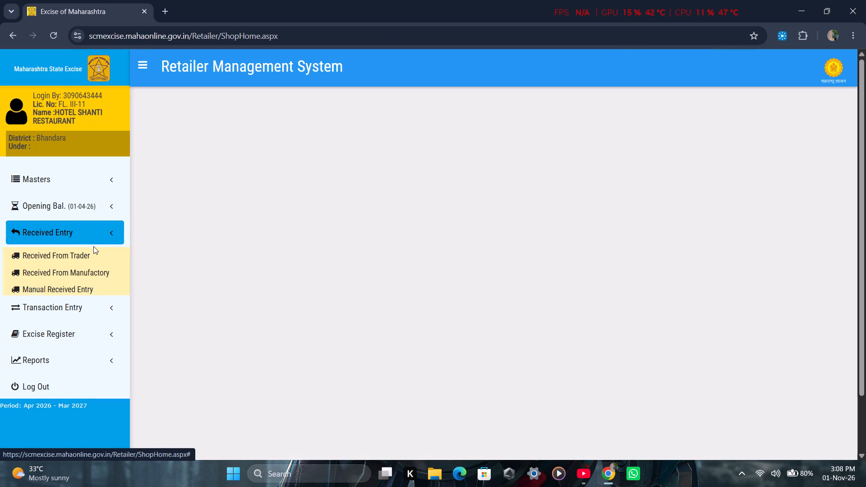
pyautogui.click(111, 311)
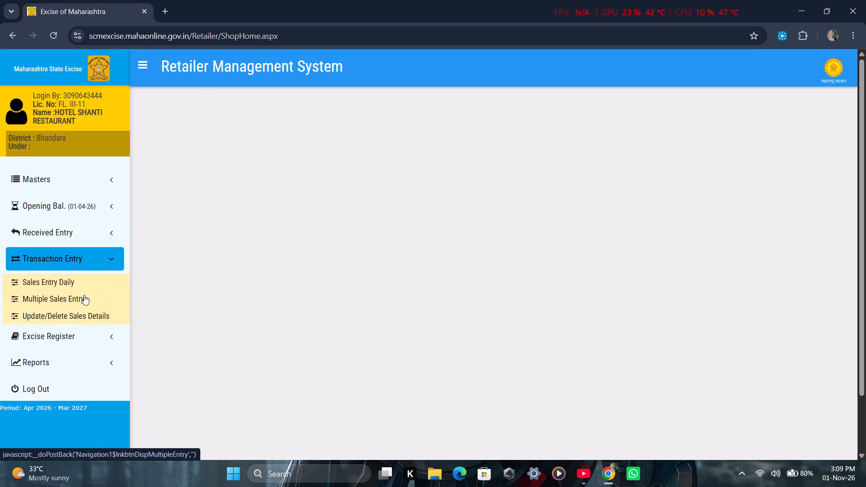
pyautogui.click(73, 285)
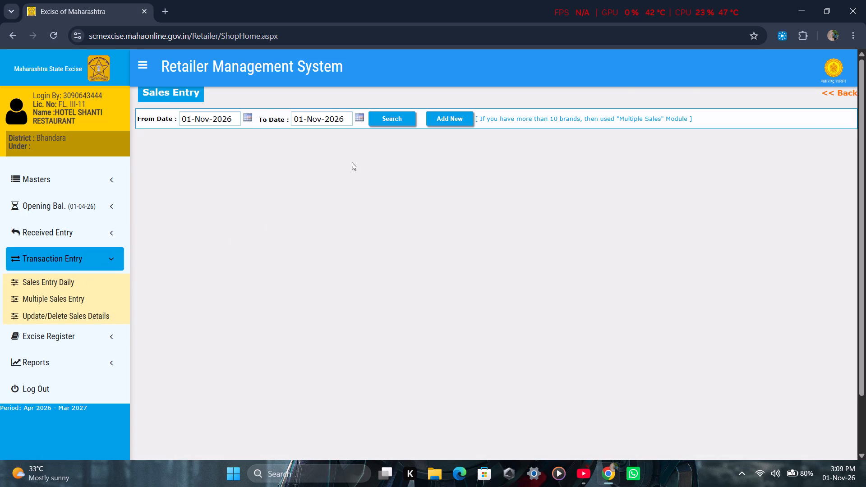
# Set the From Date to 01-Oct-2026 and search for the sales entries in that date range.
pyautogui.click(250, 117)
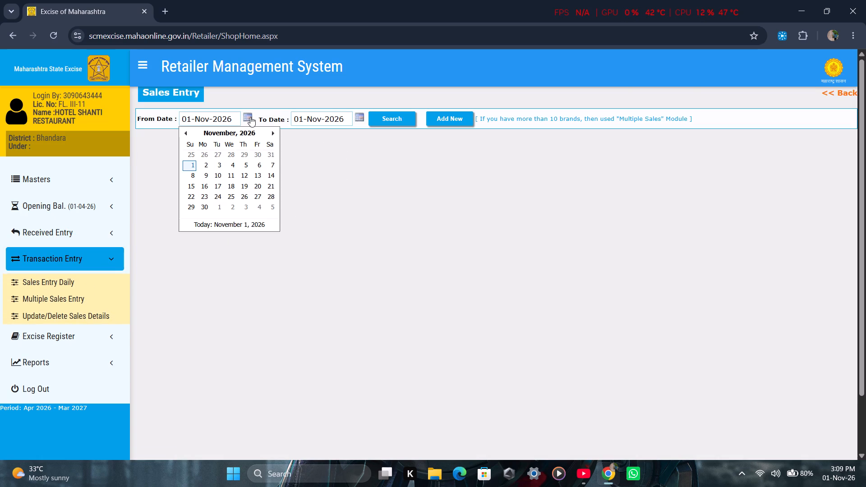
pyautogui.click(248, 113)
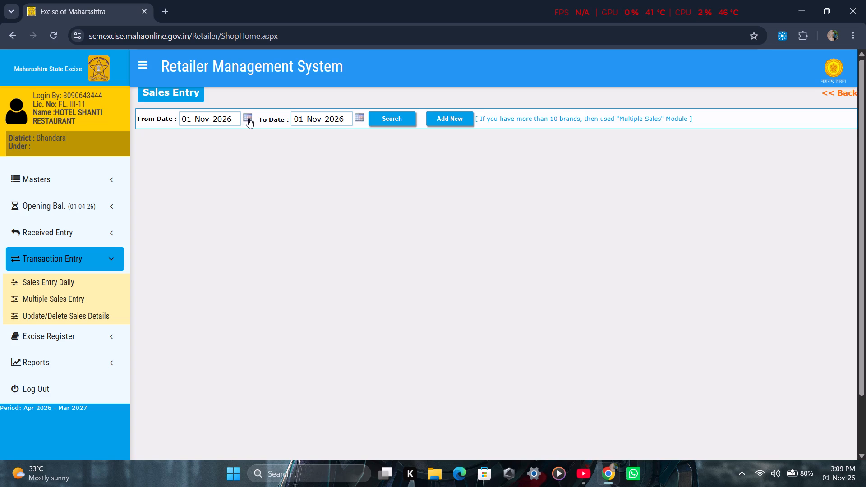
pyautogui.click(249, 118)
pyautogui.click(184, 136)
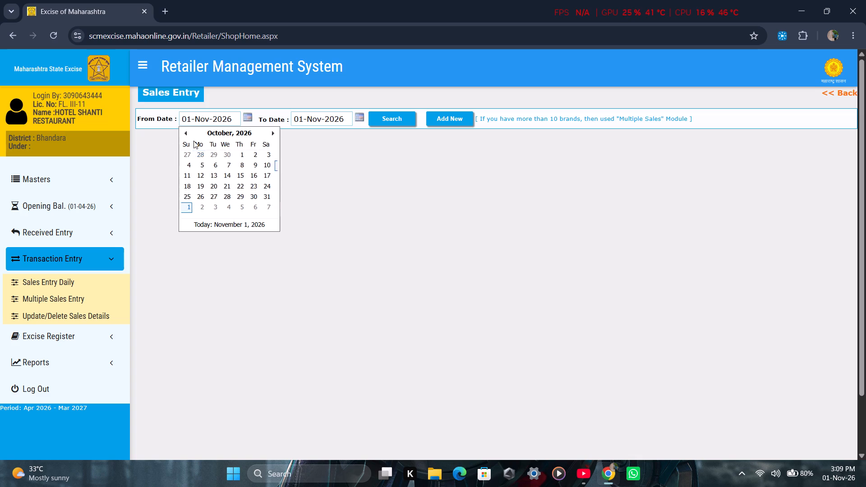
pyautogui.click(247, 156)
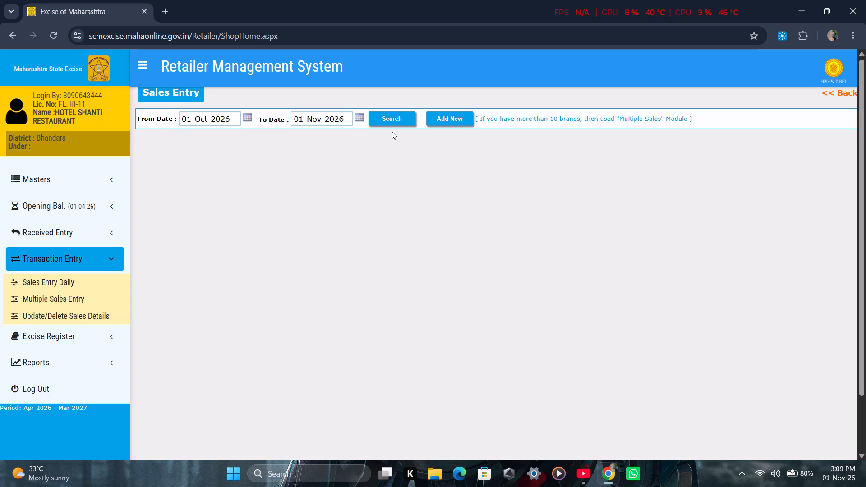
pyautogui.click(411, 119)
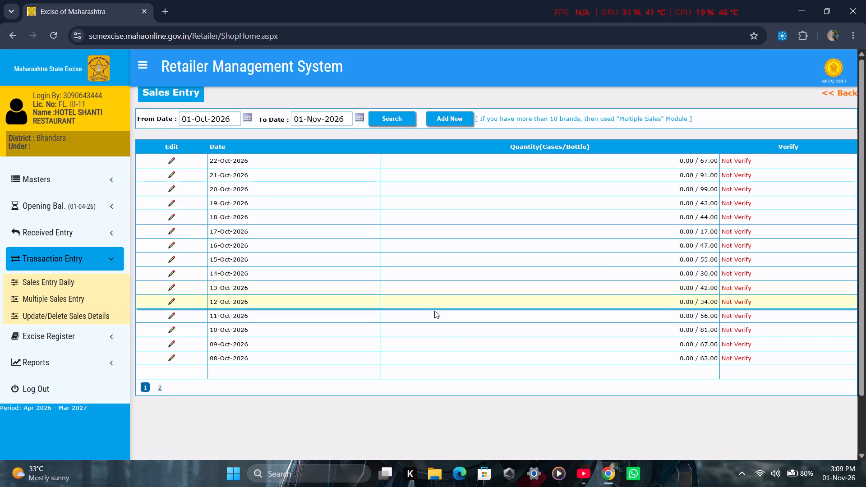
# Look through the dates of the listed October sales entries, including the second page of results.
pyautogui.scroll(-1, 432, 338)
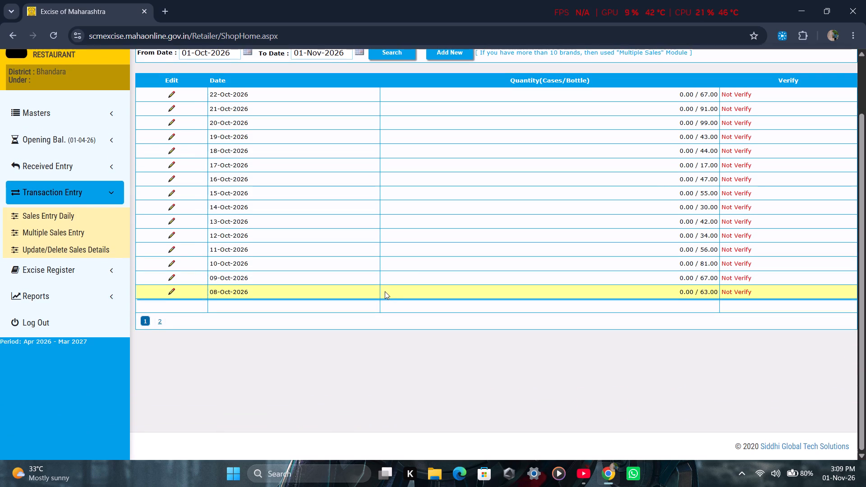
pyautogui.scroll(1, 385, 291)
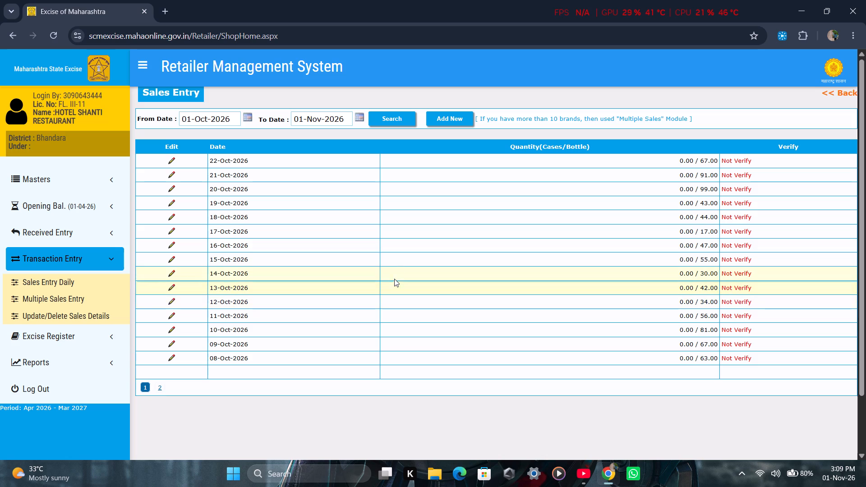
pyautogui.scroll(-1, 392, 265)
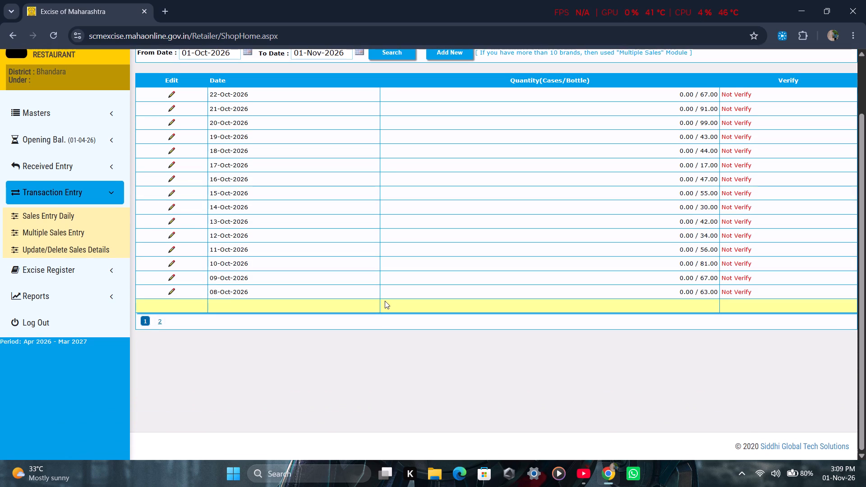
pyautogui.click(165, 318)
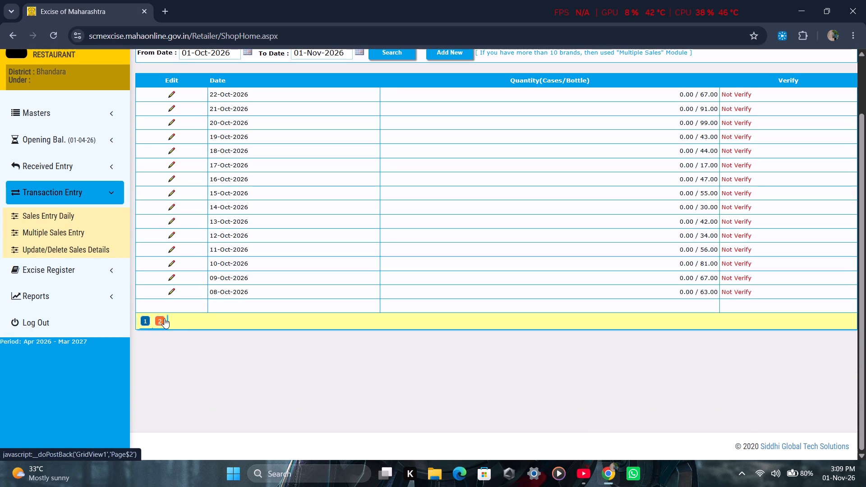
pyautogui.click(159, 319)
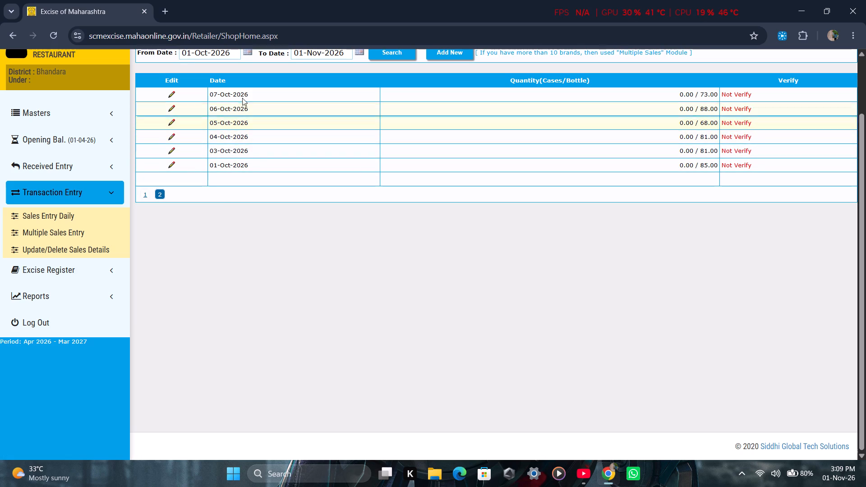
# Return to the first page of October results and start a new daily sales entry dated 23-Oct-2026.
pyautogui.click(141, 200)
pyautogui.click(147, 191)
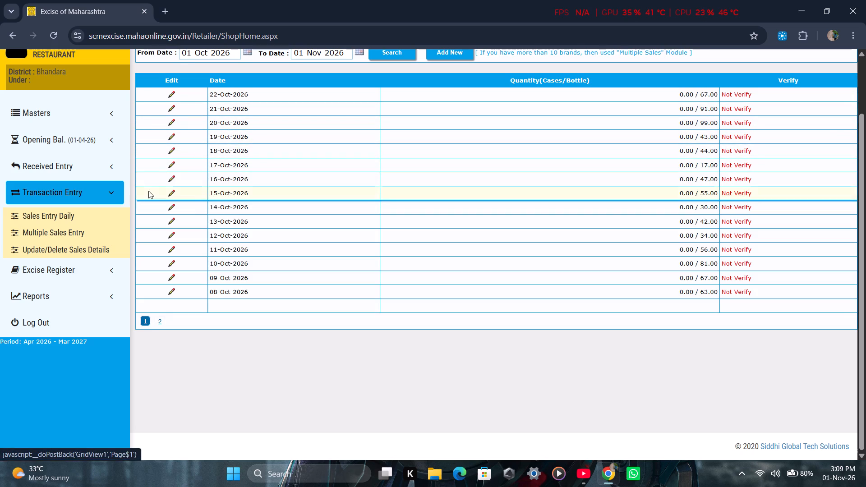
pyautogui.scroll(1, 393, 223)
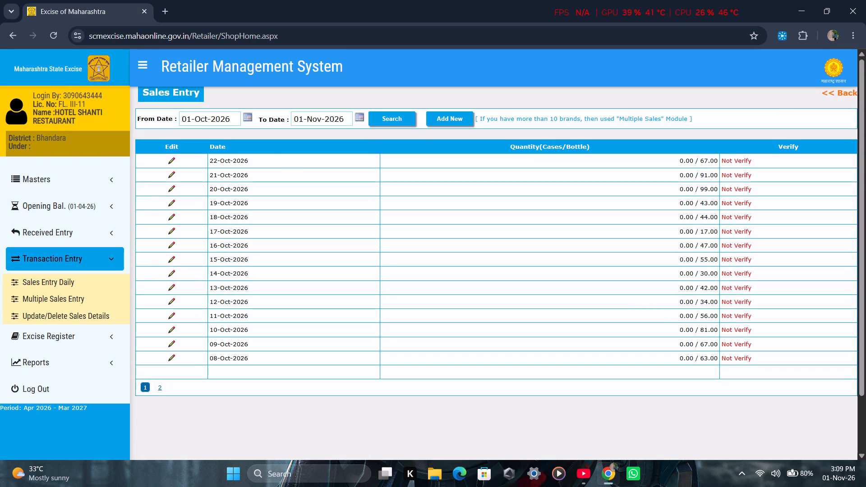
pyautogui.click(467, 120)
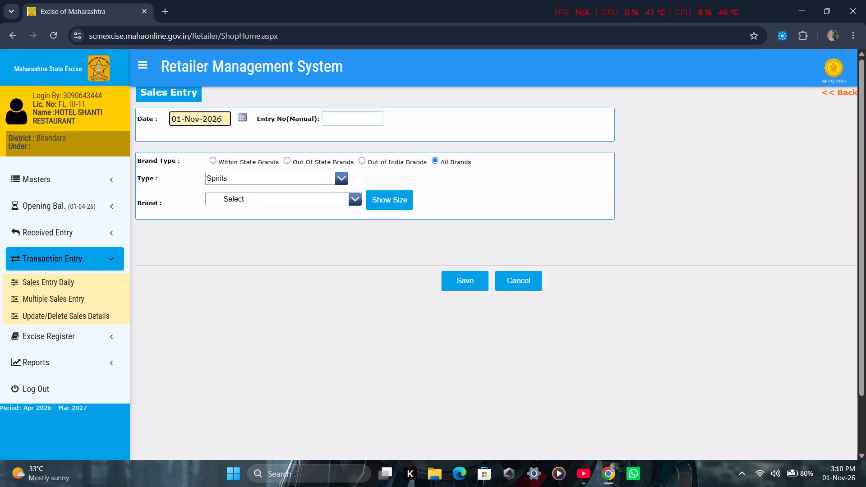
pyautogui.click(247, 116)
pyautogui.click(242, 117)
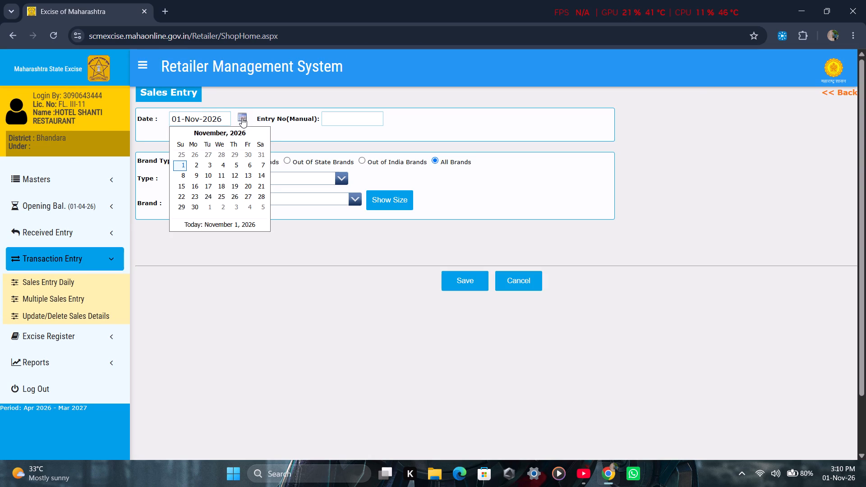
pyautogui.click(178, 134)
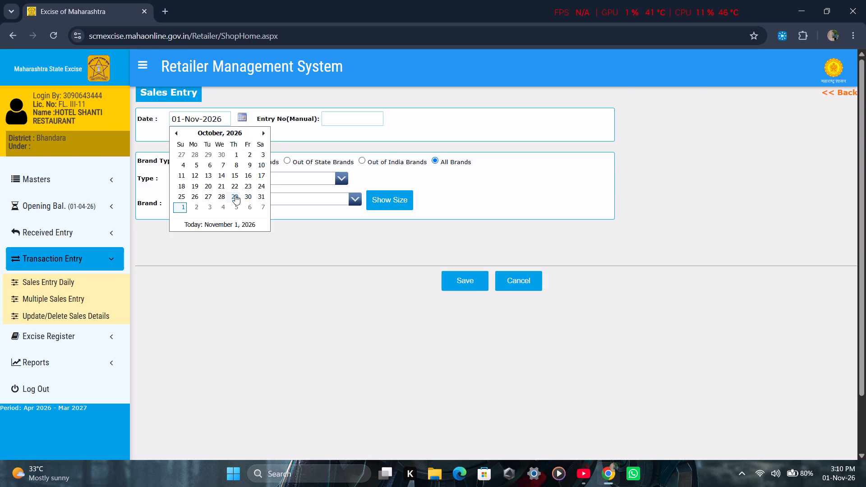
pyautogui.click(253, 185)
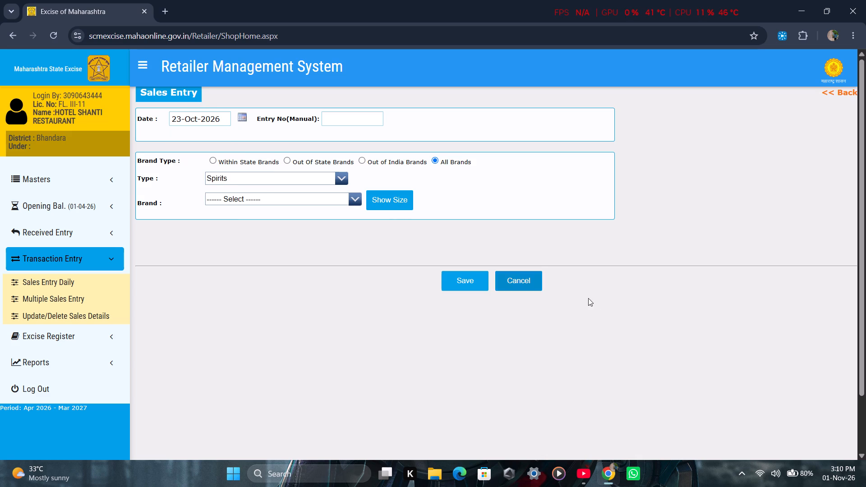
# Switch to YouTube, return to the "fame is a gun" results and play Cloudberry's 20:20 "Addison Rae - Fame Is A Gun (Lyrics)" video.
pyautogui.click(583, 478)
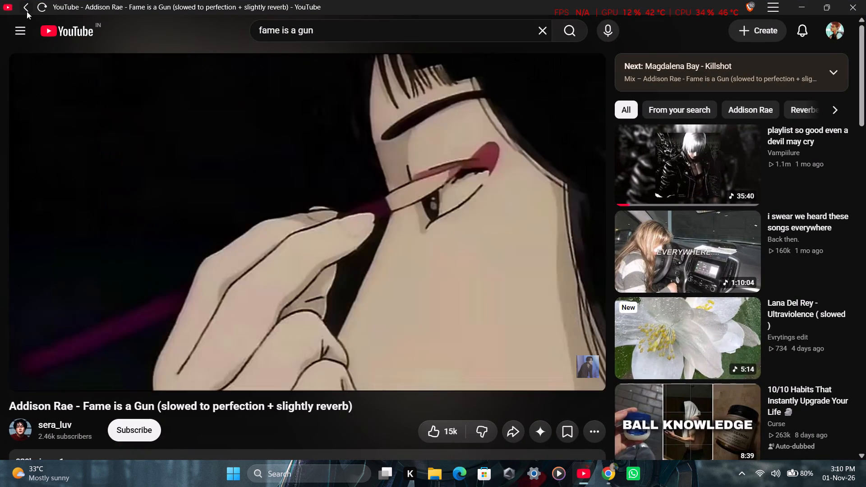
pyautogui.click(27, 11)
pyautogui.scroll(2, 419, 187)
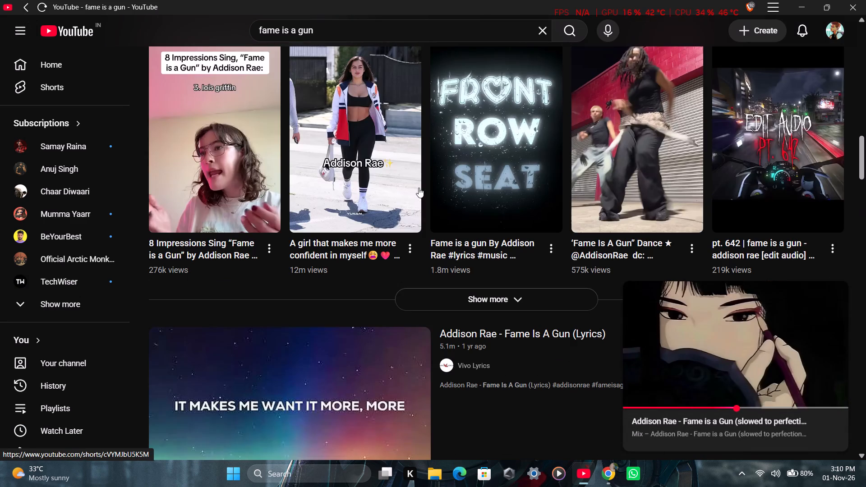
pyautogui.scroll(3, 415, 198)
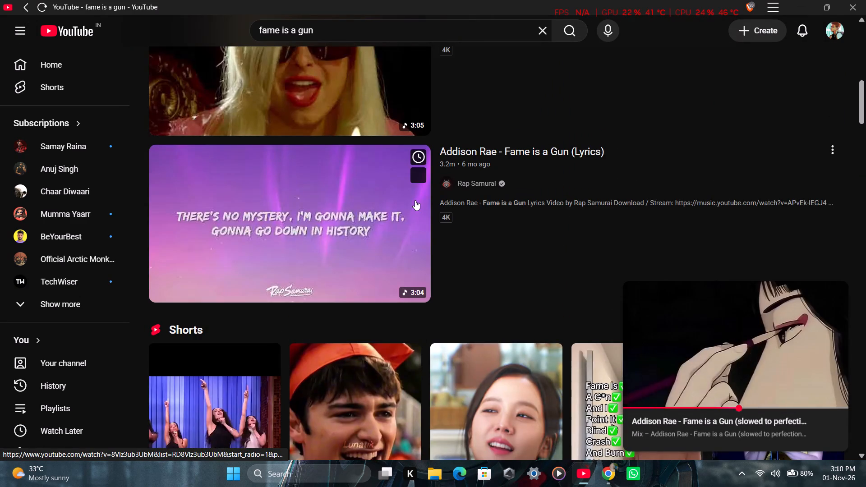
pyautogui.scroll(5, 415, 200)
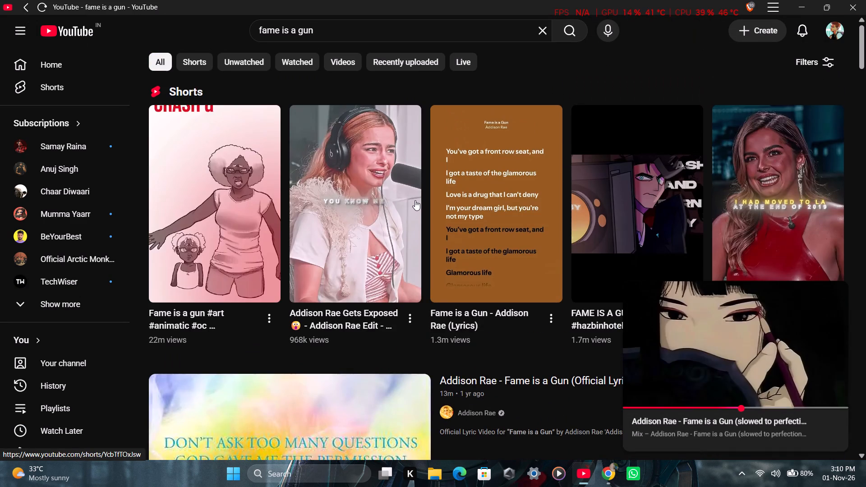
pyautogui.scroll(1, 415, 200)
pyautogui.scroll(-12, 414, 202)
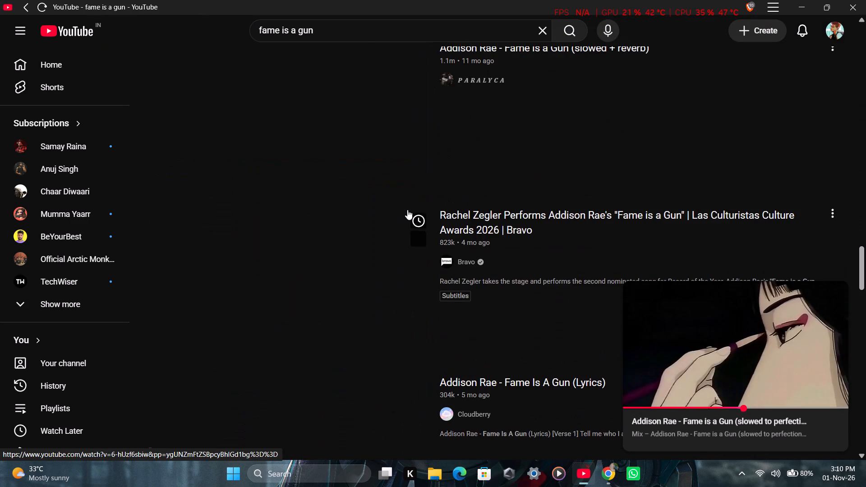
pyautogui.scroll(-2, 407, 210)
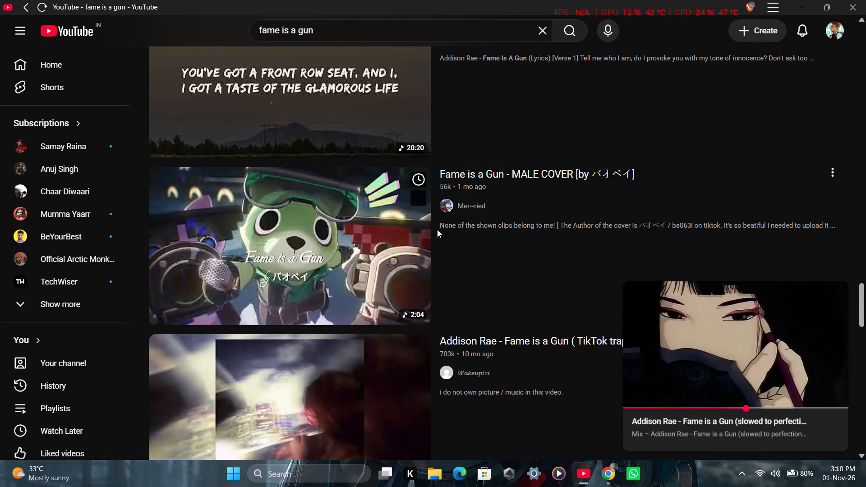
pyautogui.scroll(1, 437, 230)
pyautogui.click(354, 250)
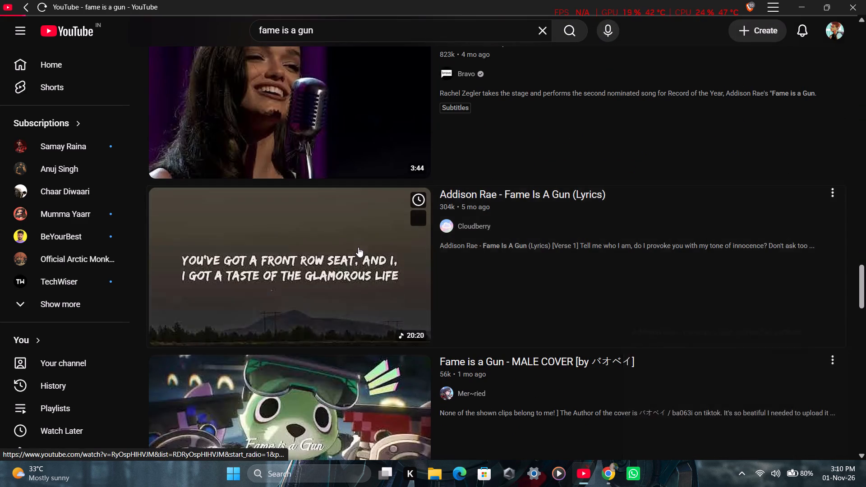
# Set the lyrics video to loop and skip ahead to about 0:54.
pyautogui.rightClick(420, 143)
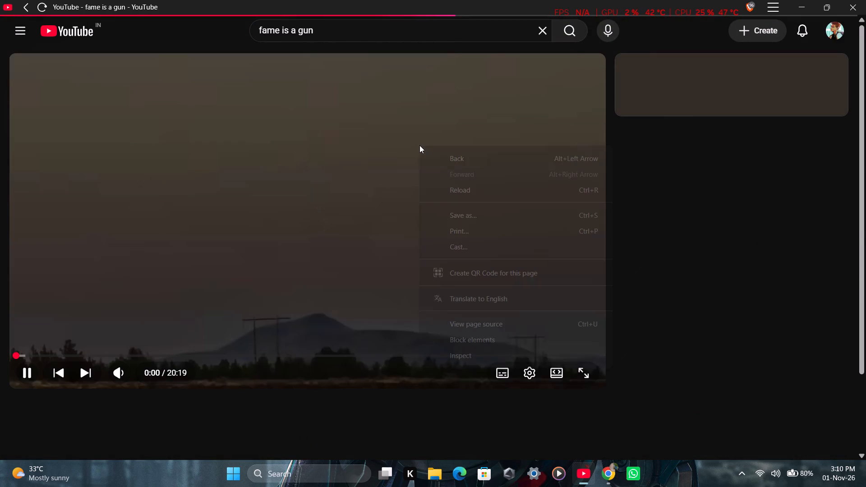
pyautogui.rightClick(383, 136)
pyautogui.rightClick(357, 138)
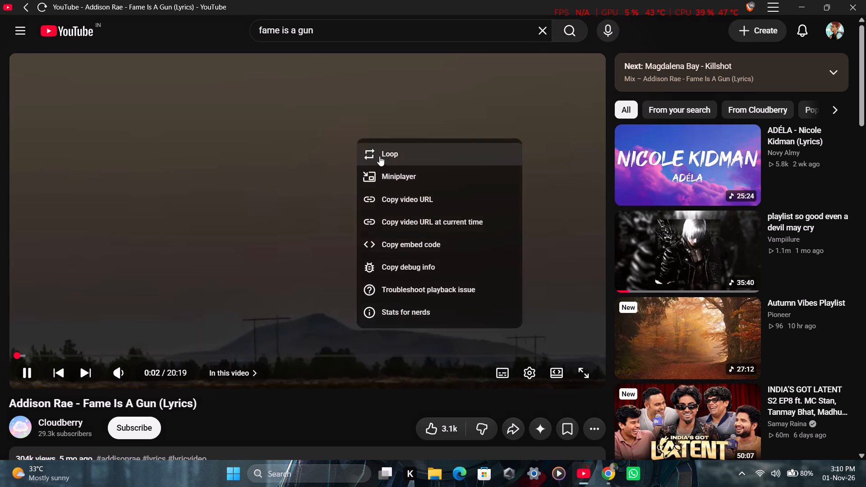
pyautogui.click(380, 157)
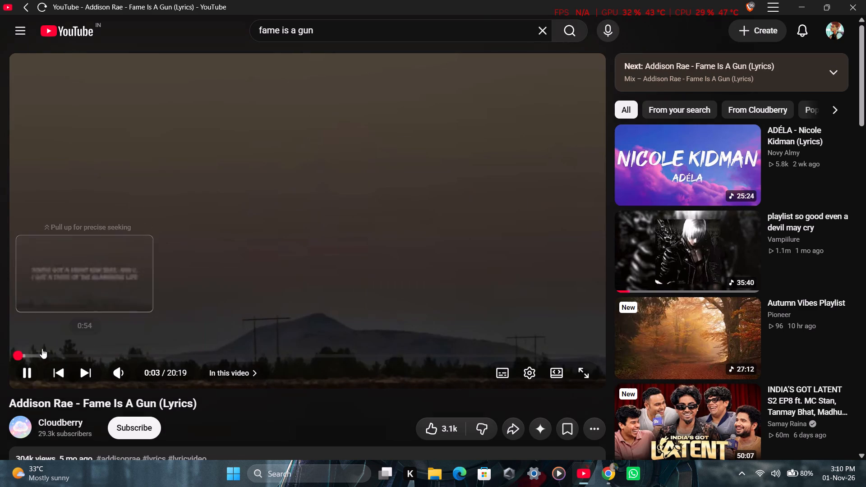
pyautogui.click(42, 349)
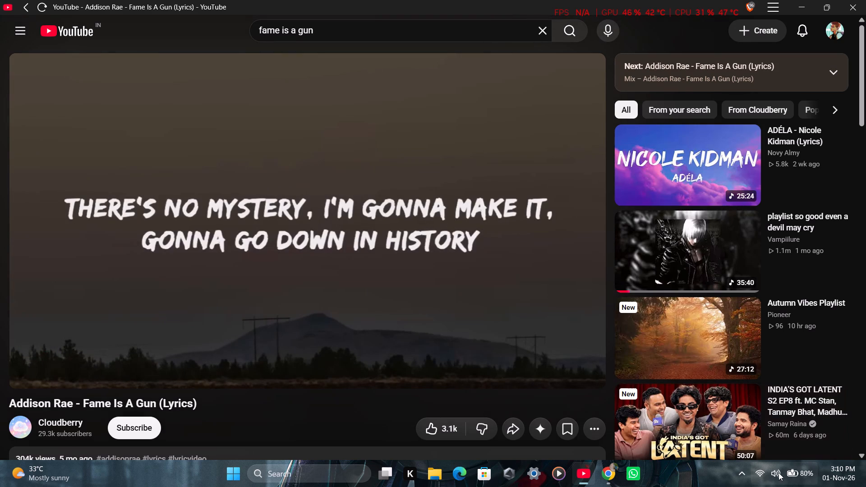
# Raise the system volume and the video player's volume to maximum, keeping the video playing.
pyautogui.click(781, 476)
pyautogui.moveTo(813, 400); pyautogui.dragTo(853, 410)
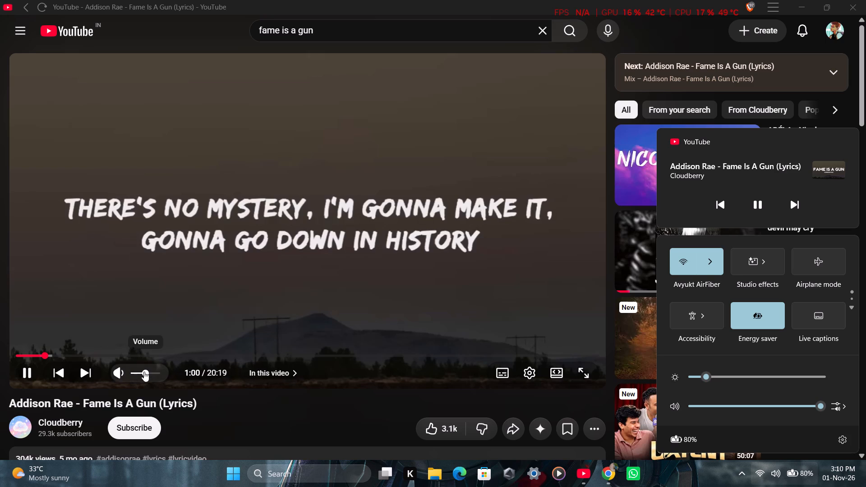
pyautogui.moveTo(144, 372); pyautogui.dragTo(208, 372)
pyautogui.click(385, 200)
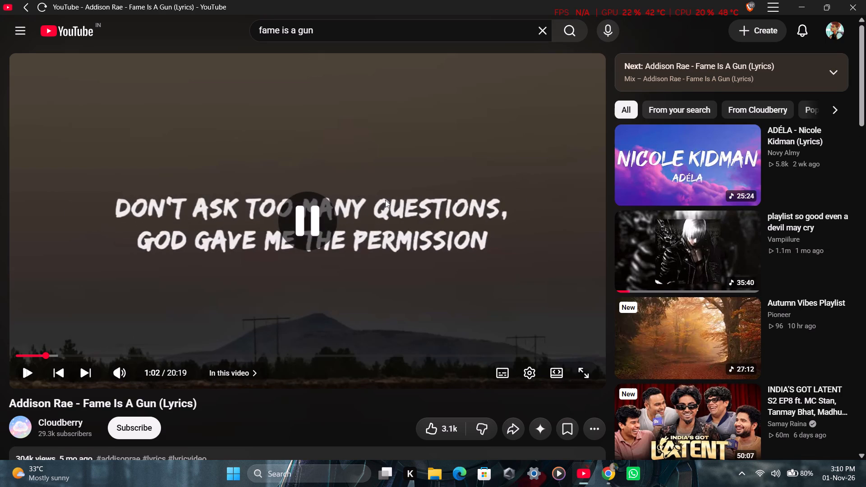
pyautogui.click(385, 200)
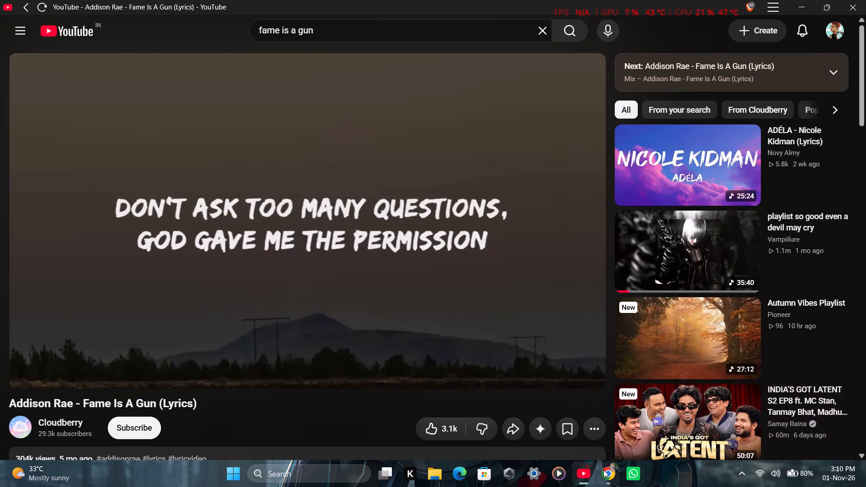
# Switch back to the 23-Oct-2026 sales entry form in Chrome.
pyautogui.click(603, 470)
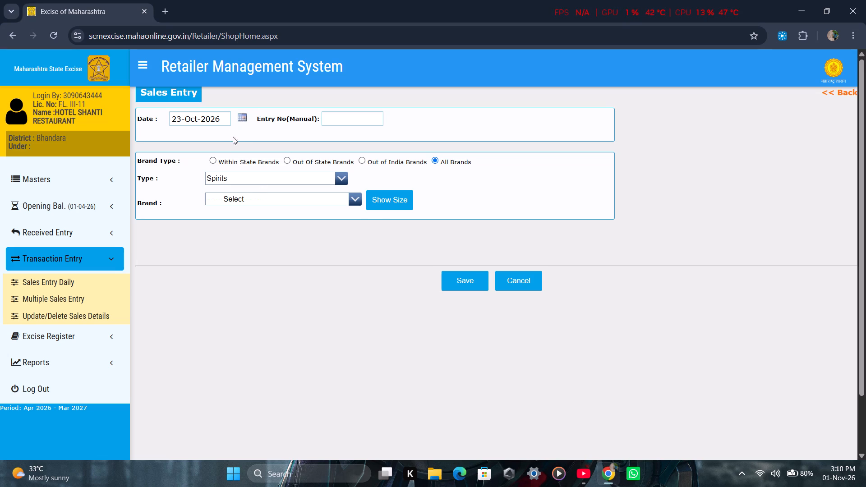
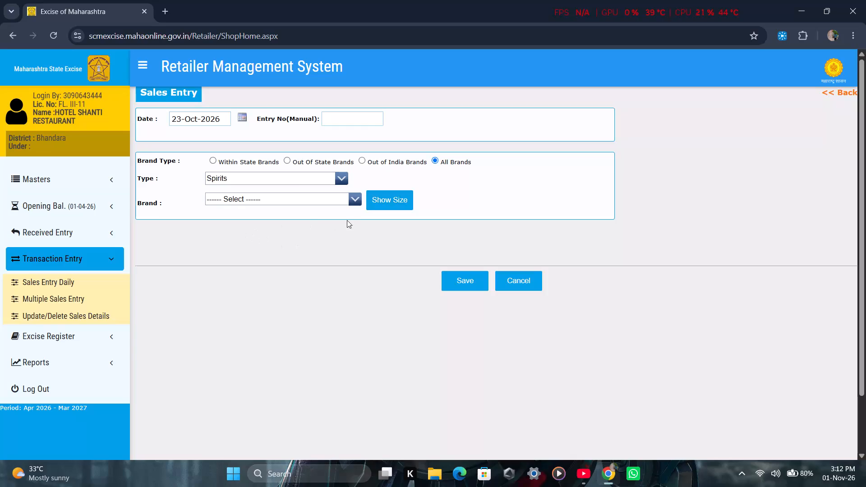
# Add 5 bottles of ALL SEASONS DOUBLE CASK COLLECTION RESERVE WHISKY in the 180 ML size to the sales entry.
pyautogui.click(368, 196)
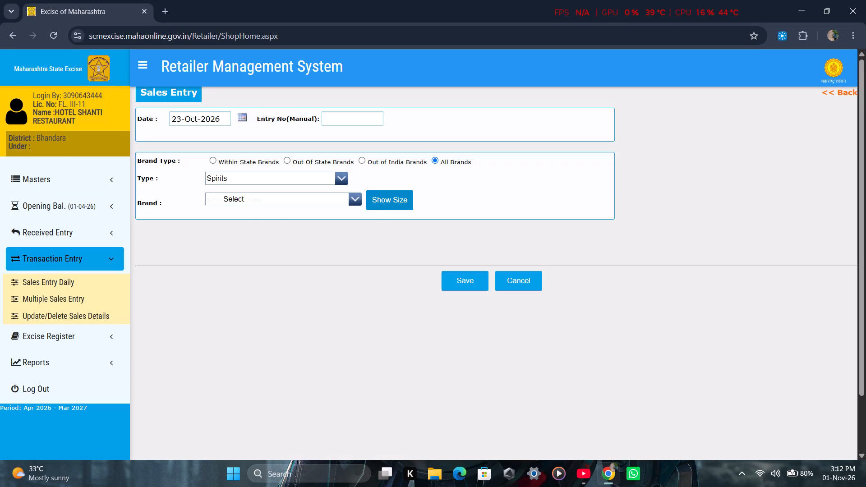
pyautogui.click(356, 199)
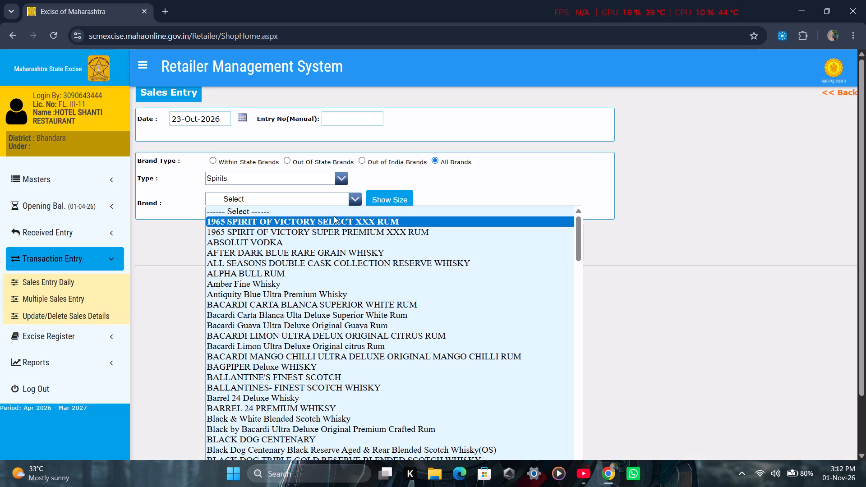
pyautogui.scroll(-20, 421, 258)
pyautogui.scroll(-4, 421, 258)
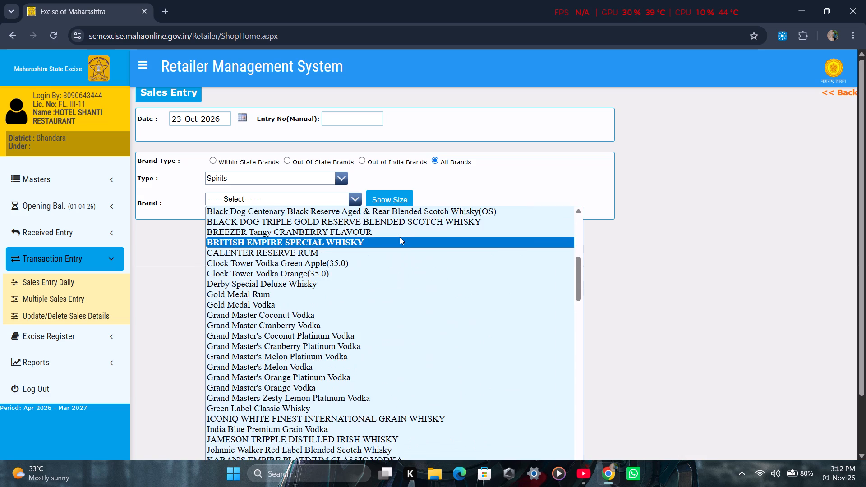
pyautogui.scroll(20, 400, 237)
pyautogui.scroll(6, 400, 237)
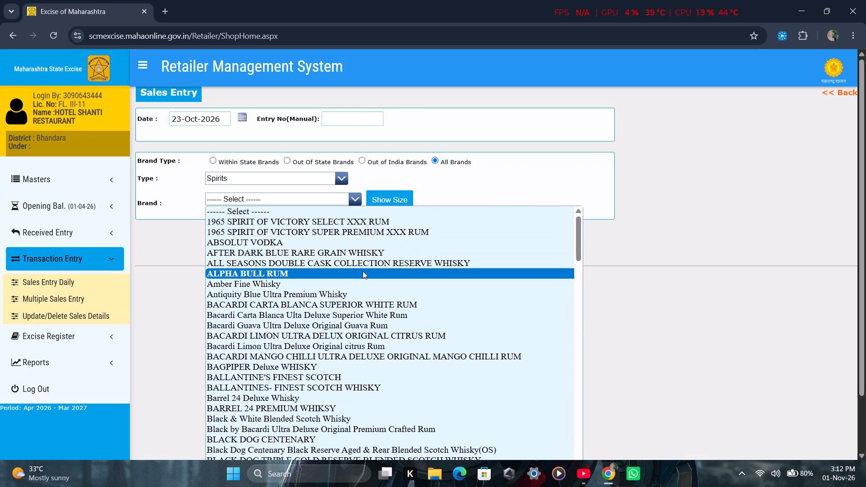
pyautogui.click(364, 266)
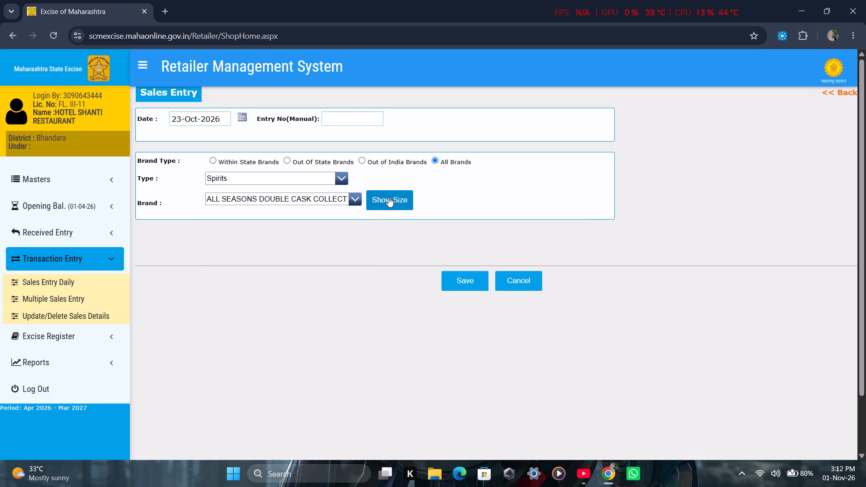
pyautogui.click(388, 197)
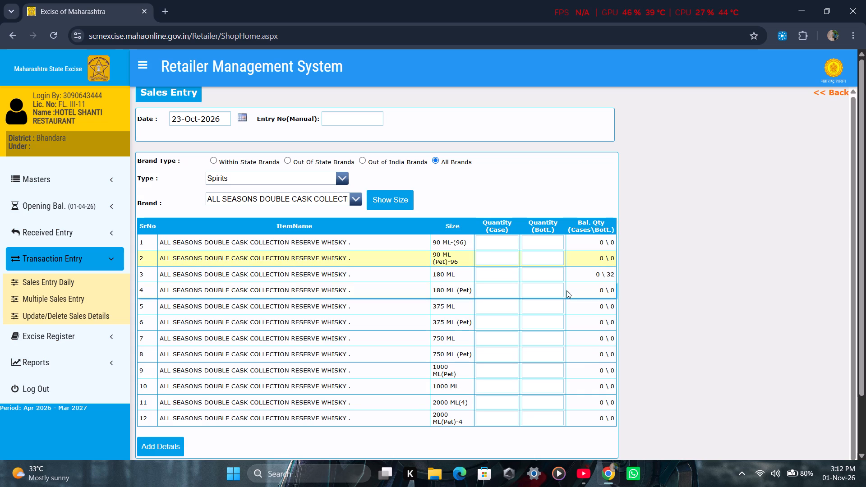
pyautogui.click(552, 279)
pyautogui.write('55')
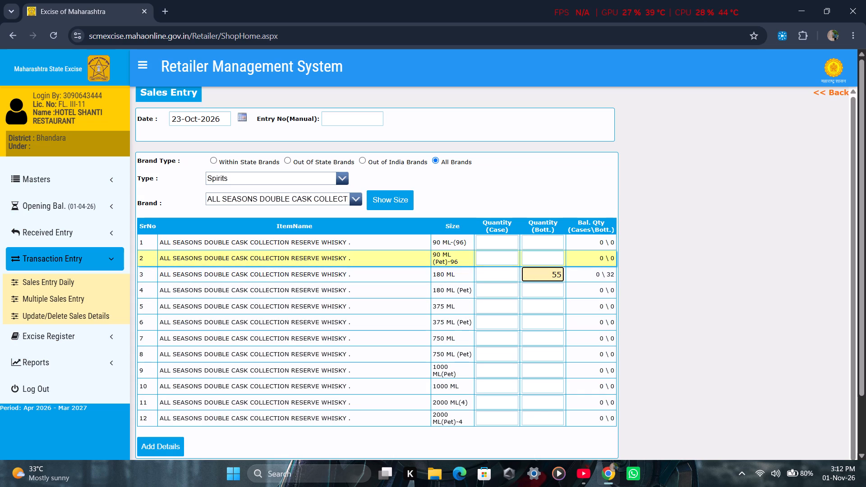
pyautogui.press('BackSpace')
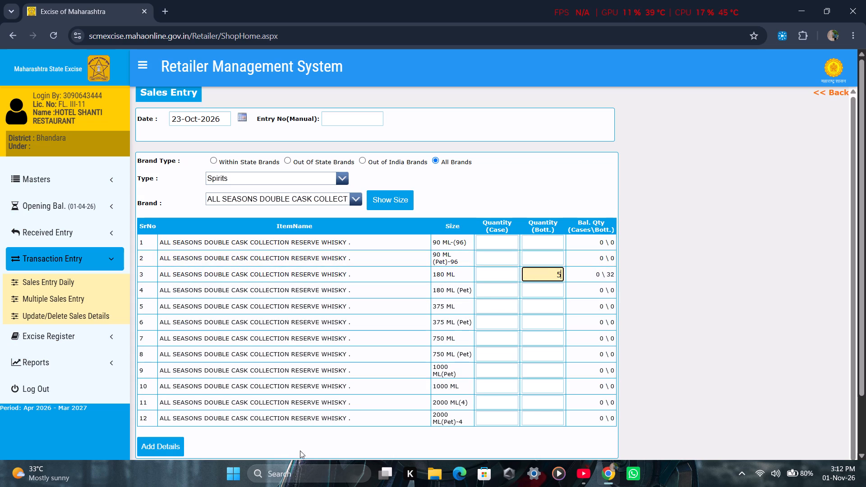
pyautogui.click(177, 448)
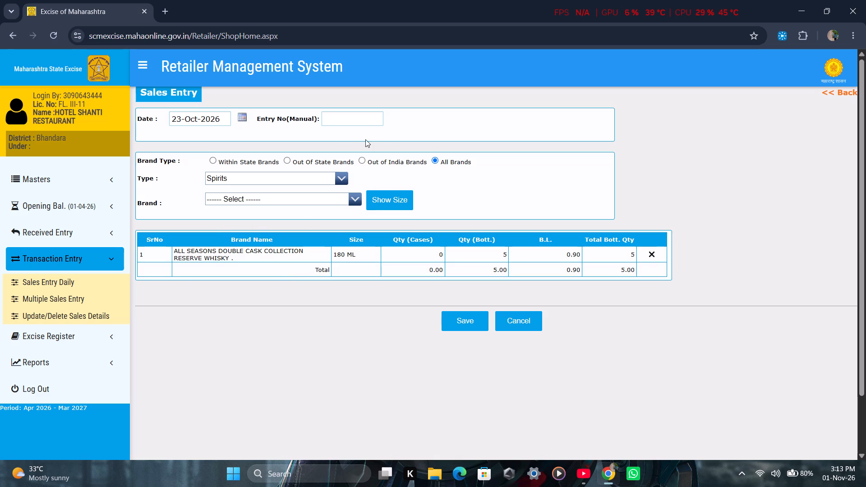
# Add 1 bottle of Seagram's Blenders Pride Ultra Premium Whisky in the 180 ML size to the sales entry.
pyautogui.click(357, 197)
pyautogui.scroll(-6, 343, 219)
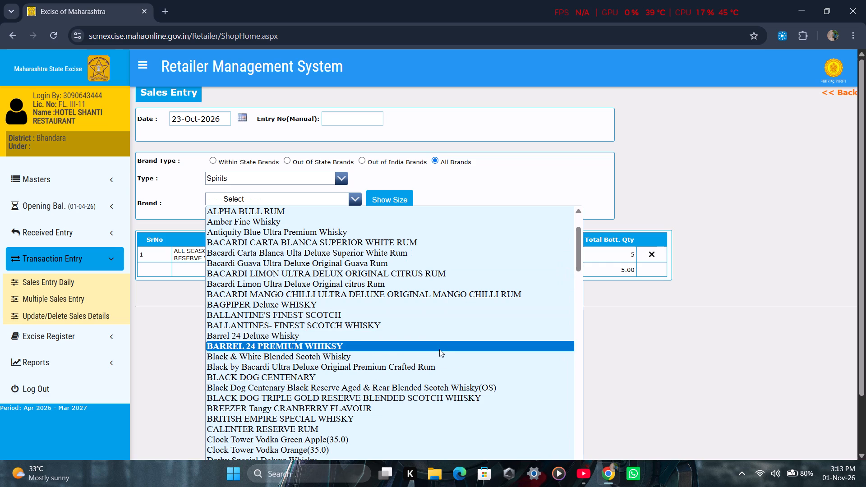
pyautogui.scroll(-3, 439, 351)
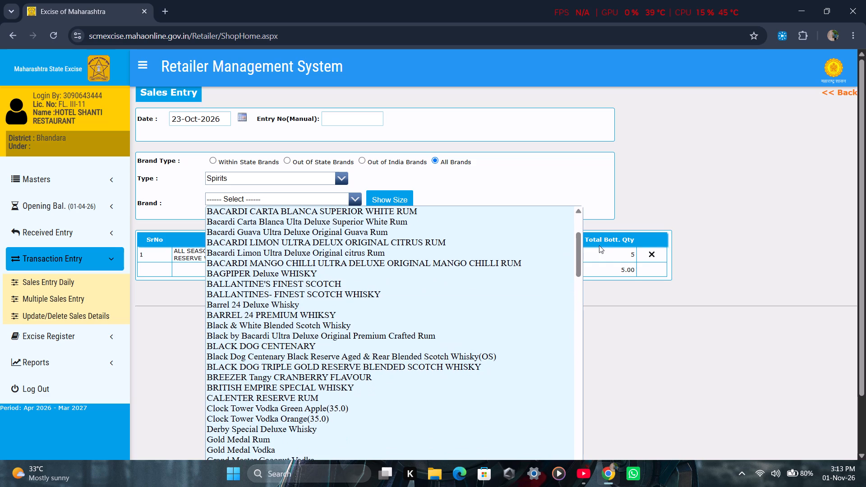
pyautogui.moveTo(576, 249); pyautogui.dragTo(548, 435)
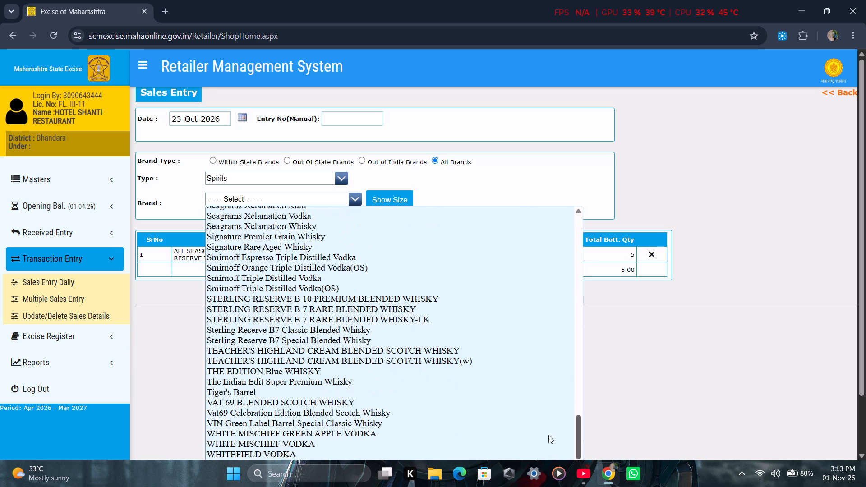
pyautogui.moveTo(548, 435); pyautogui.dragTo(553, 406)
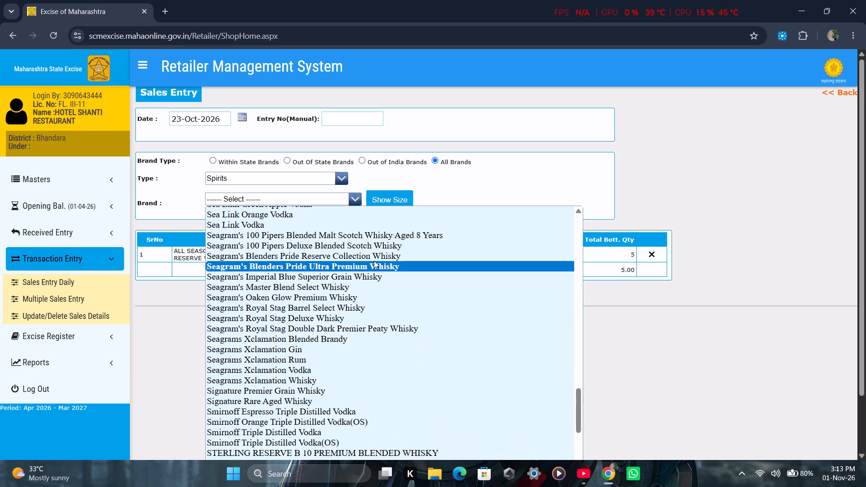
pyautogui.click(374, 261)
pyautogui.click(386, 196)
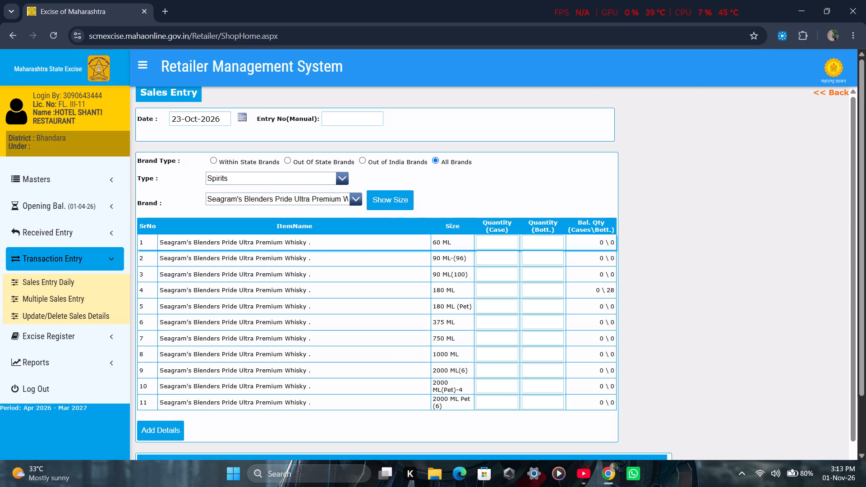
pyautogui.click(539, 289)
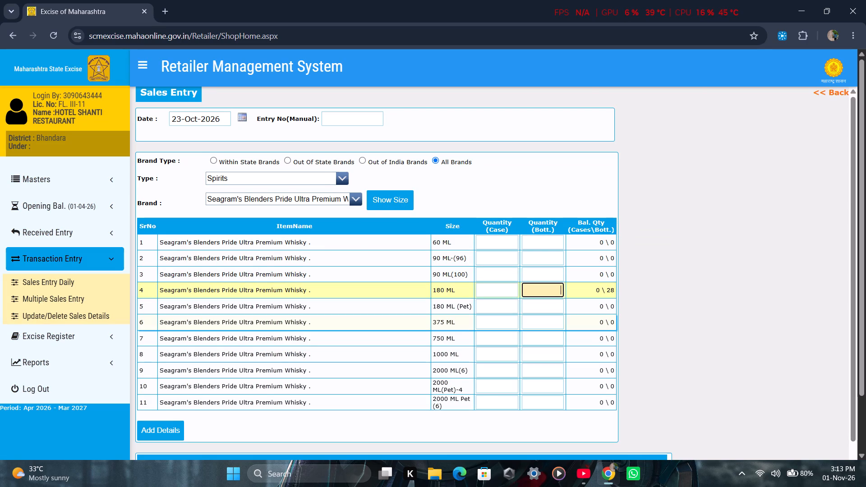
pyautogui.press('1')
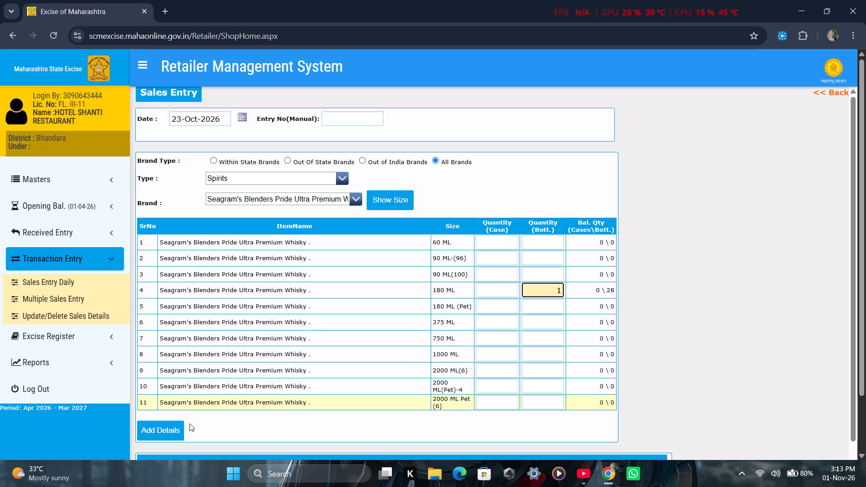
pyautogui.click(172, 424)
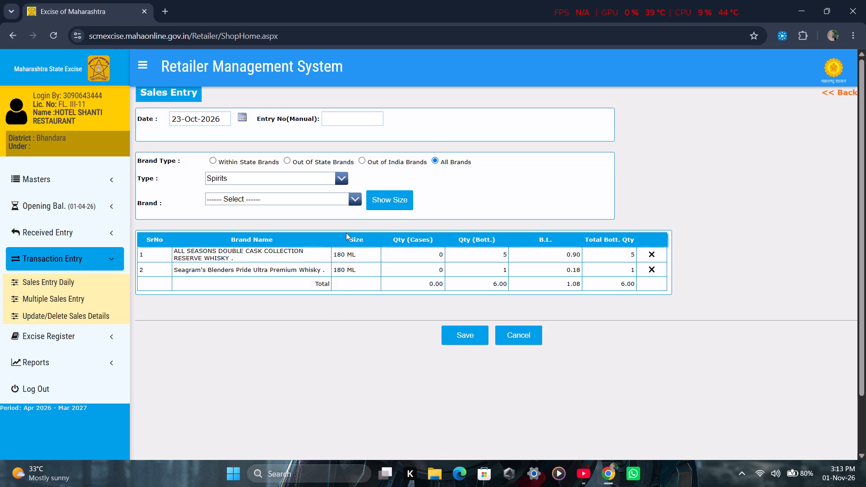
# Add 3 bottles of ICONIQ WHITE FINEST INTERNATIONAL GRAIN WHISKY in the 180 ML size to the sales entry.
pyautogui.click(358, 200)
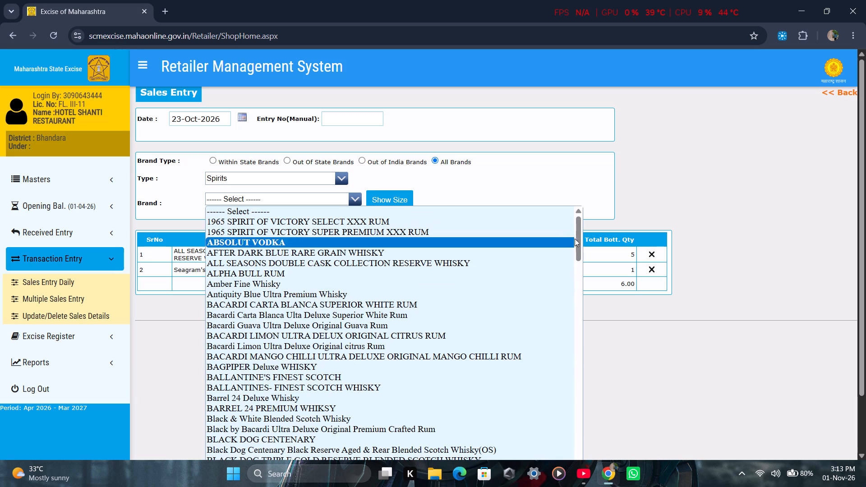
pyautogui.moveTo(576, 239); pyautogui.dragTo(585, 356)
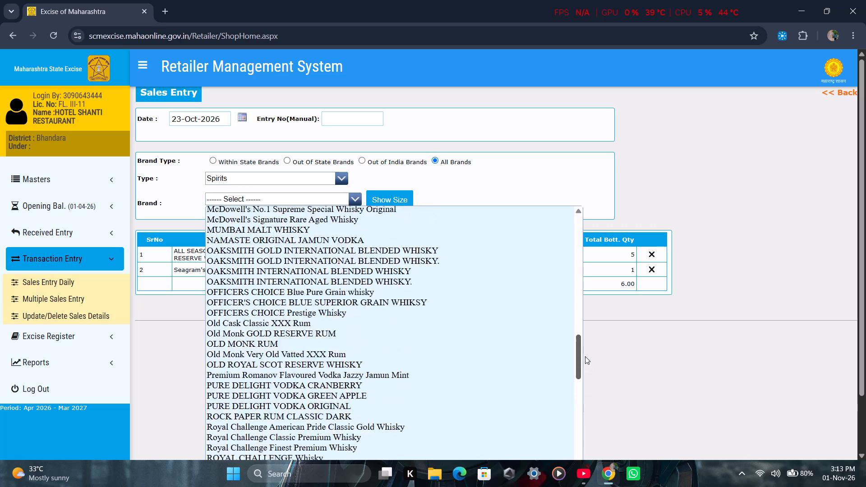
pyautogui.moveTo(585, 356); pyautogui.dragTo(580, 304)
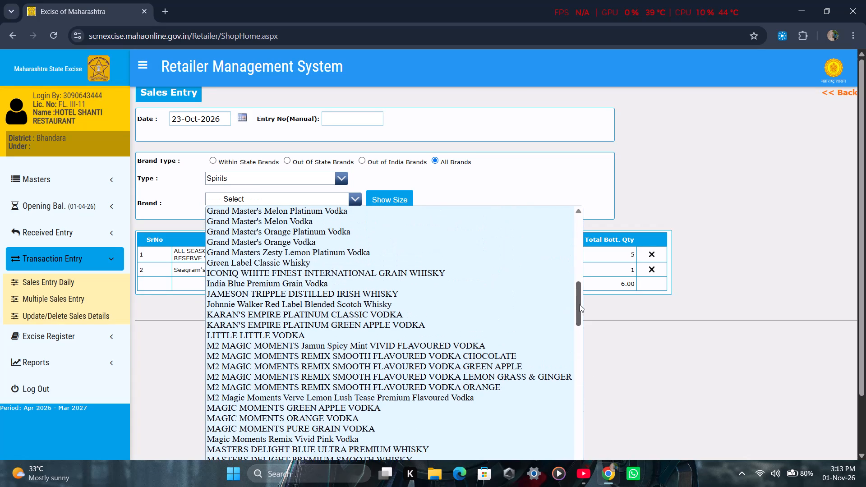
pyautogui.moveTo(580, 304); pyautogui.dragTo(579, 304)
pyautogui.click(499, 273)
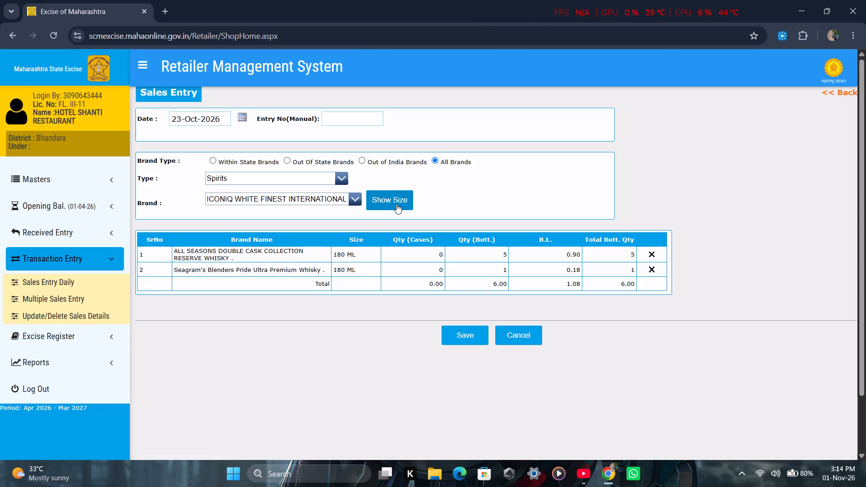
pyautogui.click(396, 203)
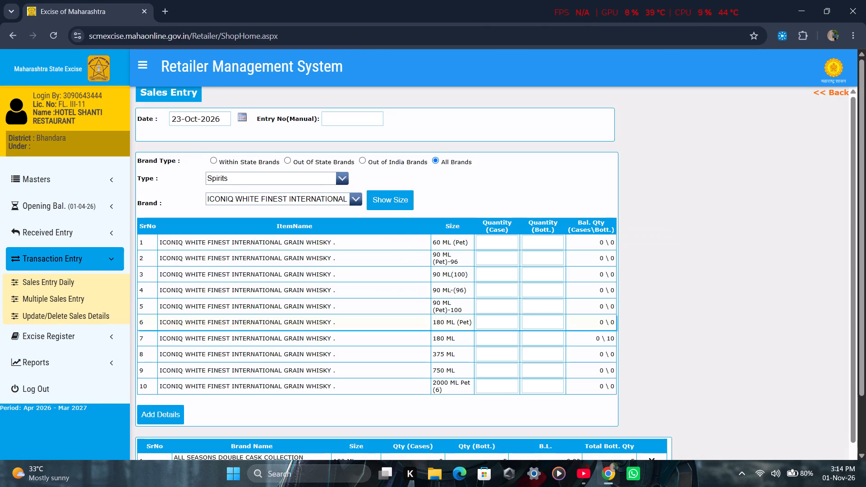
pyautogui.click(534, 337)
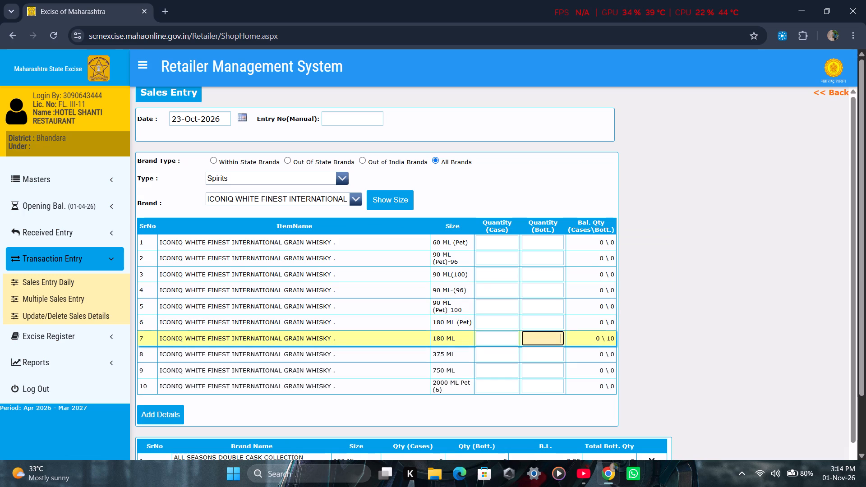
pyautogui.press('3')
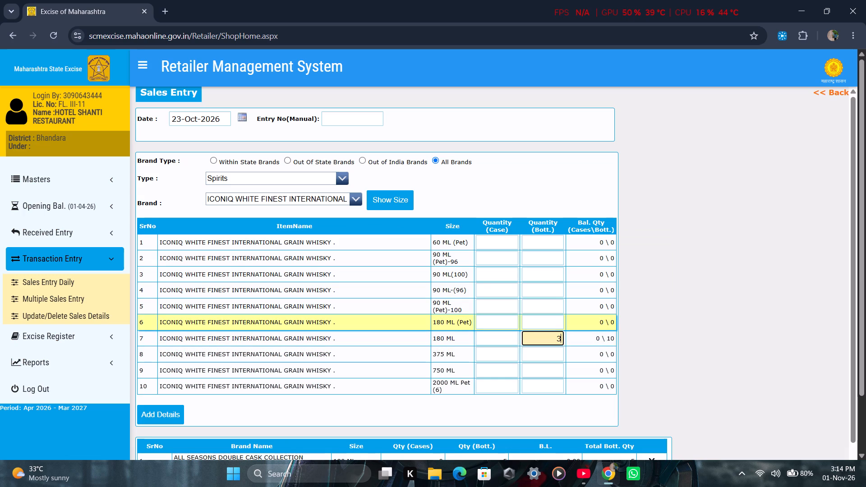
pyautogui.click(172, 410)
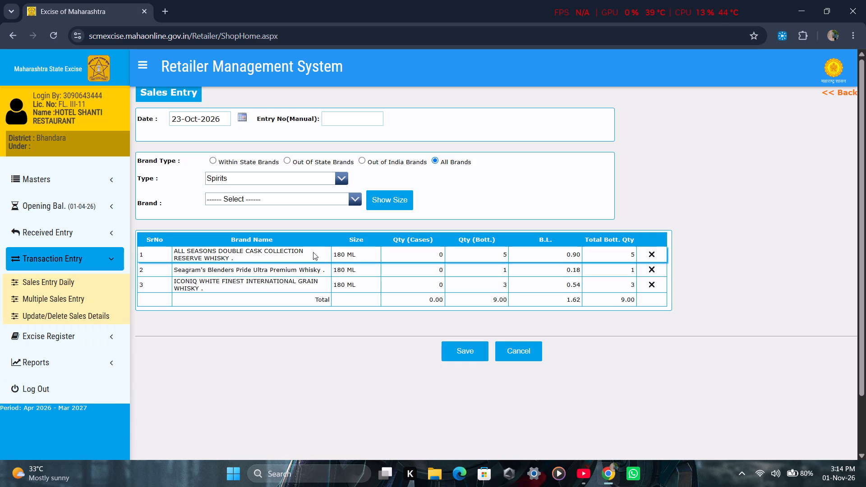
# Add 2 bottles of OFFICERS CHOICE Blue Pure Grain whisky in the 180 ML size to the sales entry.
pyautogui.click(350, 205)
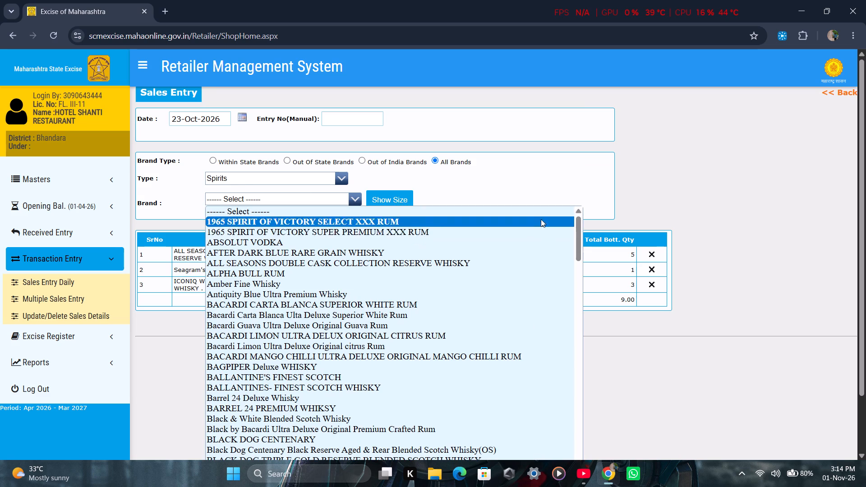
pyautogui.moveTo(575, 228); pyautogui.dragTo(571, 348)
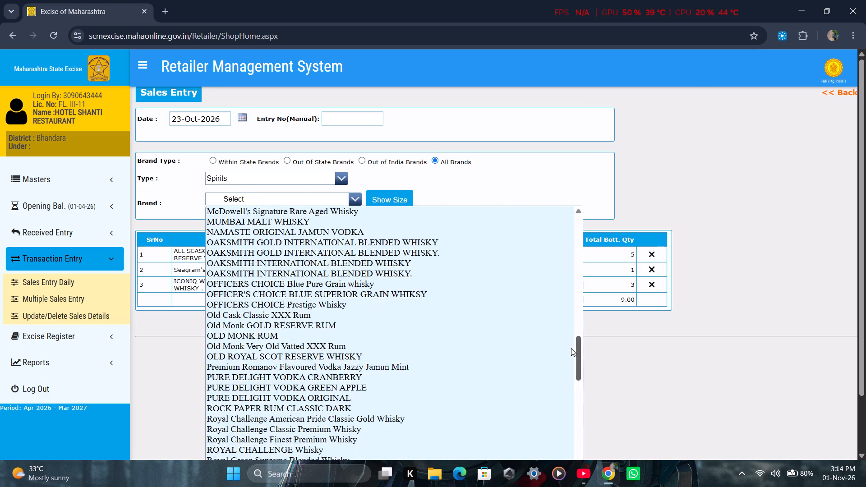
pyautogui.moveTo(571, 348); pyautogui.dragTo(572, 346)
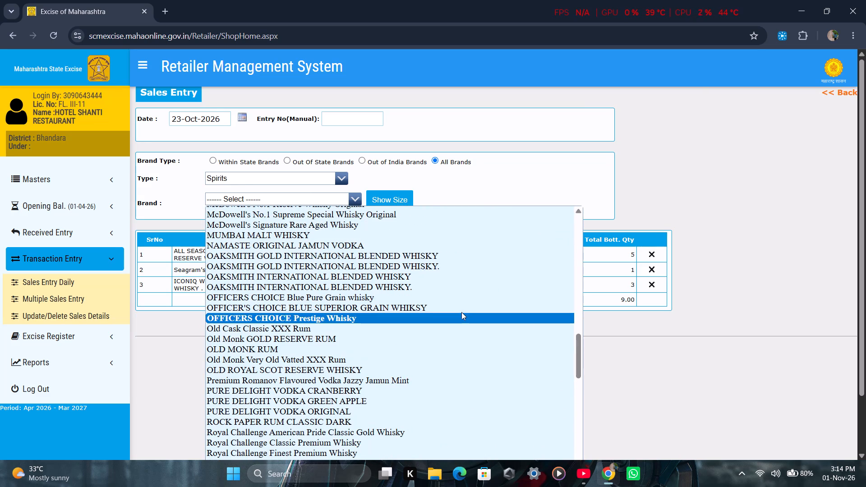
pyautogui.click(456, 294)
pyautogui.click(394, 199)
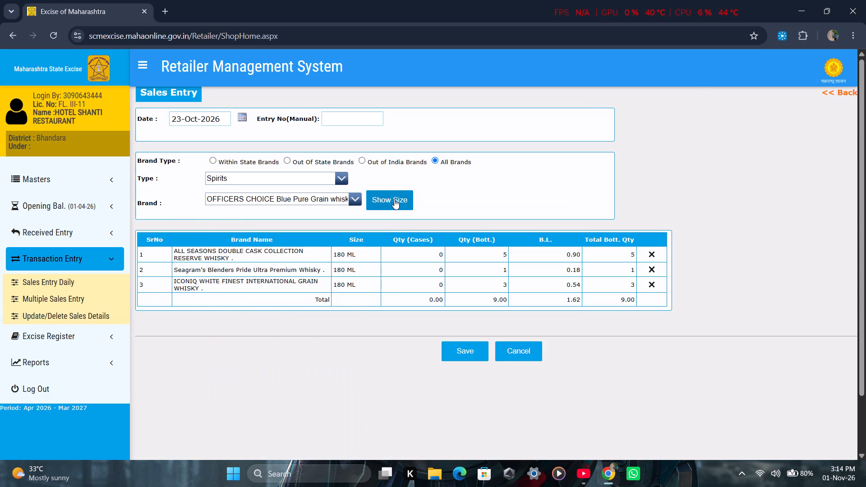
pyautogui.click(557, 322)
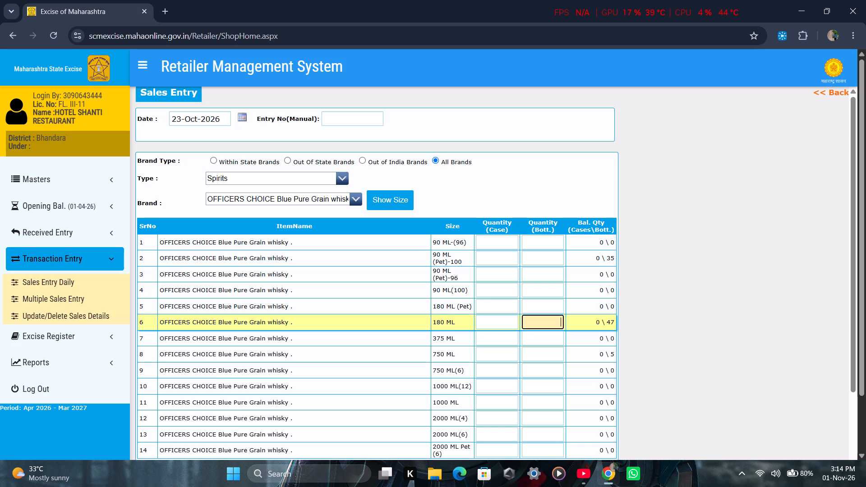
pyautogui.press('2')
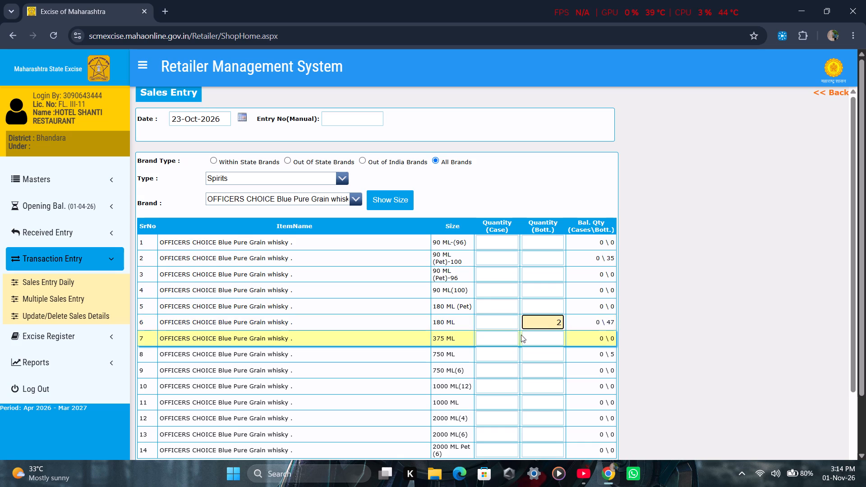
pyautogui.scroll(-1, 519, 335)
pyautogui.click(145, 353)
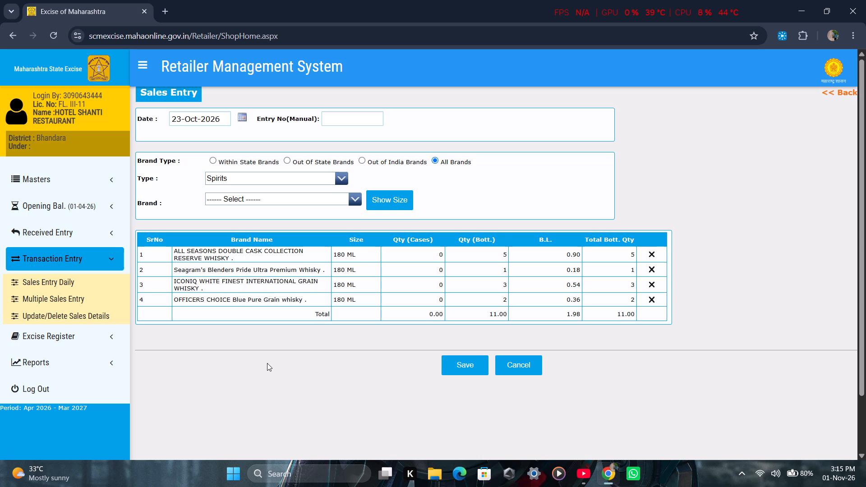
# Add 1 bottle of Seagram's Royal Stag Barrel Select Whisky in the 180 ML size to the sales entry.
pyautogui.click(352, 201)
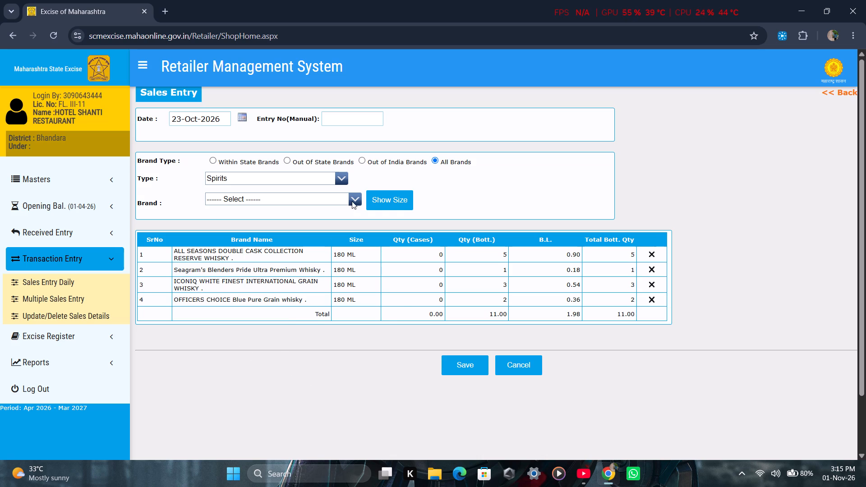
pyautogui.scroll(-6, 332, 239)
pyautogui.scroll(1, 330, 241)
pyautogui.scroll(-6, 328, 241)
pyautogui.scroll(1, 328, 241)
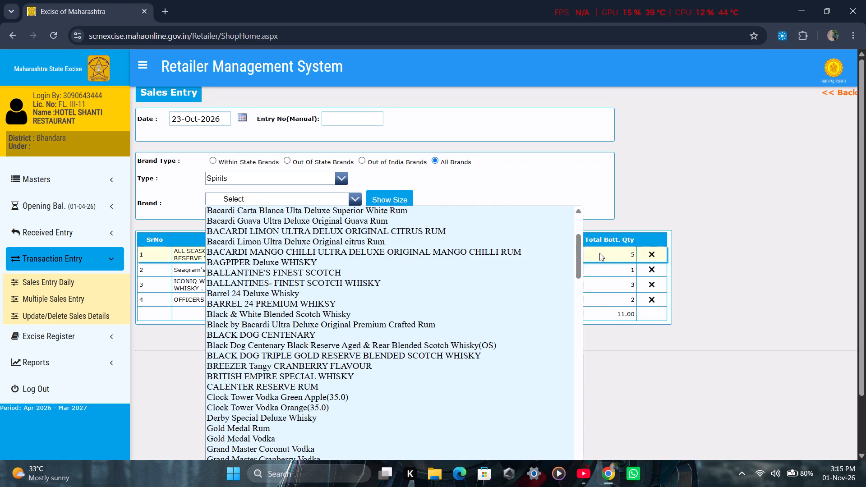
pyautogui.moveTo(582, 245); pyautogui.dragTo(557, 386)
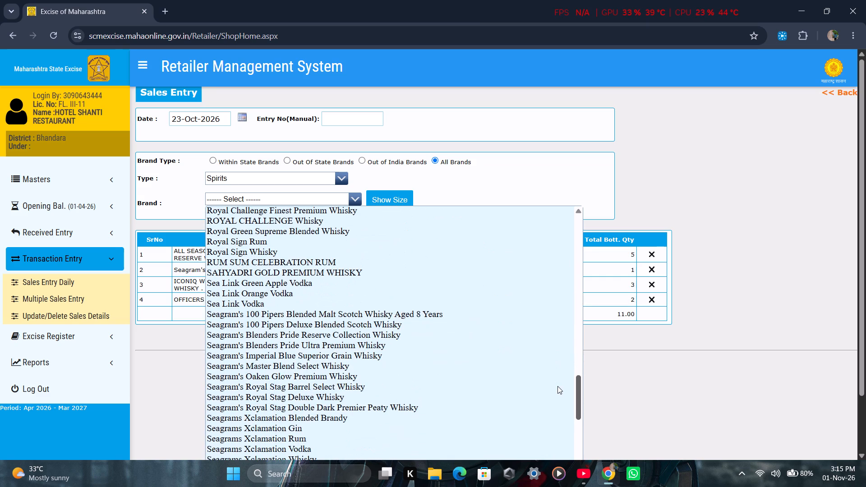
pyautogui.moveTo(557, 386); pyautogui.dragTo(559, 390)
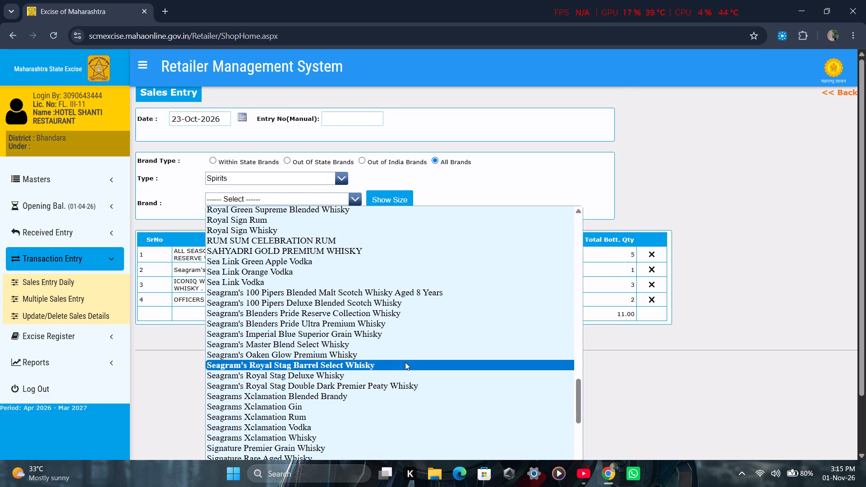
pyautogui.click(405, 362)
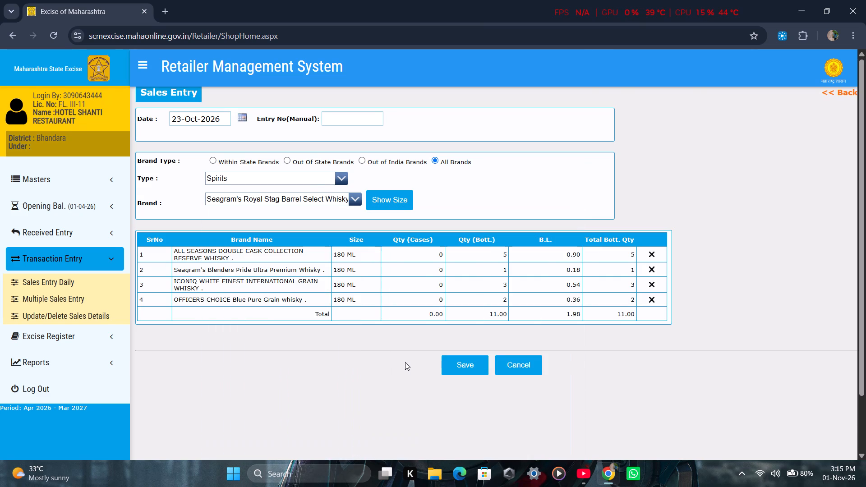
pyautogui.click(389, 194)
pyautogui.click(388, 204)
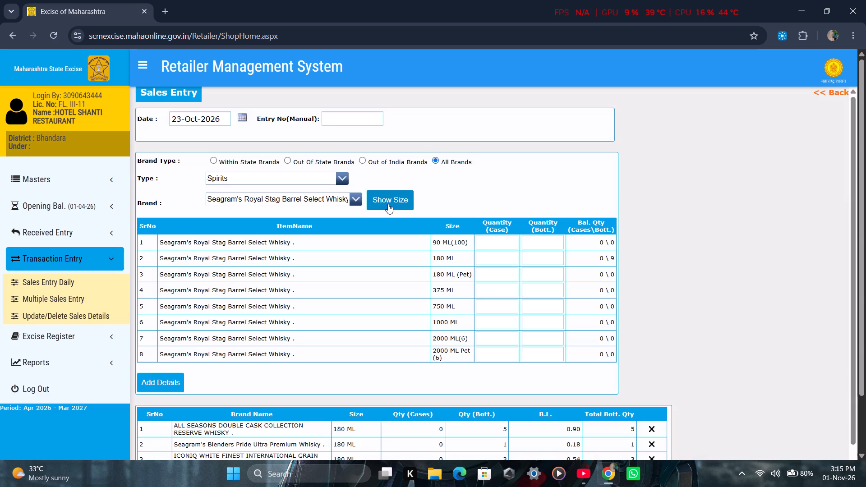
pyautogui.click(540, 262)
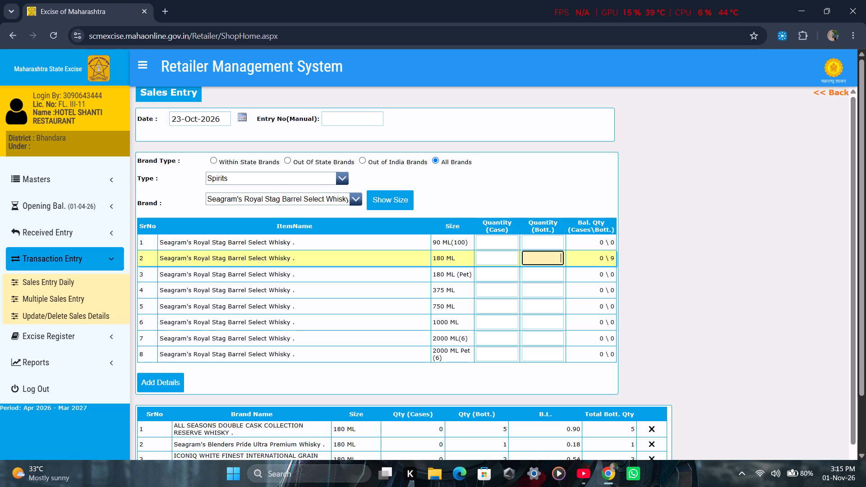
pyautogui.moveTo(527, 269); pyautogui.dragTo(524, 276)
pyautogui.click(535, 262)
pyautogui.press('1')
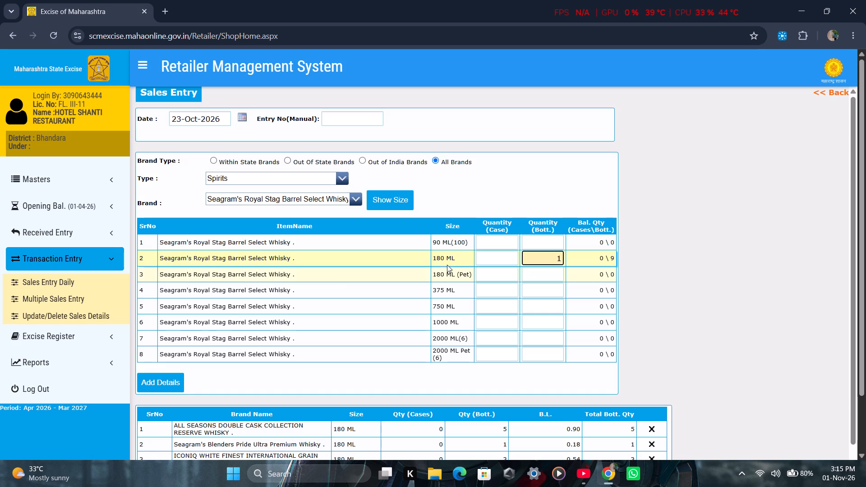
pyautogui.click(176, 384)
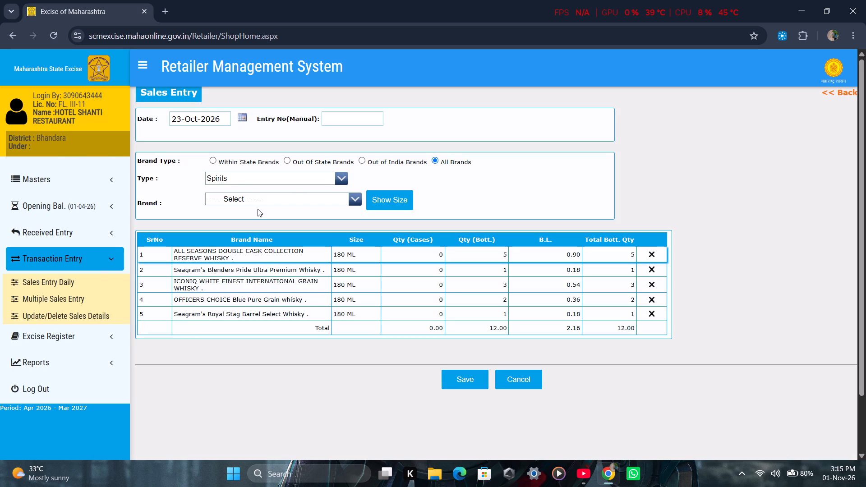
# Add 4 bottles of Royal Challenge Classic Premium Whisky in the 180 ML (Pet) size to the sales entry.
pyautogui.click(353, 198)
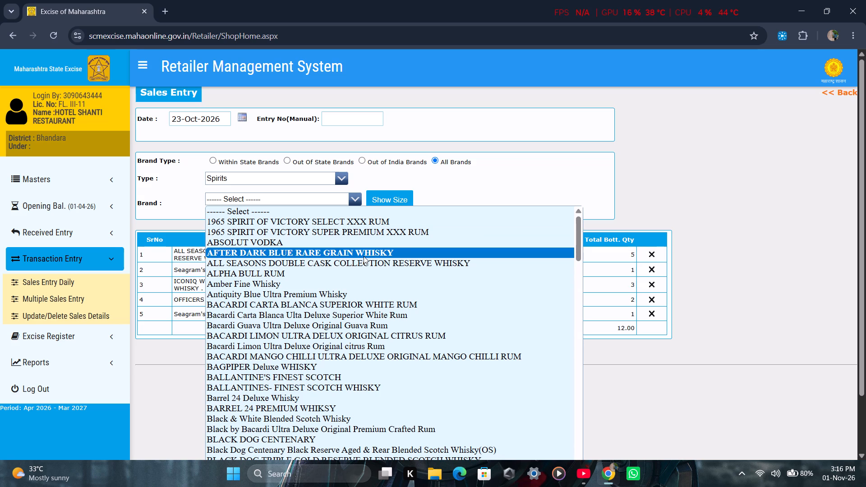
pyautogui.moveTo(579, 252); pyautogui.dragTo(572, 275)
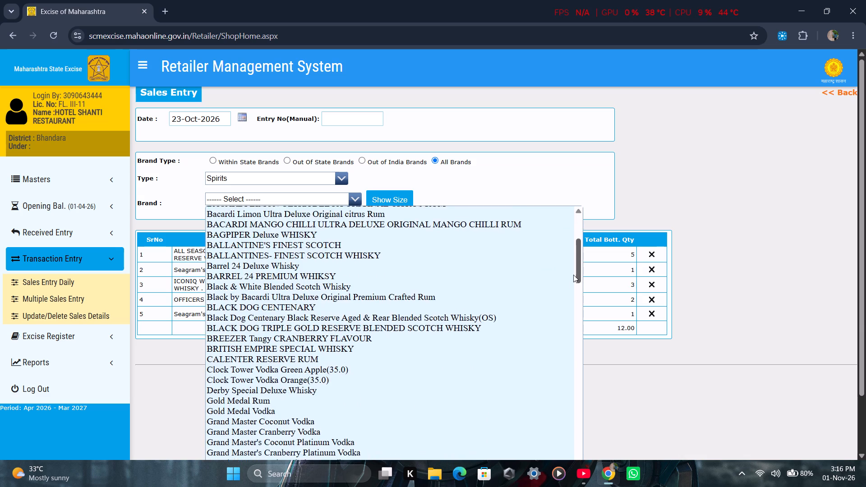
pyautogui.moveTo(572, 275); pyautogui.dragTo(573, 428)
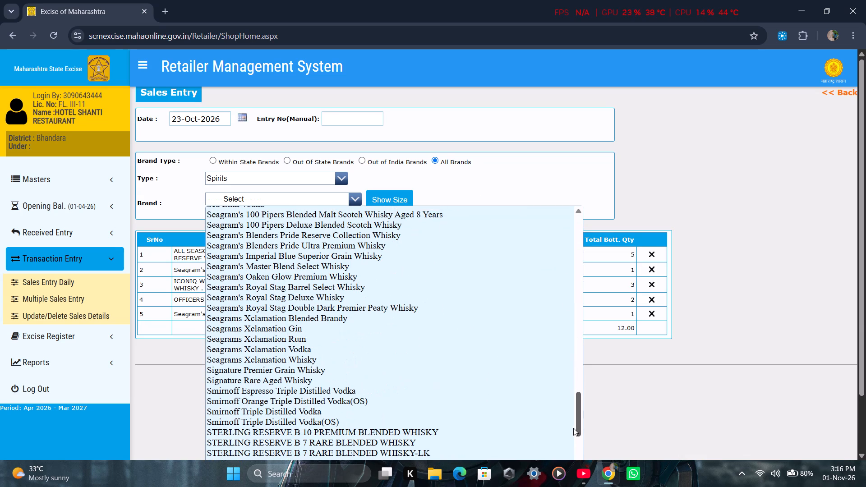
pyautogui.moveTo(573, 428); pyautogui.dragTo(564, 396)
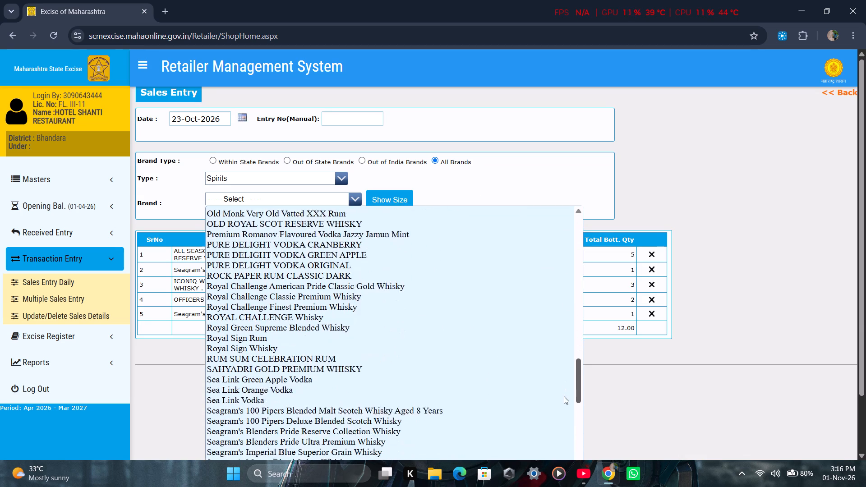
pyautogui.moveTo(564, 396); pyautogui.dragTo(562, 399)
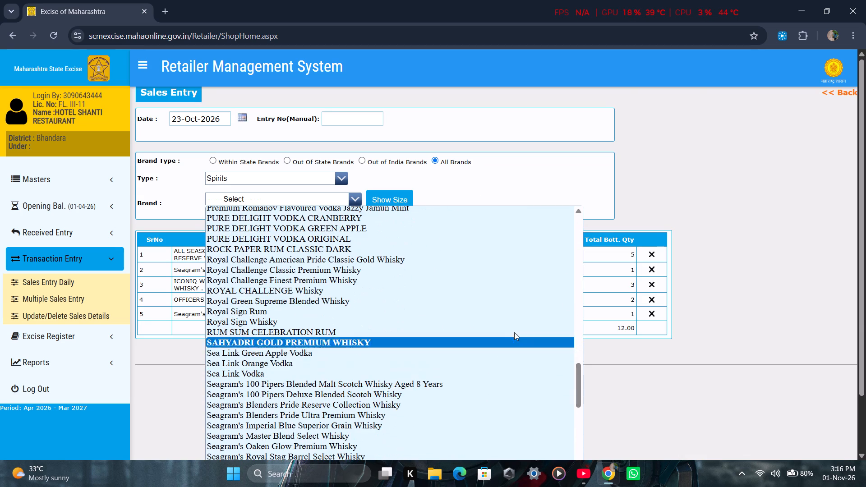
pyautogui.click(461, 266)
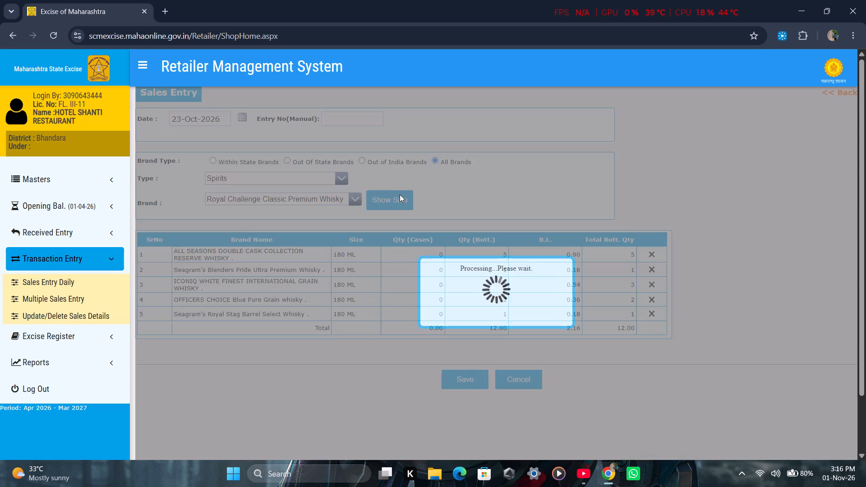
pyautogui.click(400, 197)
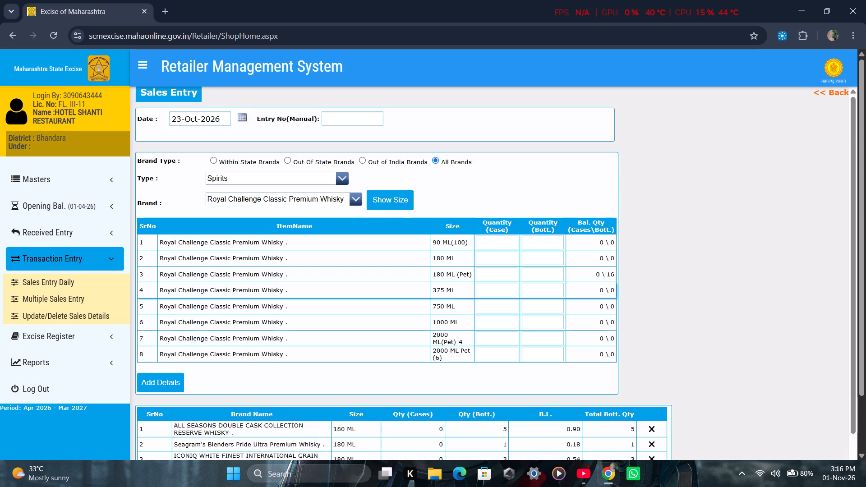
pyautogui.click(539, 273)
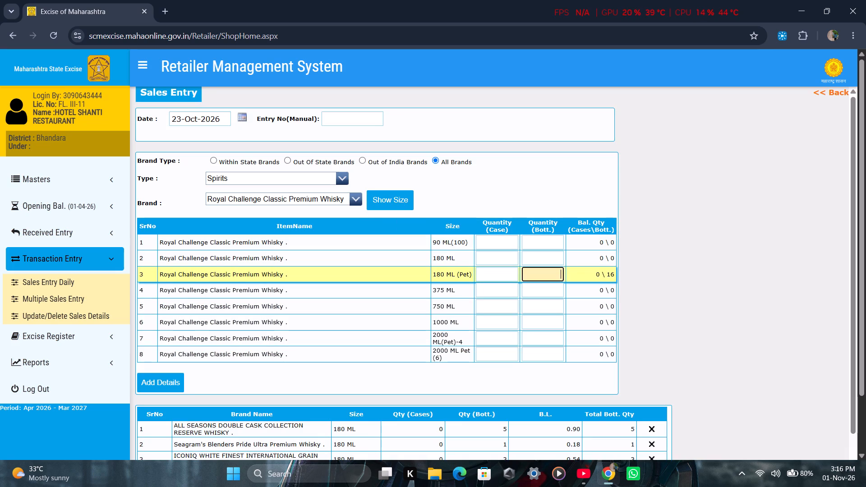
pyautogui.press('4')
pyautogui.click(167, 379)
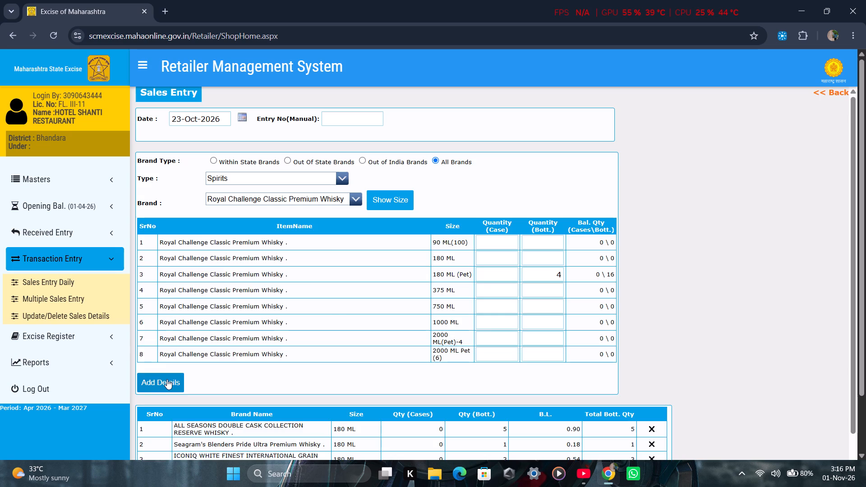
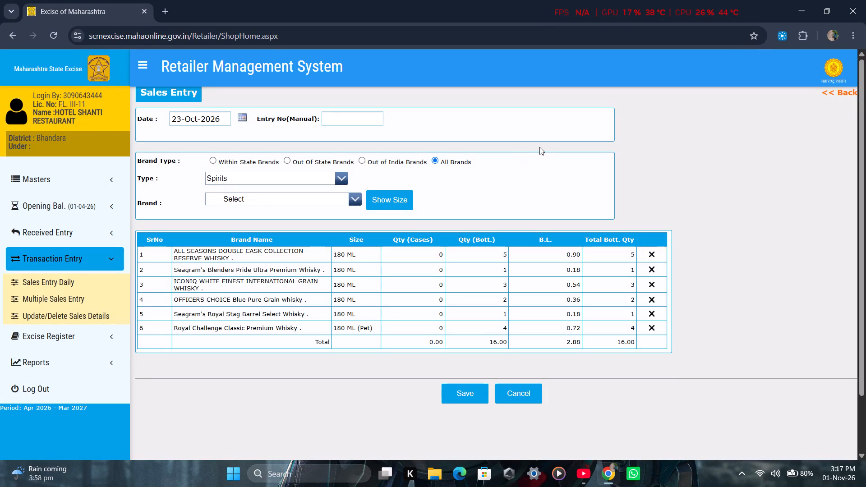
# Look through the full list of spirit brands for the next brand to add to the 23-Oct-2026 sales entry.
pyautogui.scroll(-1, 496, 253)
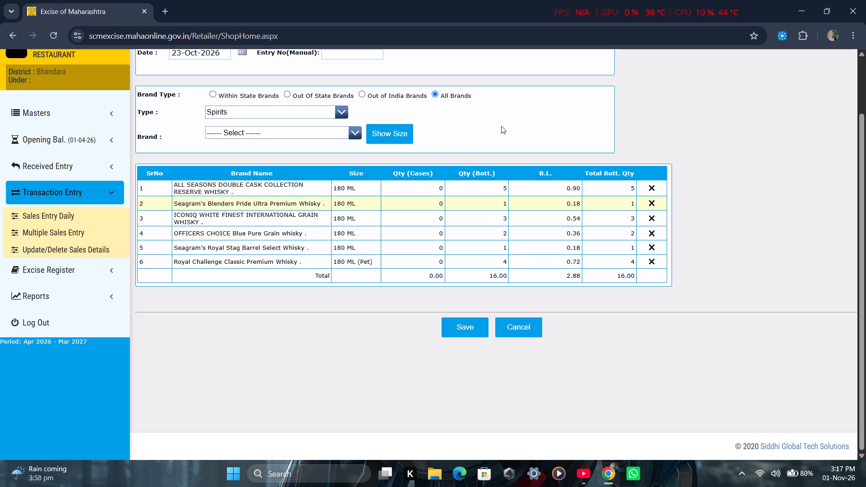
pyautogui.click(355, 133)
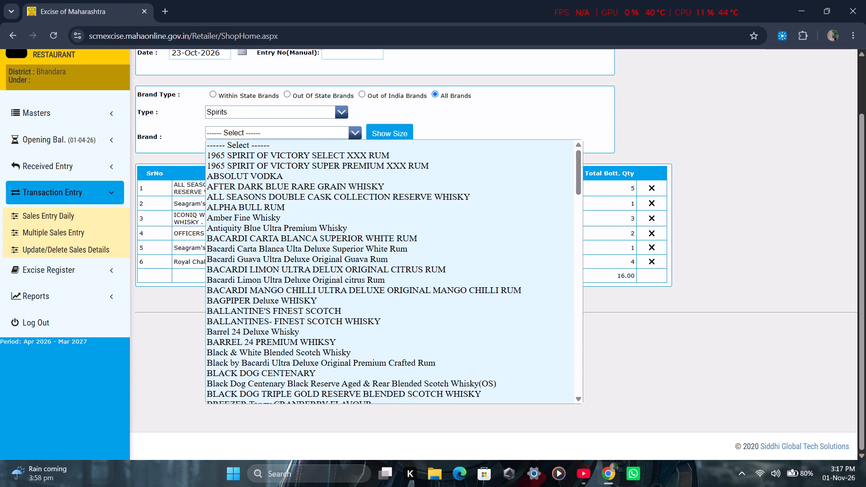
pyautogui.scroll(-17, 318, 212)
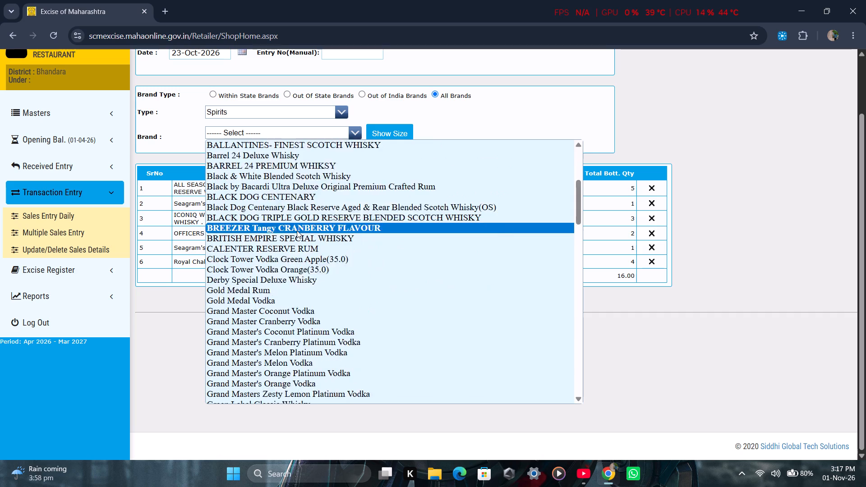
pyautogui.scroll(-2, 297, 230)
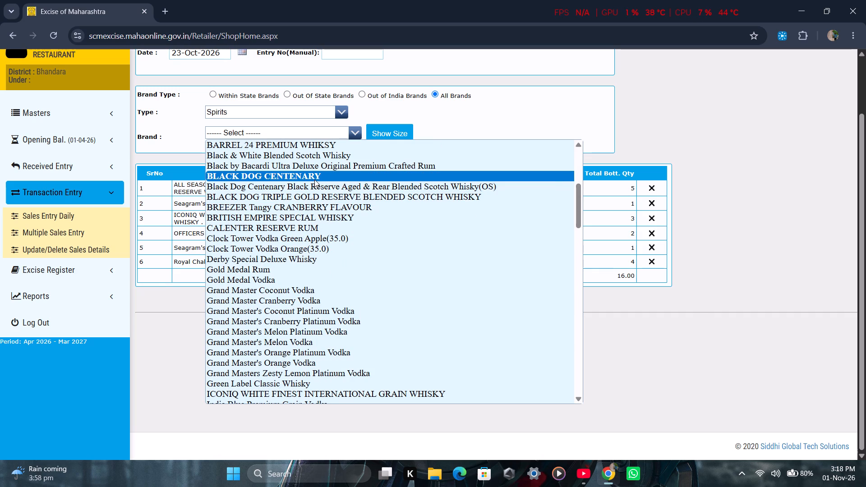
pyautogui.scroll(-18, 306, 178)
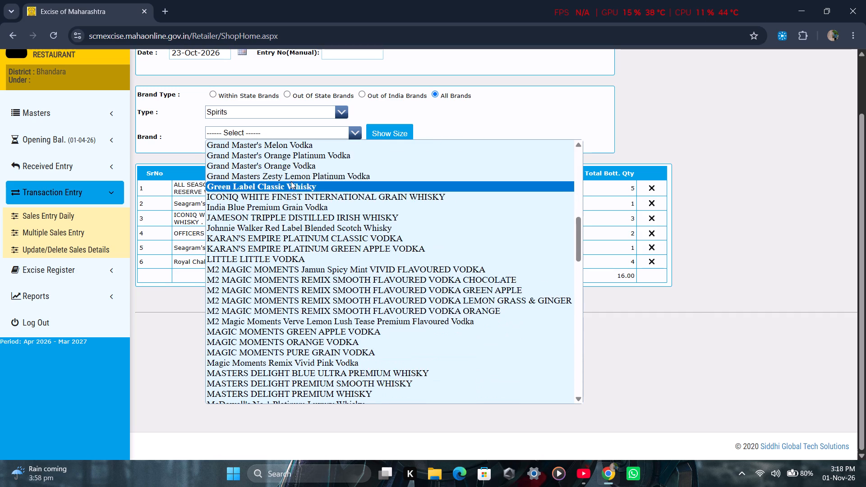
pyautogui.scroll(-5, 291, 181)
pyautogui.scroll(1, 290, 179)
pyautogui.scroll(-20, 290, 179)
pyautogui.scroll(-4, 290, 179)
pyautogui.scroll(-5, 249, 181)
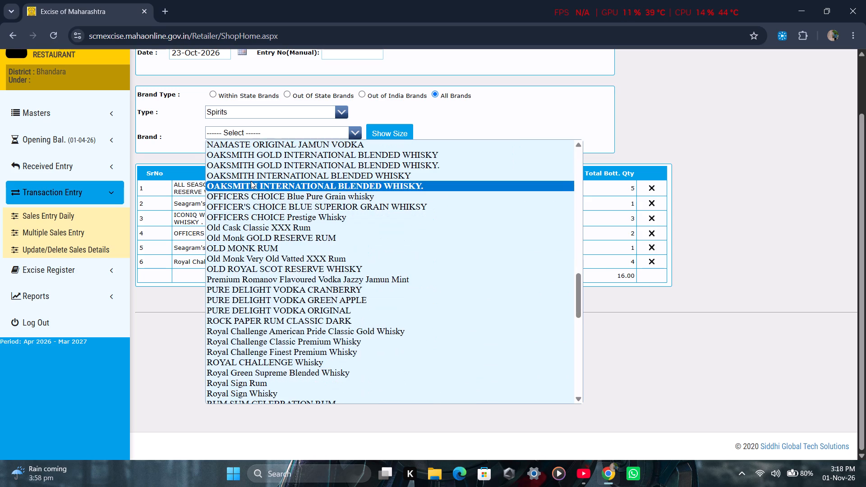
pyautogui.scroll(-3, 251, 181)
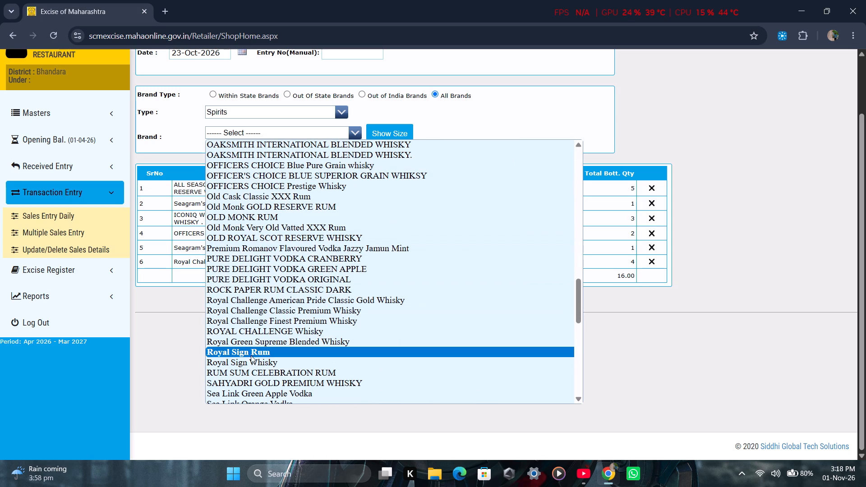
pyautogui.scroll(-5, 264, 342)
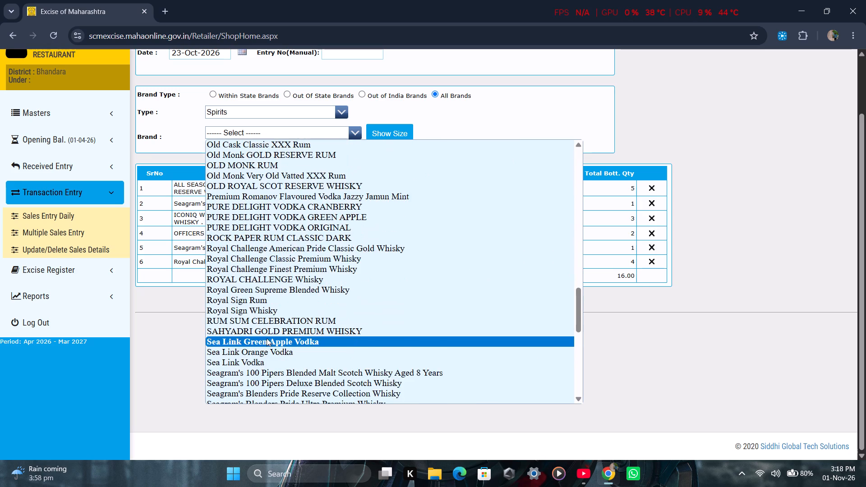
pyautogui.scroll(-7, 267, 338)
pyautogui.scroll(3, 271, 336)
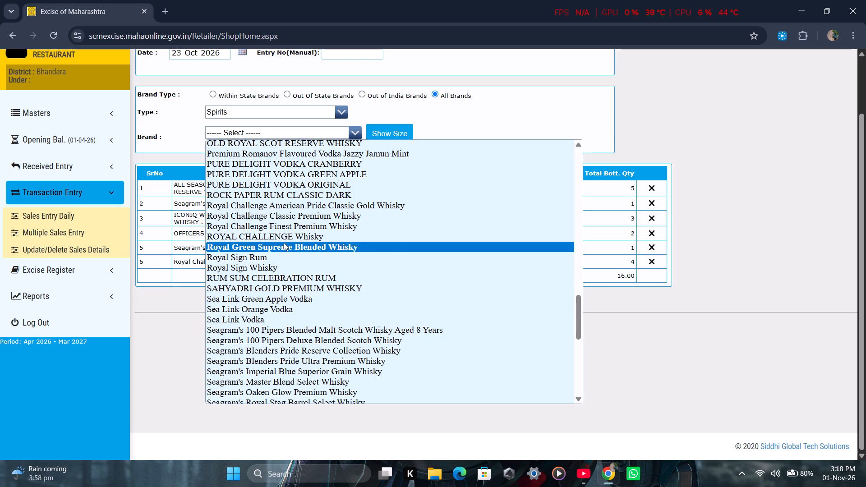
pyautogui.scroll(17, 284, 243)
pyautogui.scroll(7, 281, 254)
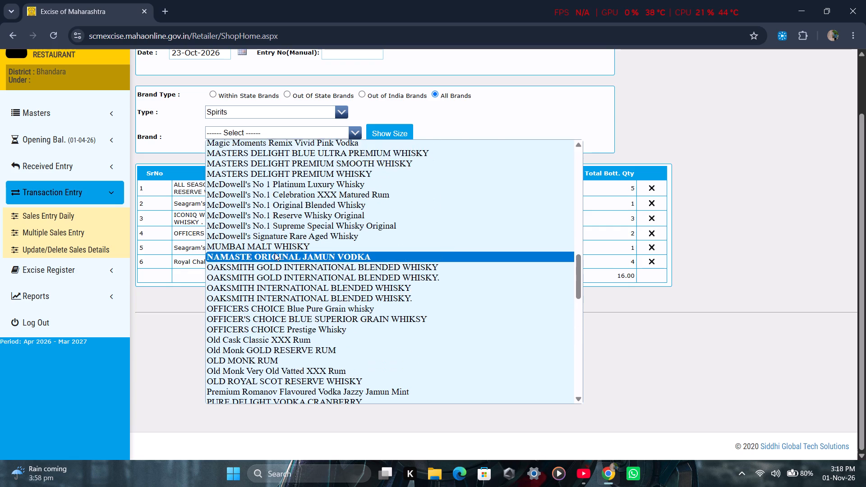
pyautogui.scroll(19, 275, 253)
pyautogui.scroll(9, 271, 247)
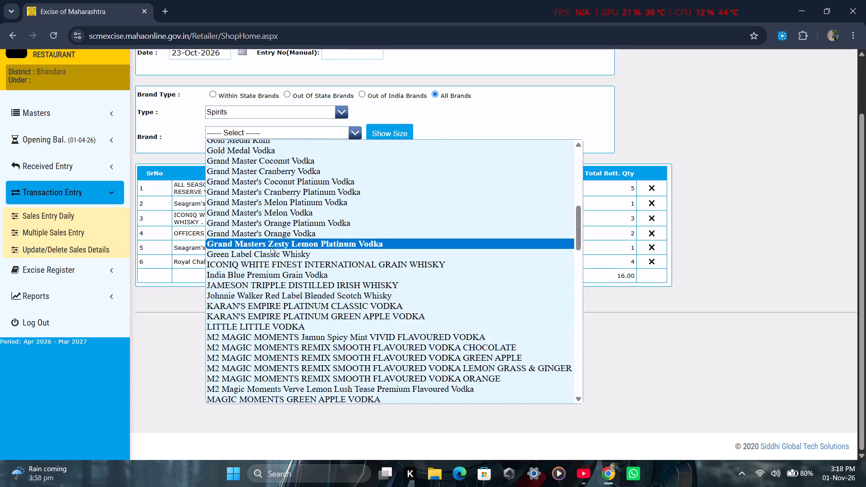
pyautogui.scroll(7, 271, 247)
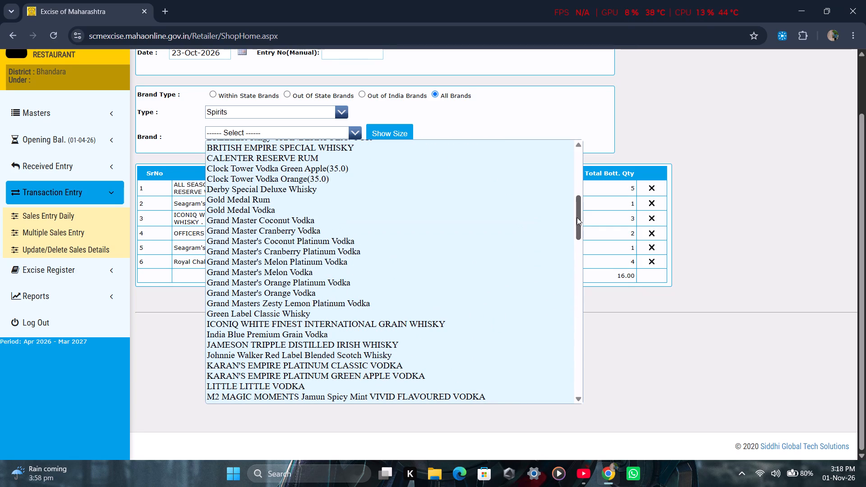
pyautogui.moveTo(581, 220); pyautogui.dragTo(573, 154)
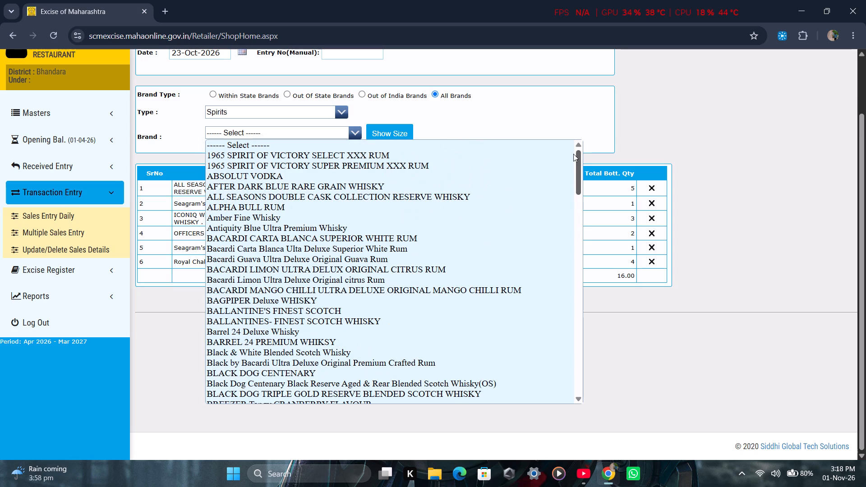
pyautogui.moveTo(573, 154); pyautogui.dragTo(588, 267)
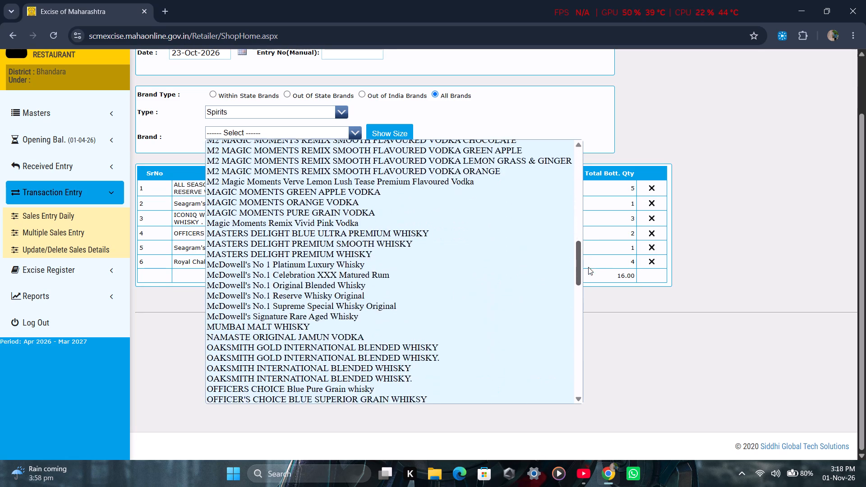
pyautogui.moveTo(588, 267); pyautogui.dragTo(590, 289)
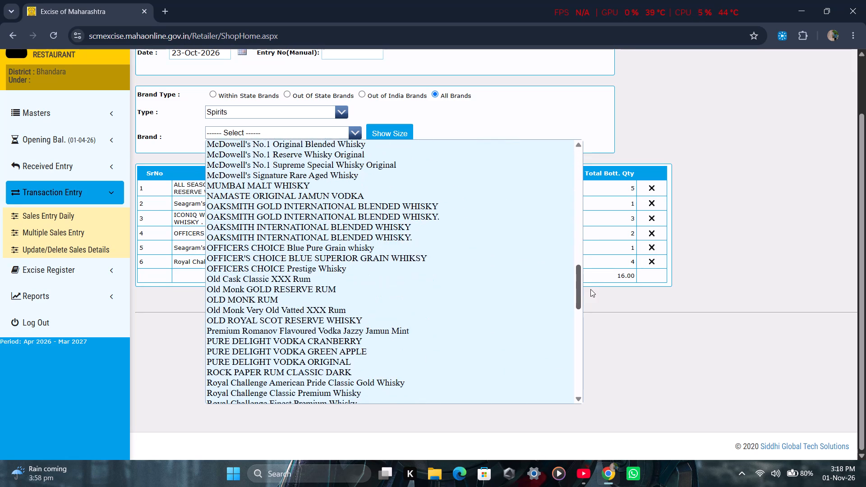
pyautogui.moveTo(590, 289); pyautogui.dragTo(589, 319)
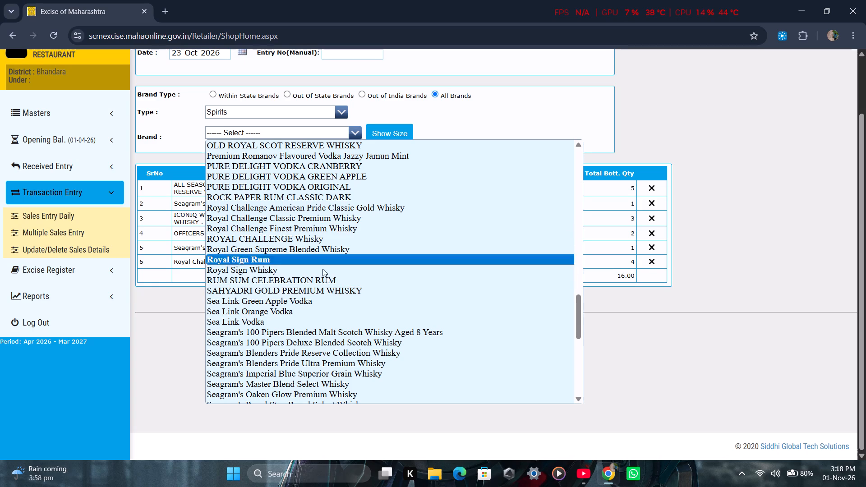
pyautogui.moveTo(577, 324); pyautogui.dragTo(580, 332)
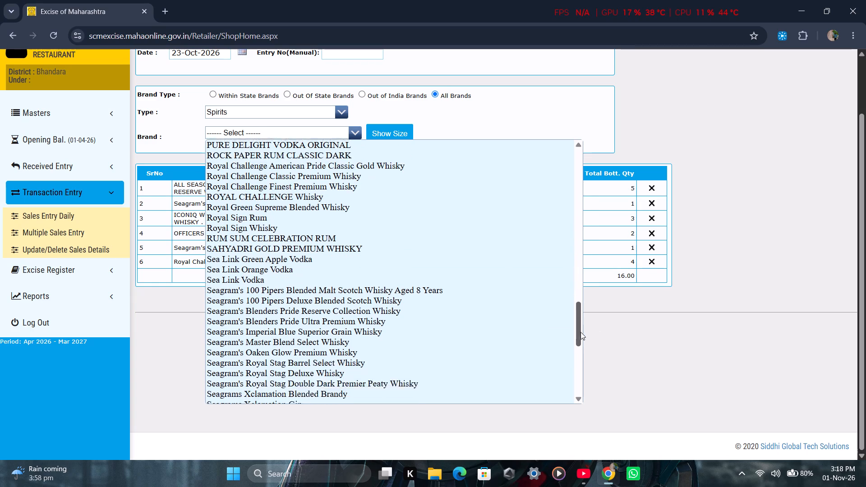
pyautogui.moveTo(580, 332); pyautogui.dragTo(583, 340)
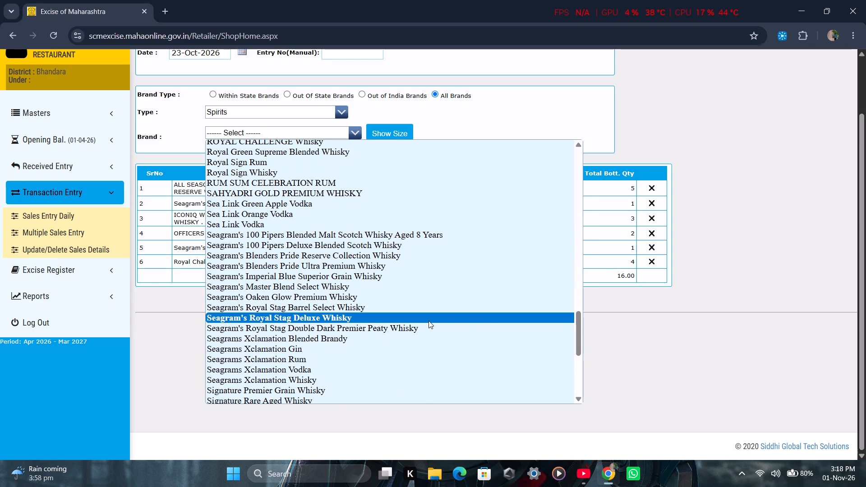
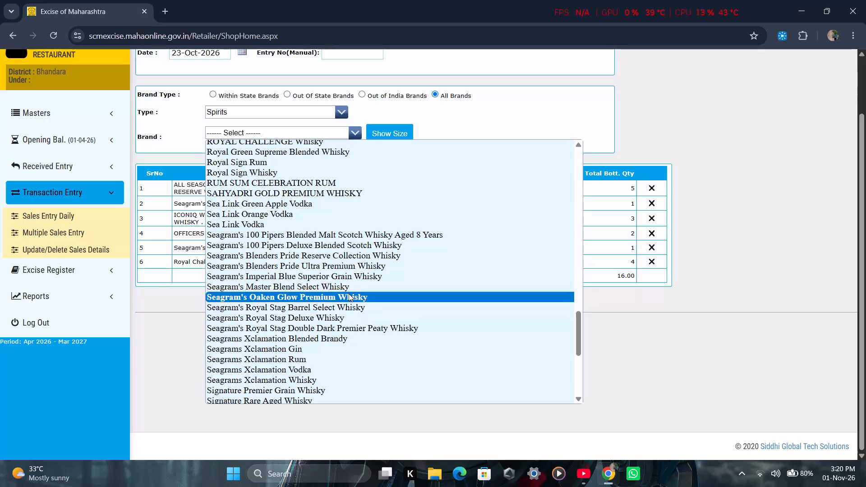
# Select Seagram's Royal Stag Deluxe Whisky as the brand and show its available sizes.
pyautogui.click(375, 322)
pyautogui.click(385, 135)
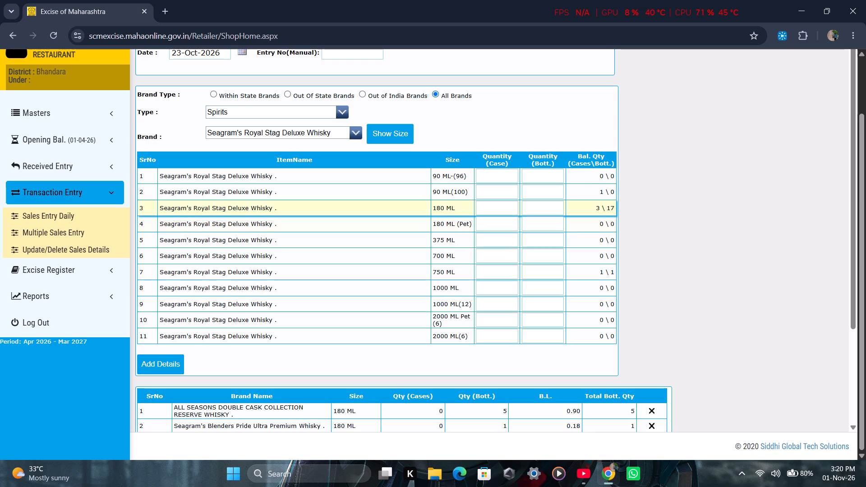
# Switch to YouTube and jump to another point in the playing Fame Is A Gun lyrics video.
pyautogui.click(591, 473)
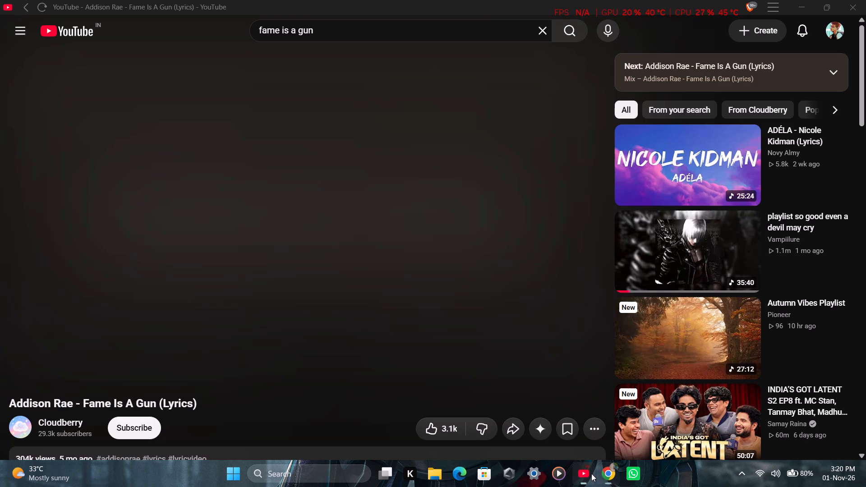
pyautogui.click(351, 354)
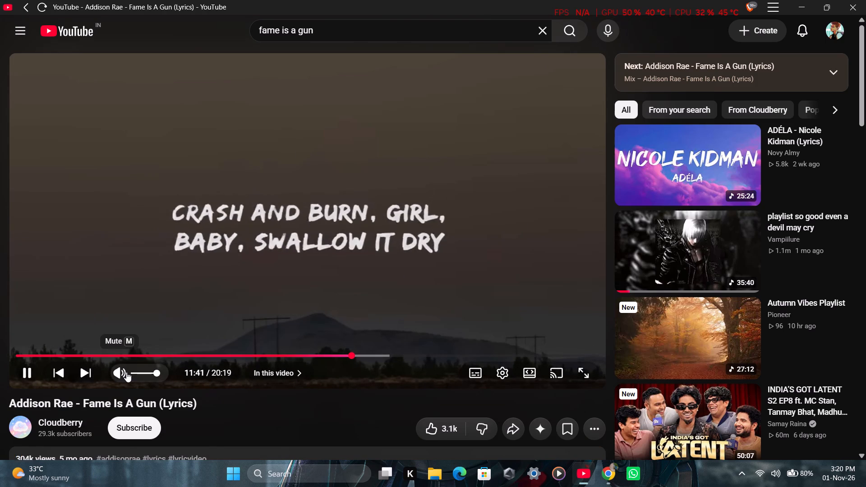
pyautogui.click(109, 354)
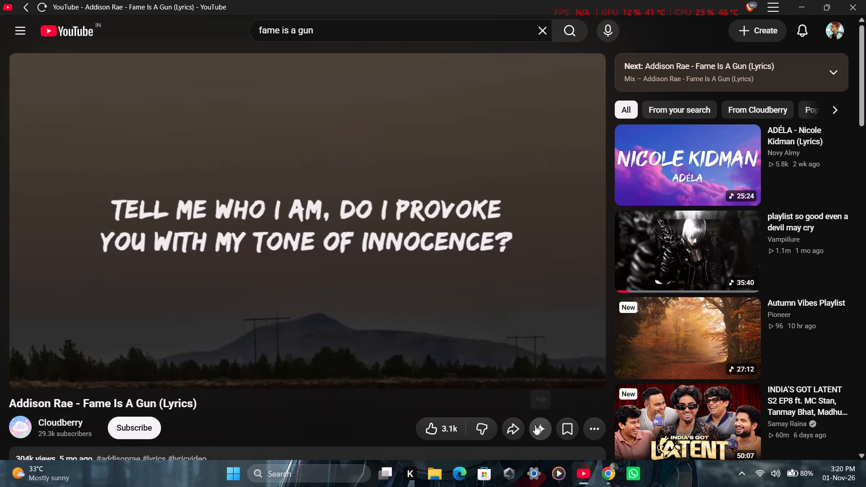
# Raise the system volume to nearly its maximum.
pyautogui.click(767, 473)
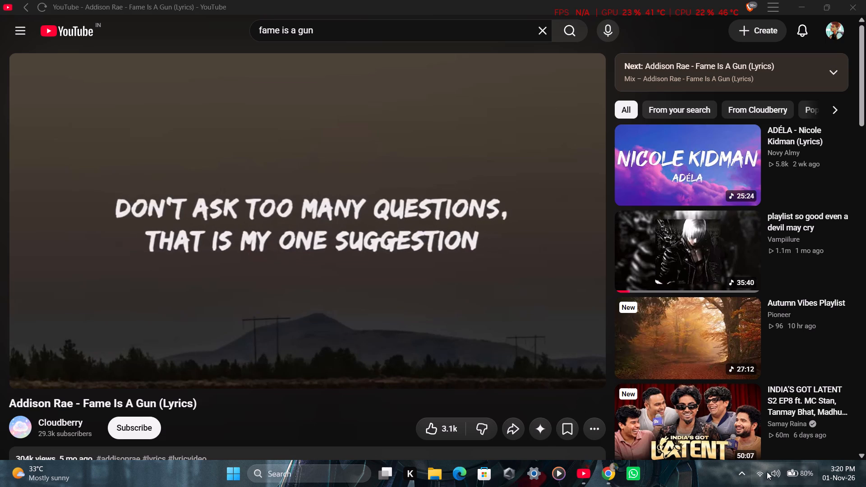
pyautogui.click(779, 472)
pyautogui.moveTo(789, 408); pyautogui.dragTo(792, 408)
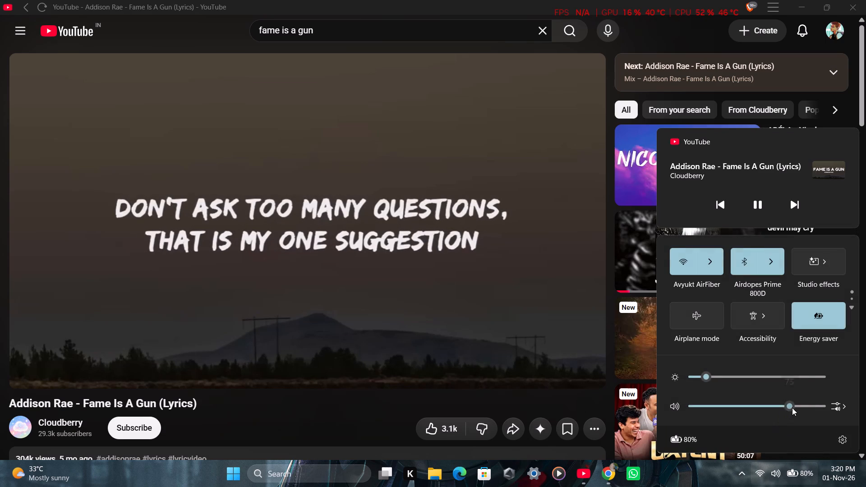
pyautogui.moveTo(792, 408); pyautogui.dragTo(824, 408)
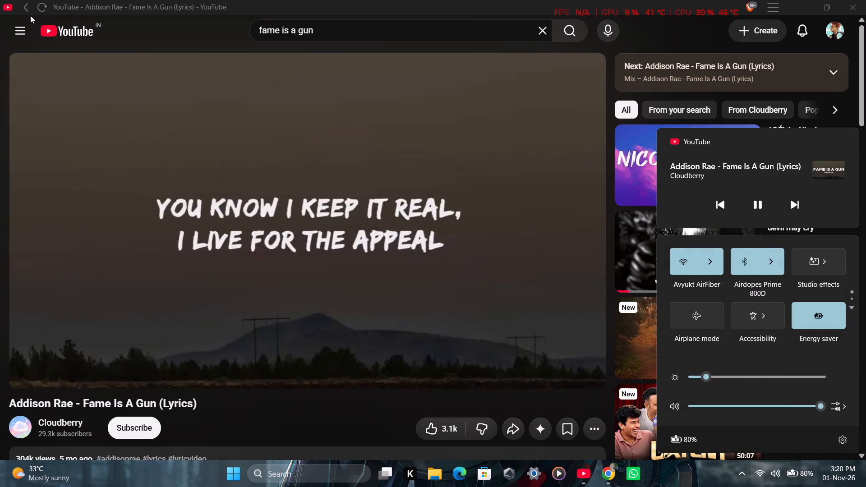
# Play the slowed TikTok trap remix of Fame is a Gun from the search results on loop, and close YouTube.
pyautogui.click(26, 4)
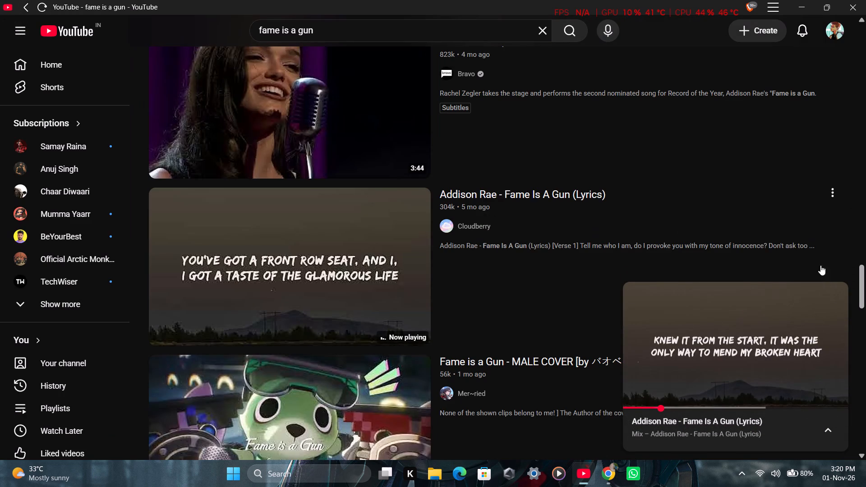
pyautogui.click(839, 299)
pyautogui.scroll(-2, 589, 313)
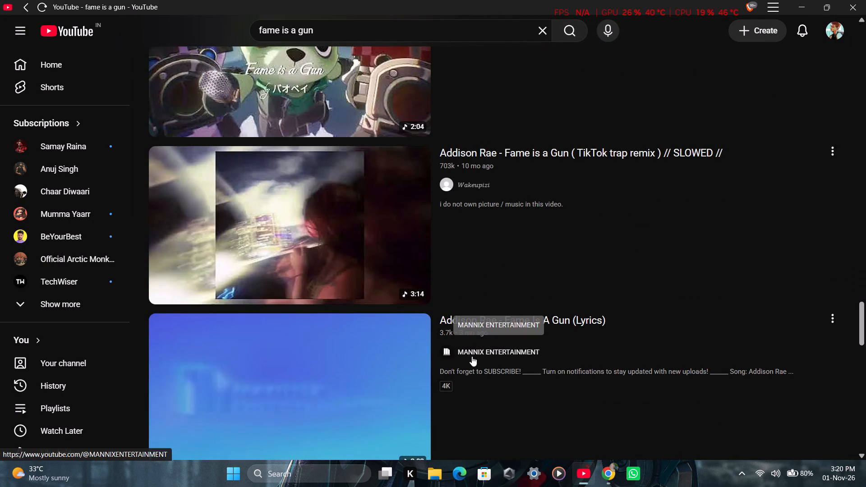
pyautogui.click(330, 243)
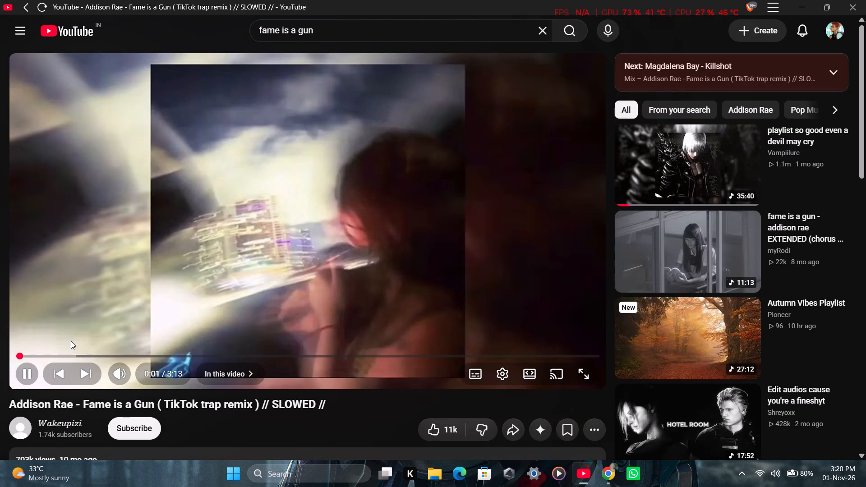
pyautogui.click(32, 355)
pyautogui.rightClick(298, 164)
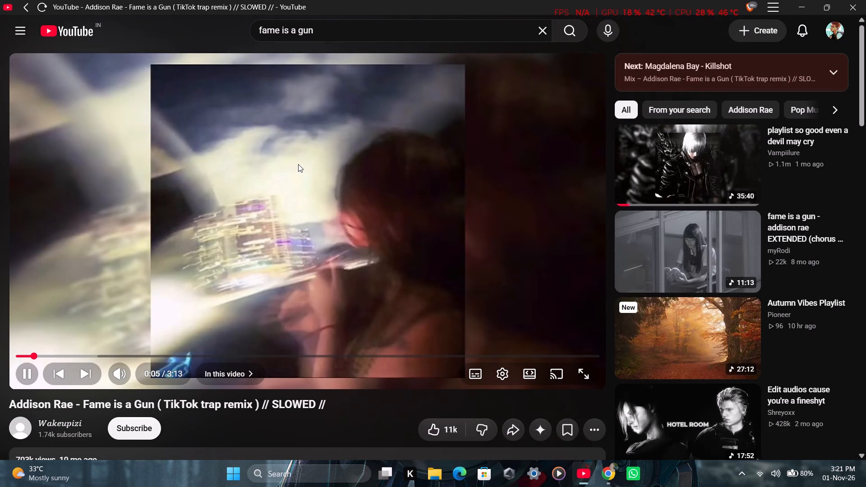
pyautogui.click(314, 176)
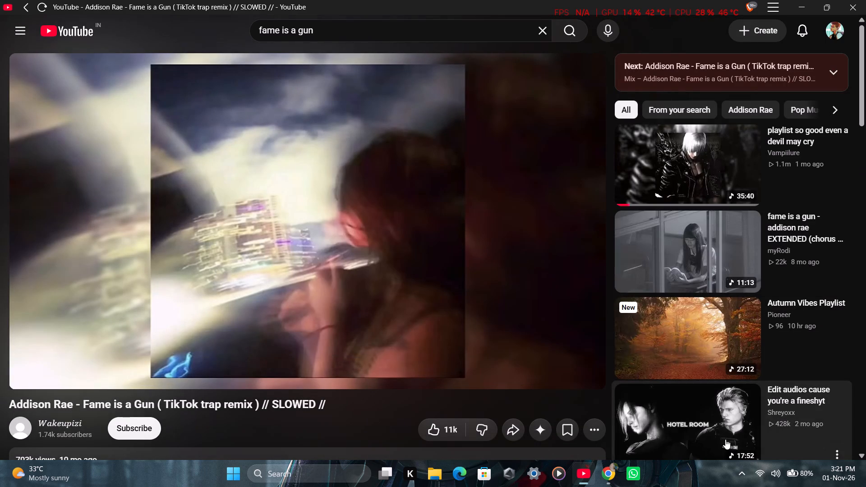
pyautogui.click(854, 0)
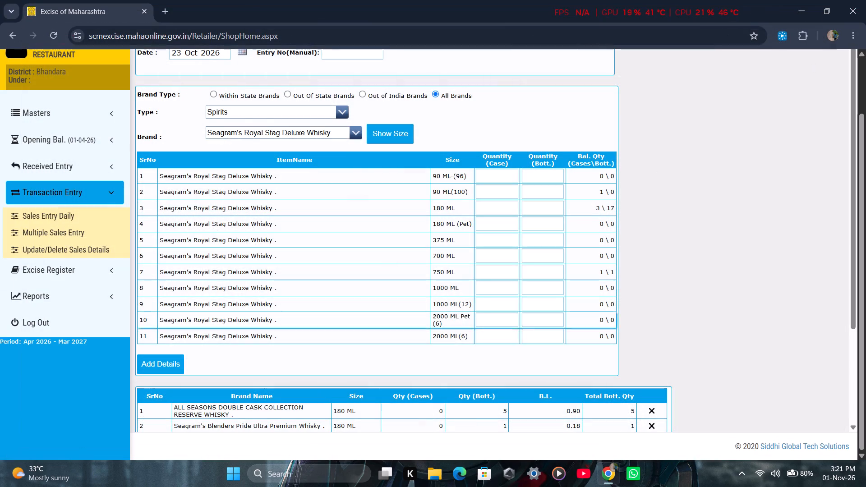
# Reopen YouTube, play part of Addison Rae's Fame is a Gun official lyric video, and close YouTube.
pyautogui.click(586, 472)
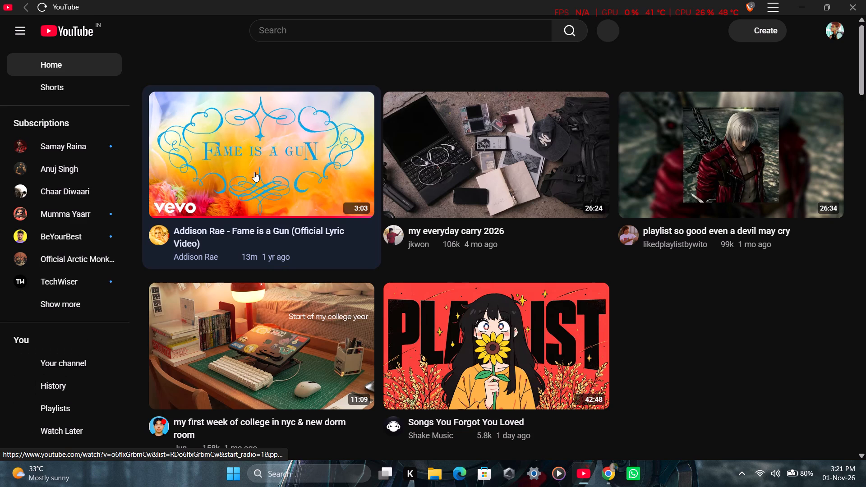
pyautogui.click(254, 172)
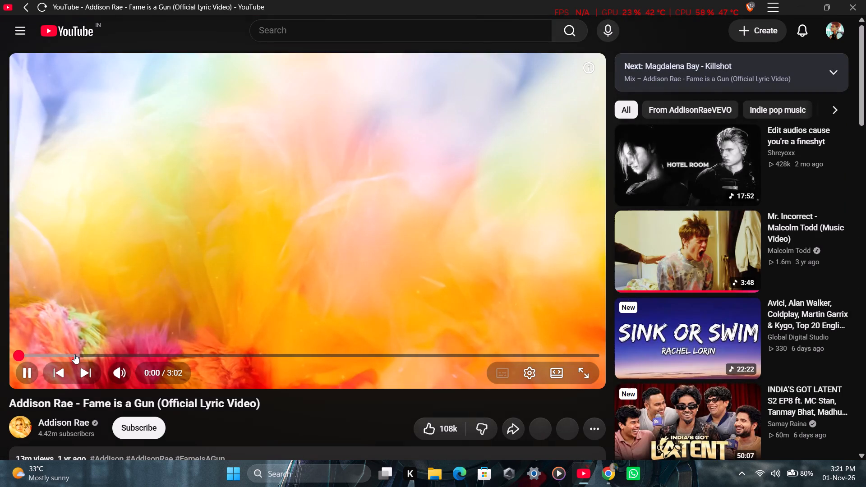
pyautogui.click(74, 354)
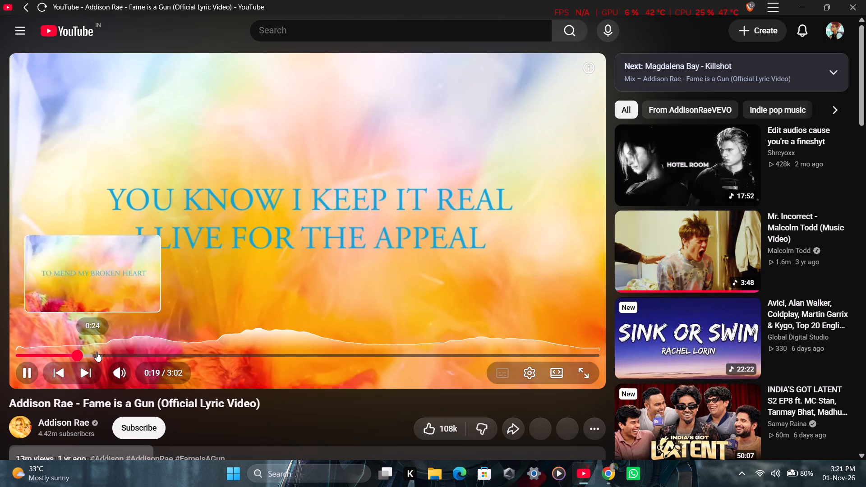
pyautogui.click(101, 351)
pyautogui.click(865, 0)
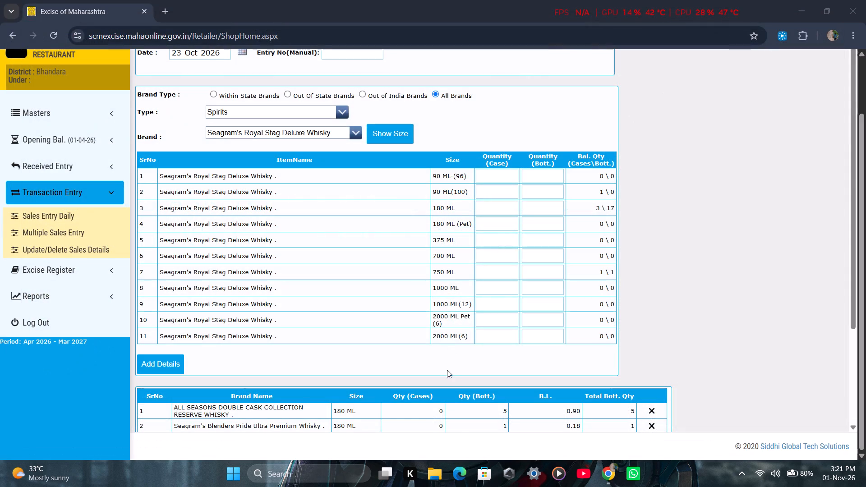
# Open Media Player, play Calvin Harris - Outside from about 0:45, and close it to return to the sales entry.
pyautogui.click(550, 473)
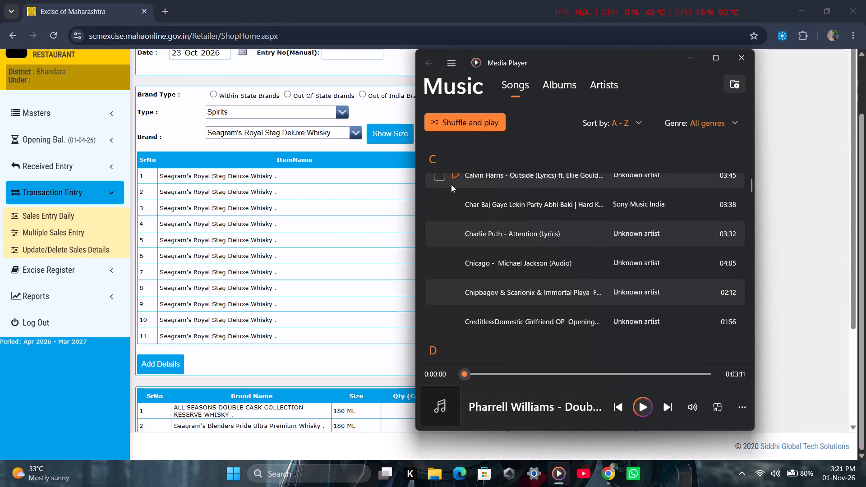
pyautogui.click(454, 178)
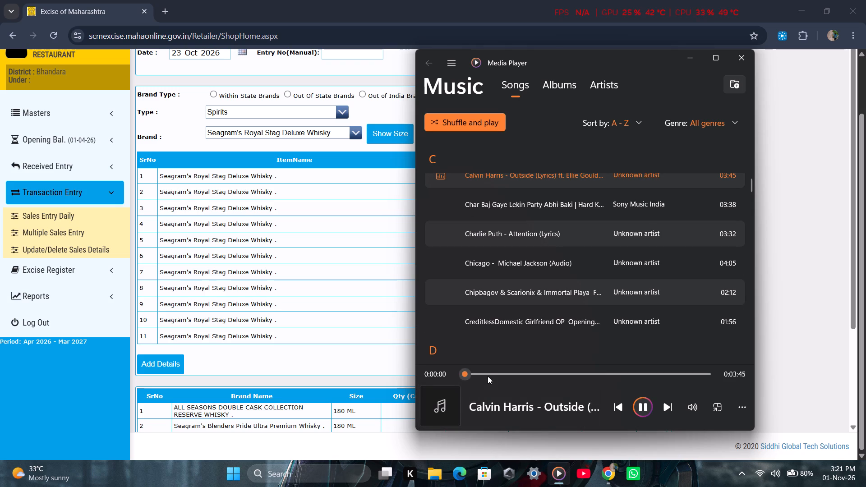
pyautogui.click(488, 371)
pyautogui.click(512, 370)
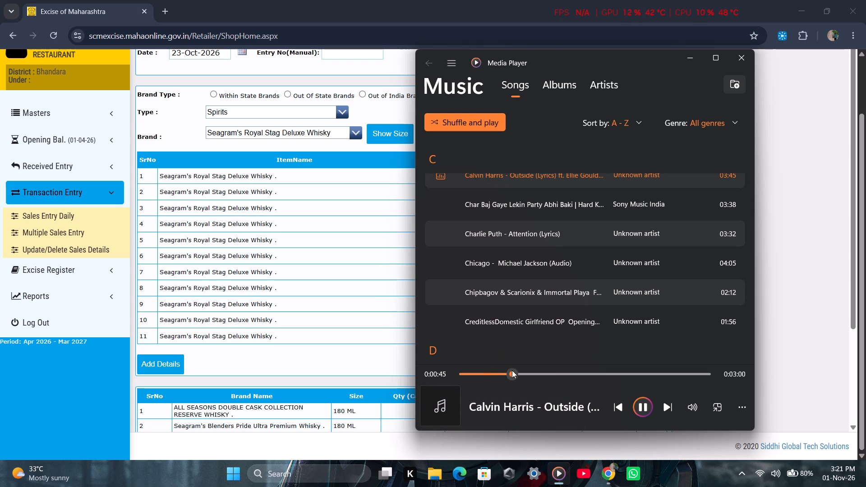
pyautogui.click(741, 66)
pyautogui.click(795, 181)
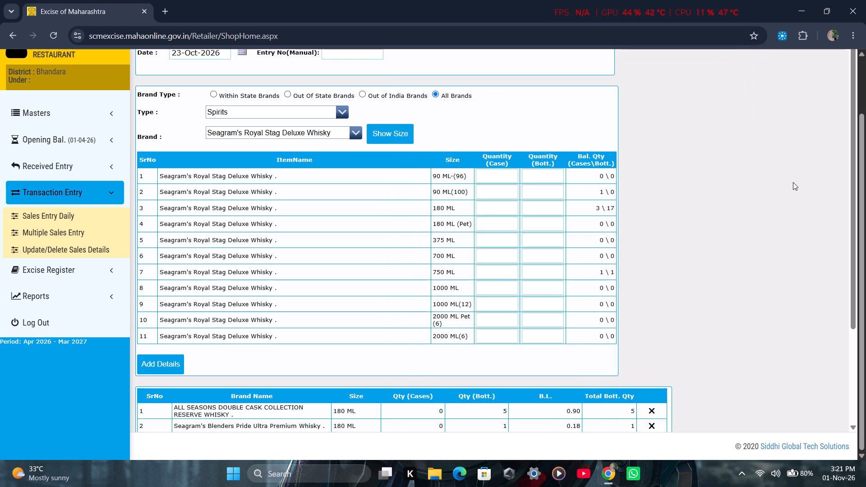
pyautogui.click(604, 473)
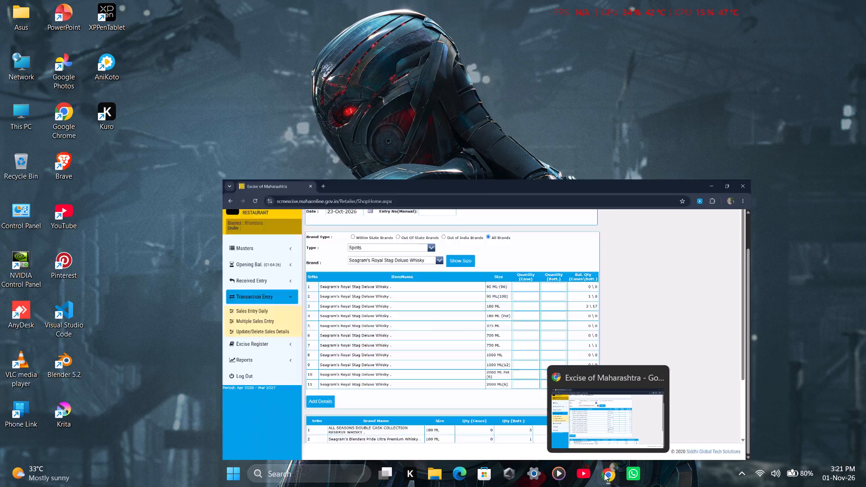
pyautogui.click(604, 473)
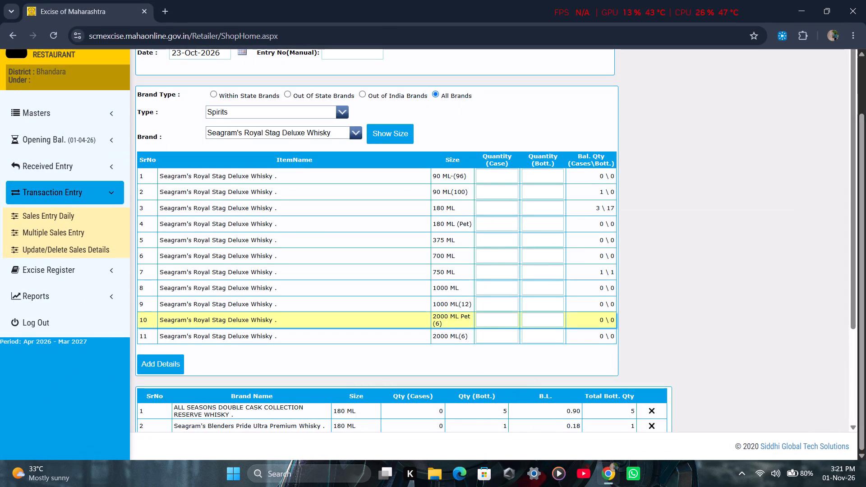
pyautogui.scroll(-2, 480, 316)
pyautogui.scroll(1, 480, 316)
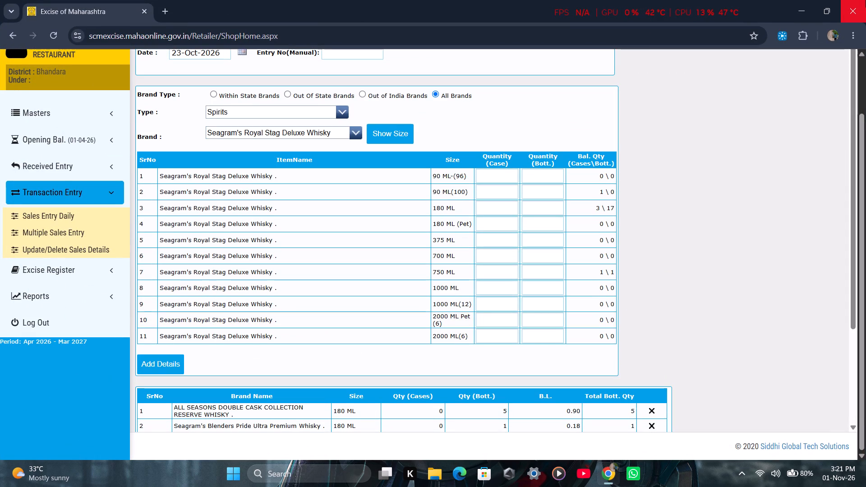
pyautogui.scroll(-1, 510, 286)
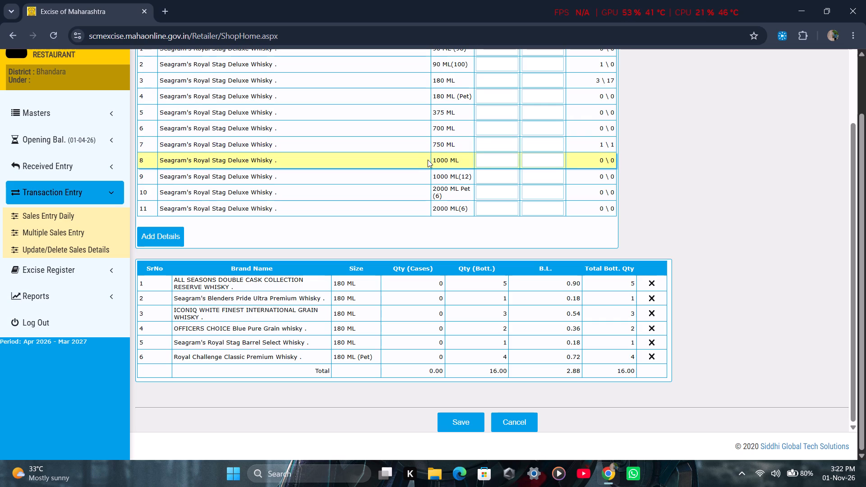
# Add 10 bottles of the 180 ML Seagram's Royal Stag Deluxe Whisky to the 23-Oct-2026 sales entry.
pyautogui.scroll(1, 430, 166)
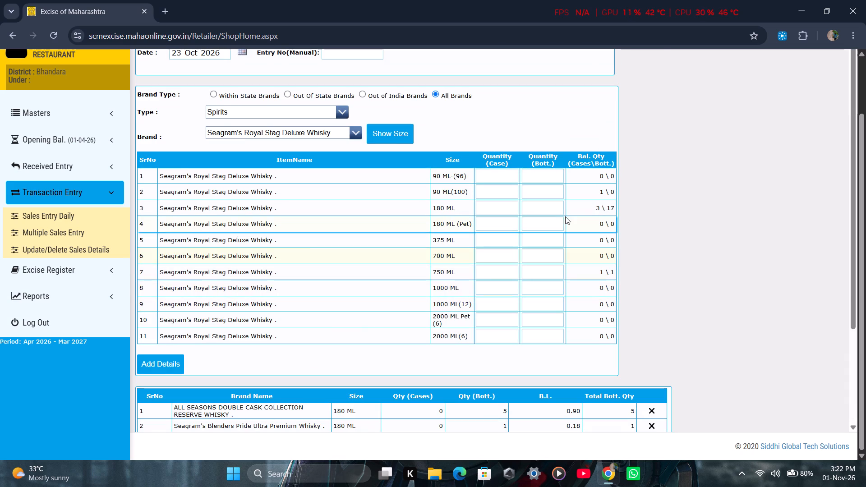
pyautogui.click(551, 207)
pyautogui.write('10')
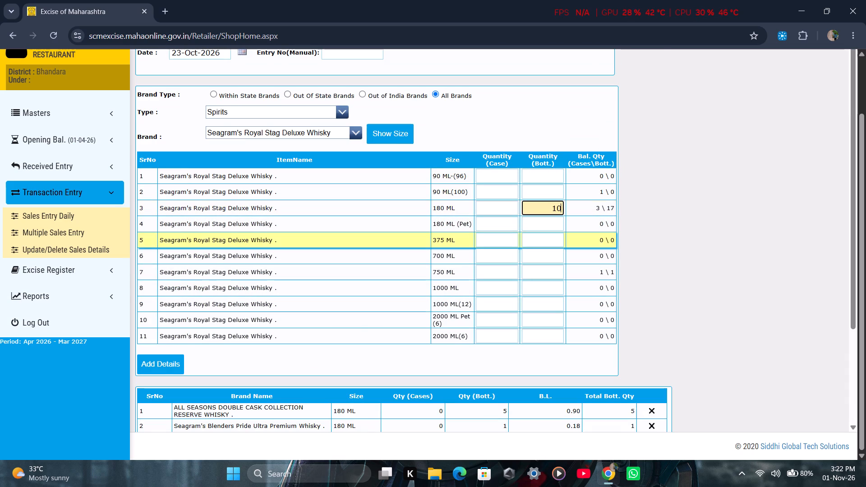
pyautogui.click(150, 373)
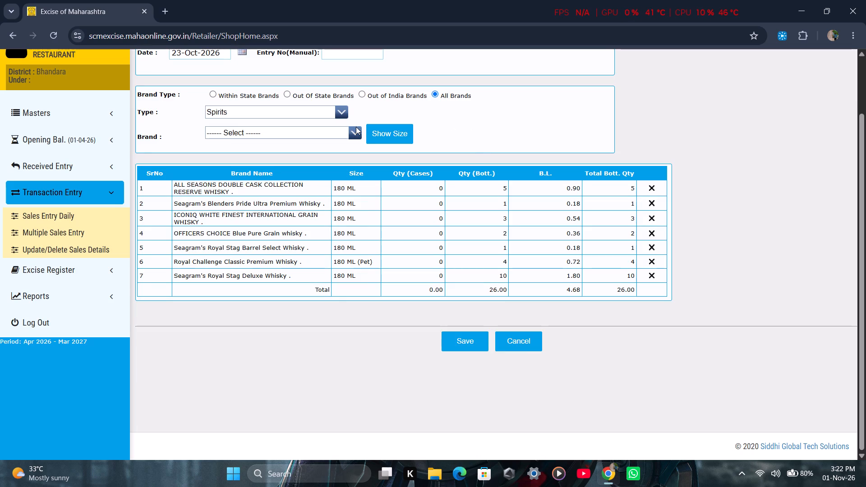
# Add 1 bottle of the 180 ML Seagrams Xclamation Whisky to the 23-Oct-2026 sales entry.
pyautogui.moveTo(358, 134); pyautogui.dragTo(358, 141)
pyautogui.click(351, 135)
pyautogui.scroll(-4, 442, 253)
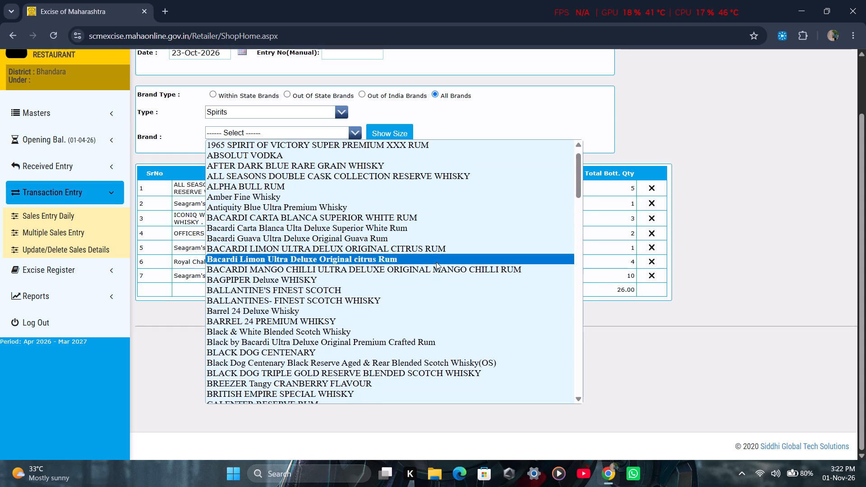
pyautogui.scroll(-13, 436, 262)
pyautogui.scroll(-20, 421, 229)
pyautogui.scroll(-7, 421, 229)
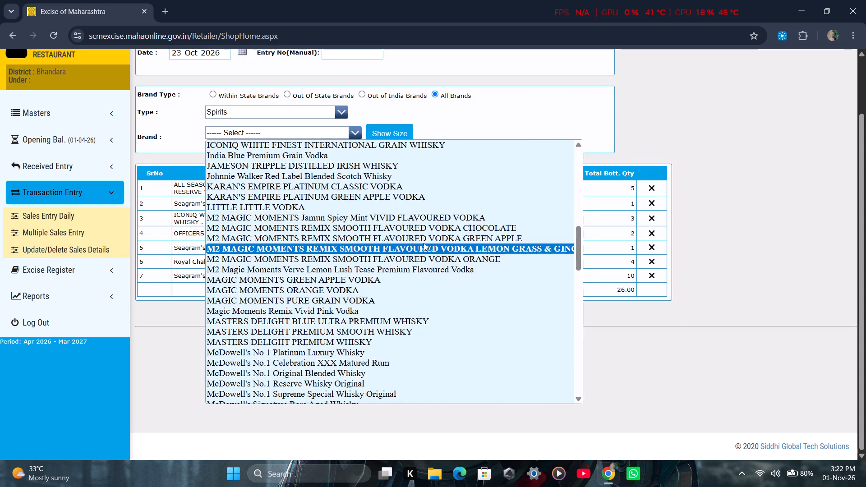
pyautogui.scroll(-19, 424, 243)
pyautogui.scroll(-13, 415, 270)
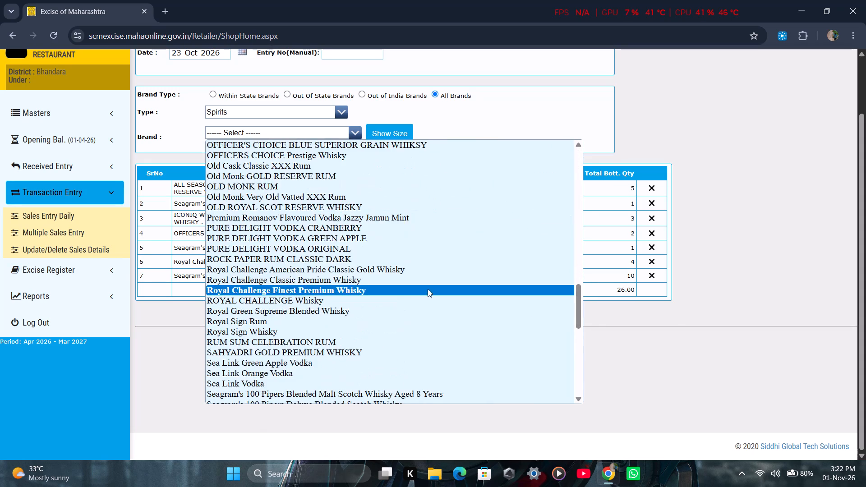
pyautogui.scroll(-17, 428, 289)
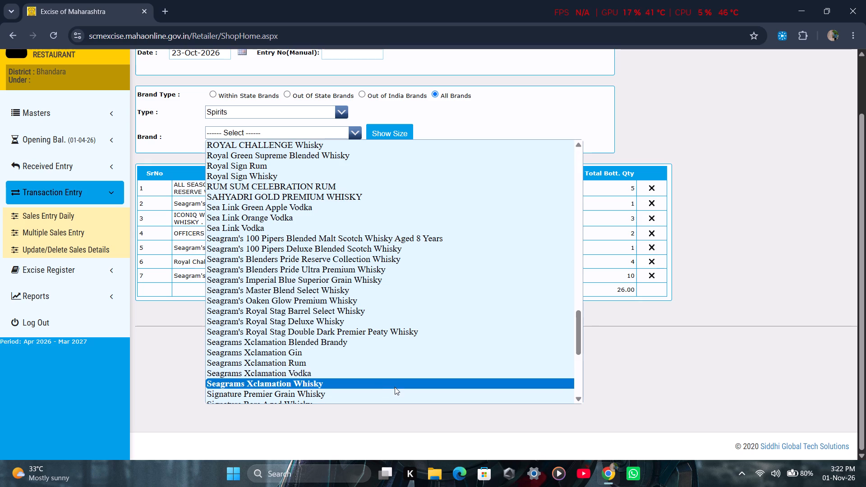
pyautogui.click(395, 388)
pyautogui.click(381, 135)
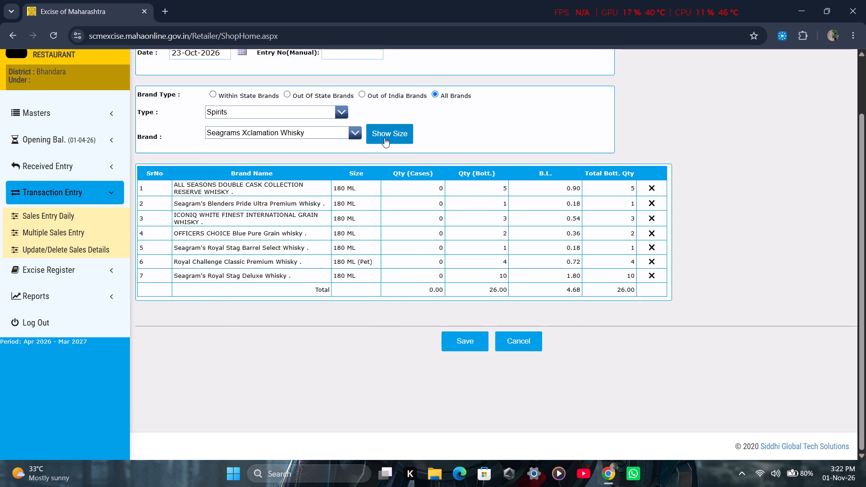
pyautogui.click(550, 189)
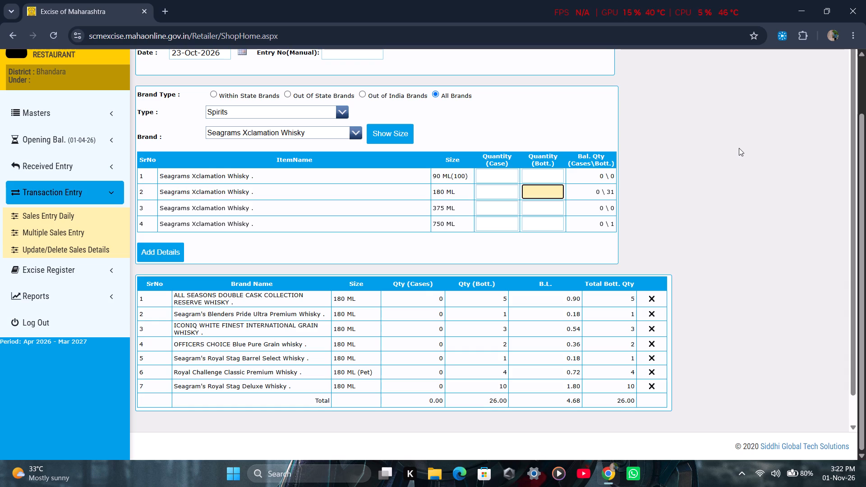
pyautogui.press('1')
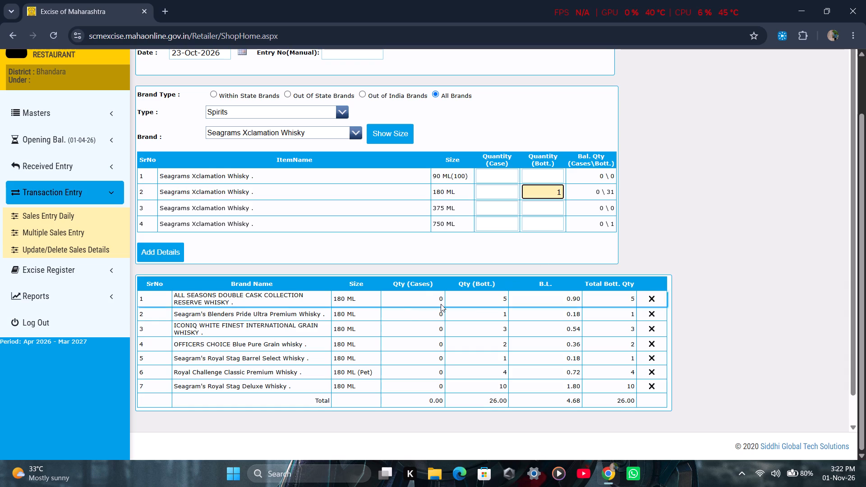
pyautogui.click(173, 255)
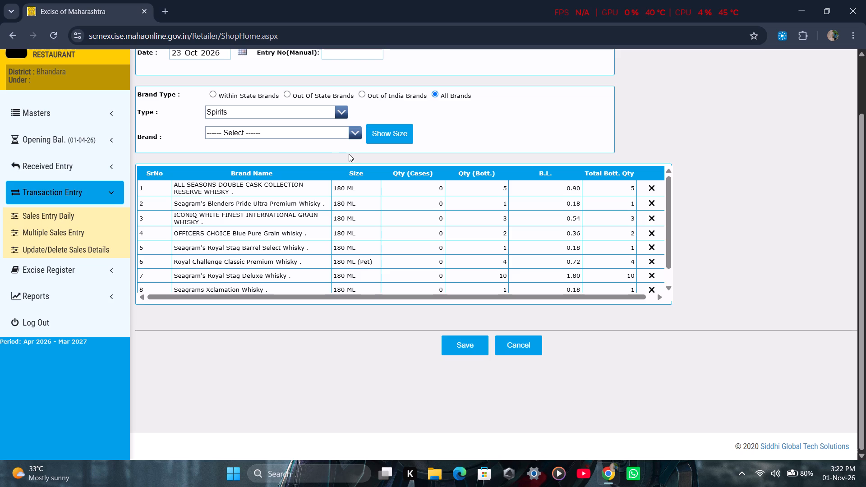
# Look through the spirits brand list for the next brand to enter, from the McDowell's to the Royal Challenge names.
pyautogui.click(355, 131)
pyautogui.scroll(-2, 351, 142)
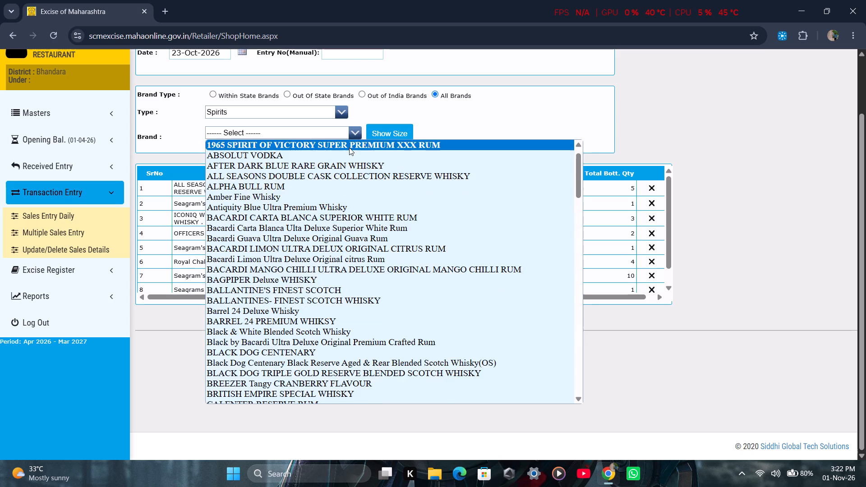
pyautogui.scroll(-9, 349, 147)
pyautogui.scroll(1, 344, 159)
pyautogui.scroll(-17, 343, 165)
pyautogui.scroll(-15, 333, 193)
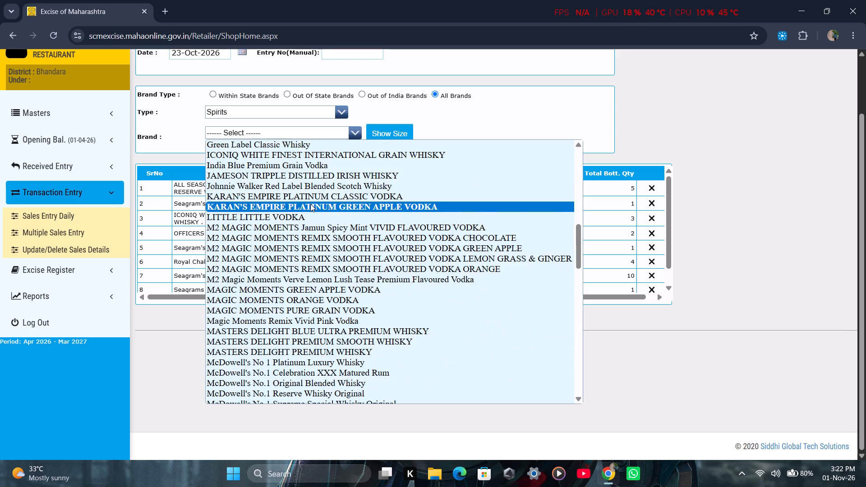
pyautogui.scroll(-15, 309, 206)
pyautogui.scroll(1, 314, 225)
pyautogui.scroll(-8, 314, 225)
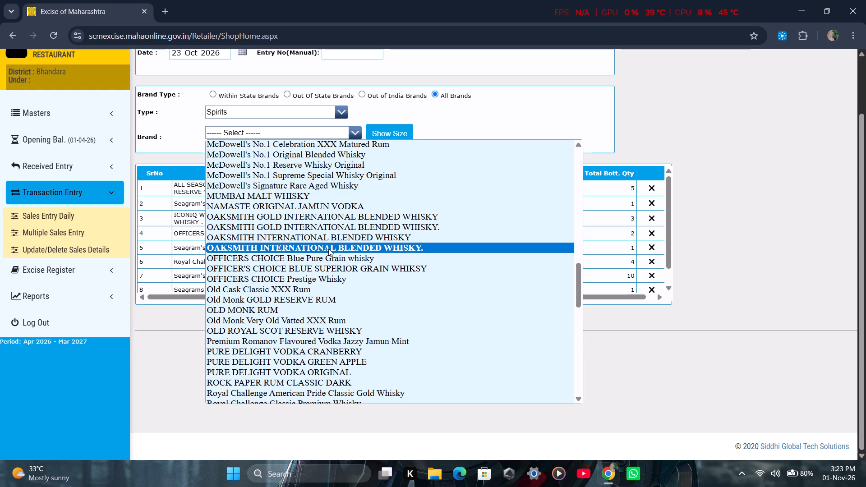
pyautogui.scroll(-3, 328, 261)
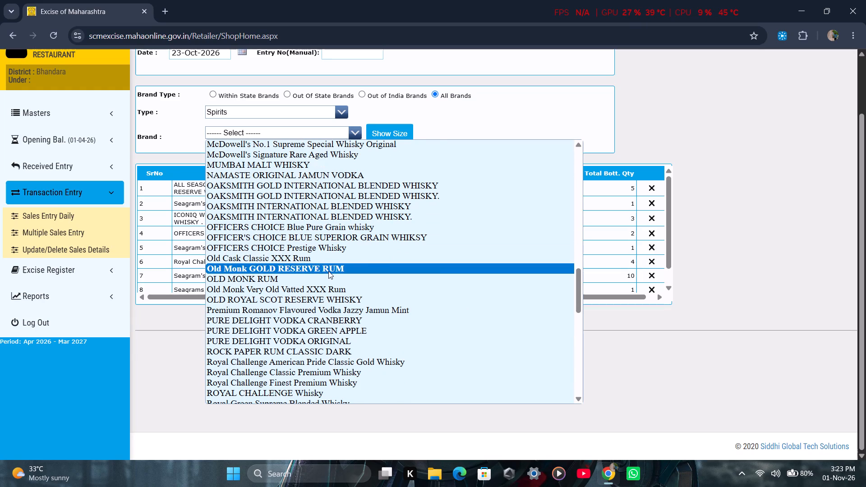
pyautogui.scroll(-5, 328, 271)
pyautogui.scroll(7, 329, 279)
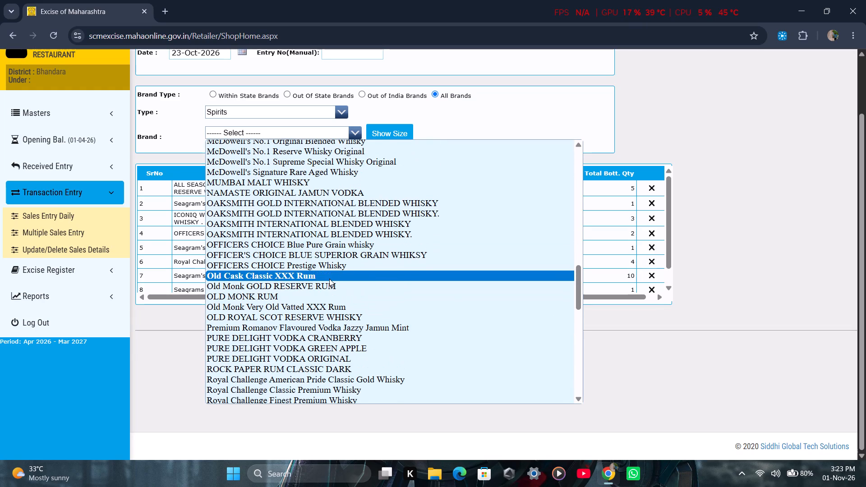
pyautogui.scroll(3, 384, 207)
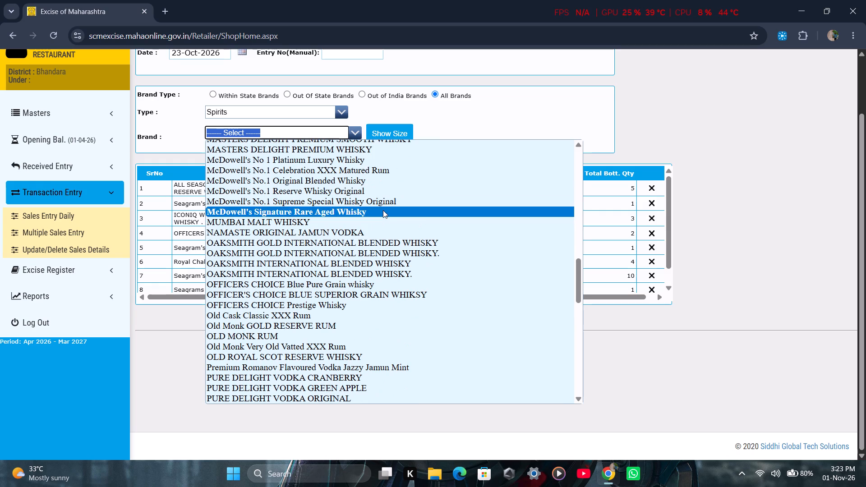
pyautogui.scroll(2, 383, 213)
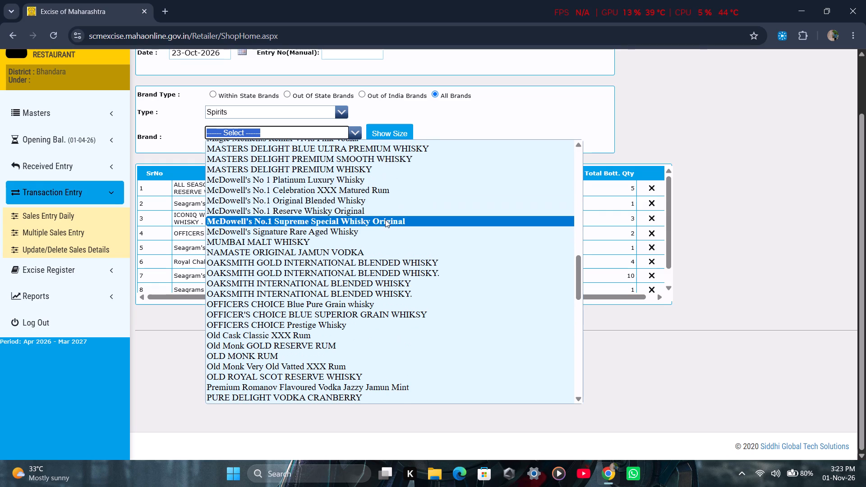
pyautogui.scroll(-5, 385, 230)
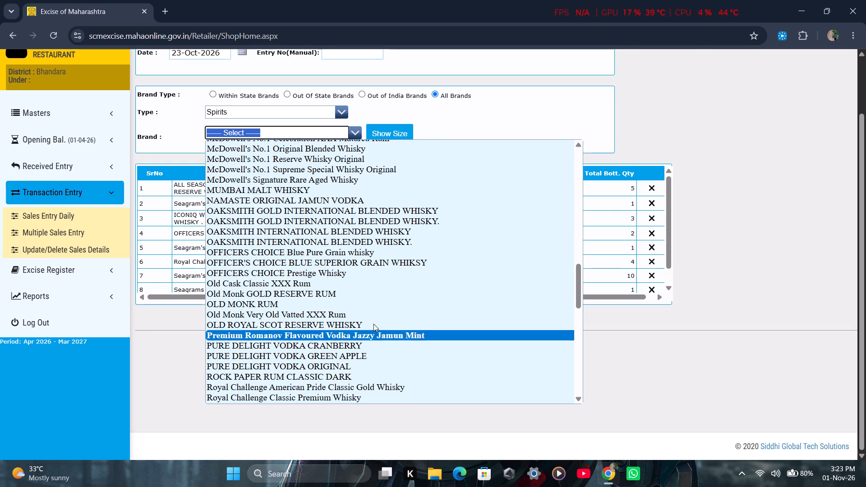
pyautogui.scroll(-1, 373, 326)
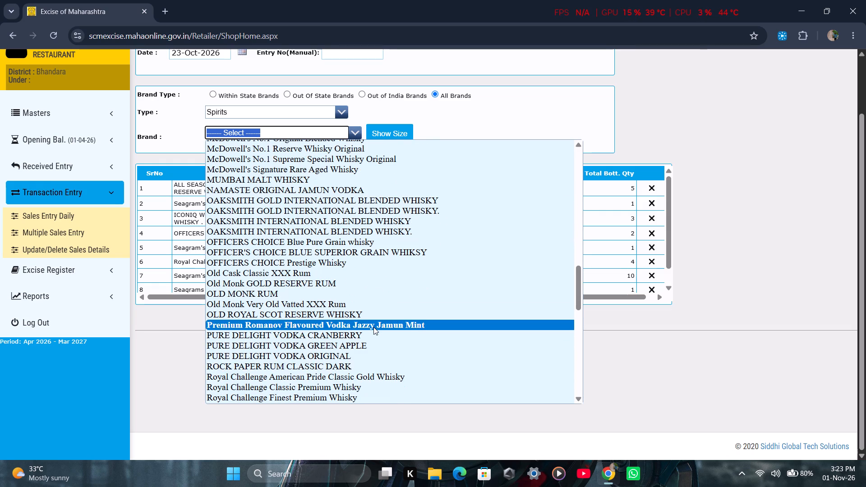
# Turn off the computer's Bluetooth and return to the sales entry page.
pyautogui.click(802, 469)
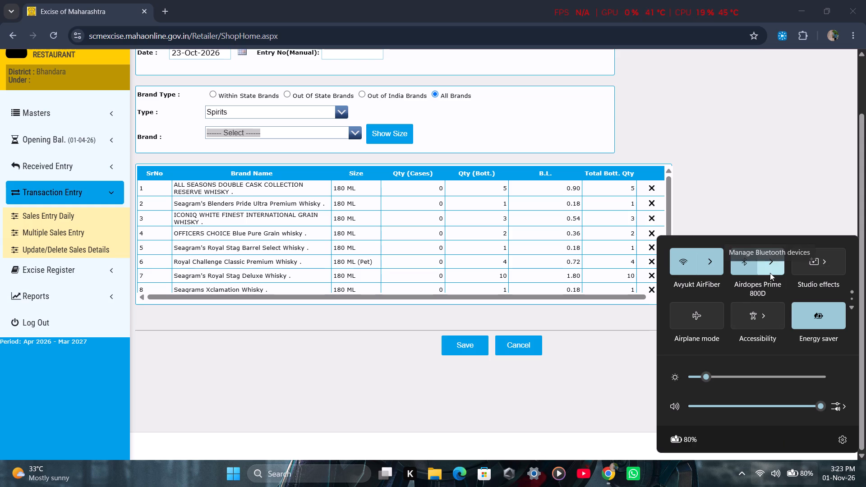
pyautogui.click(743, 256)
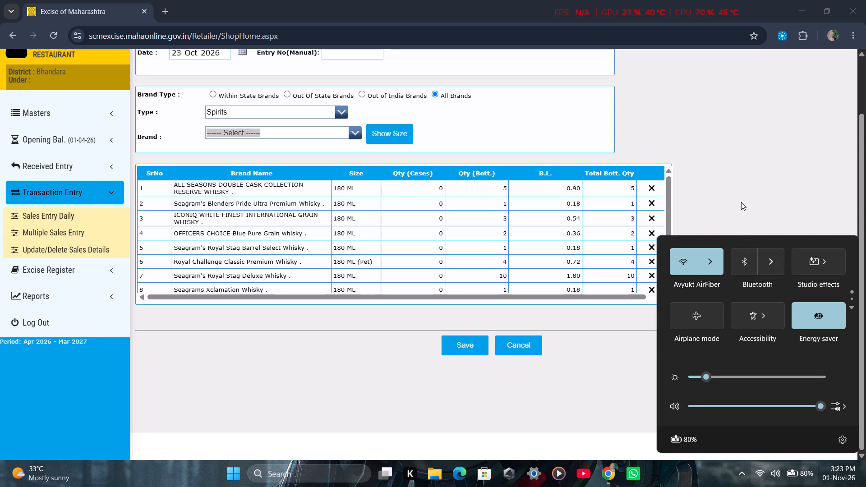
pyautogui.click(740, 202)
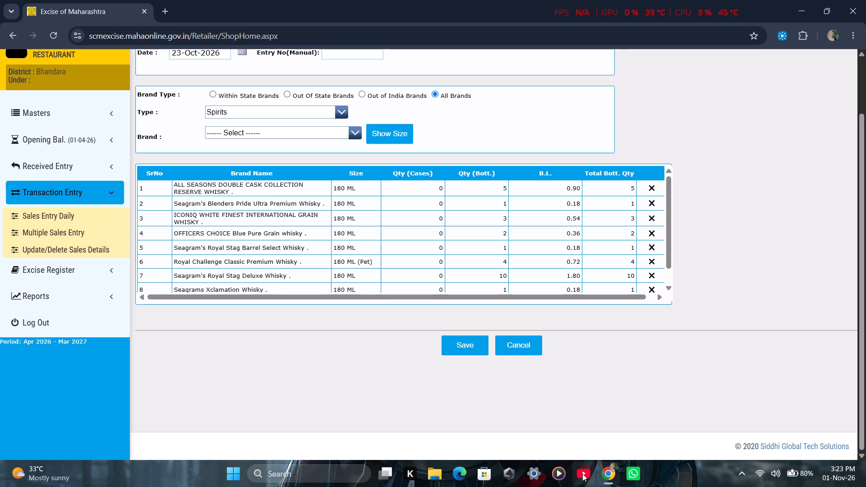
# Open YouTube, start the first video on its home page, and switch back to the sales entry in Chrome.
pyautogui.click(582, 473)
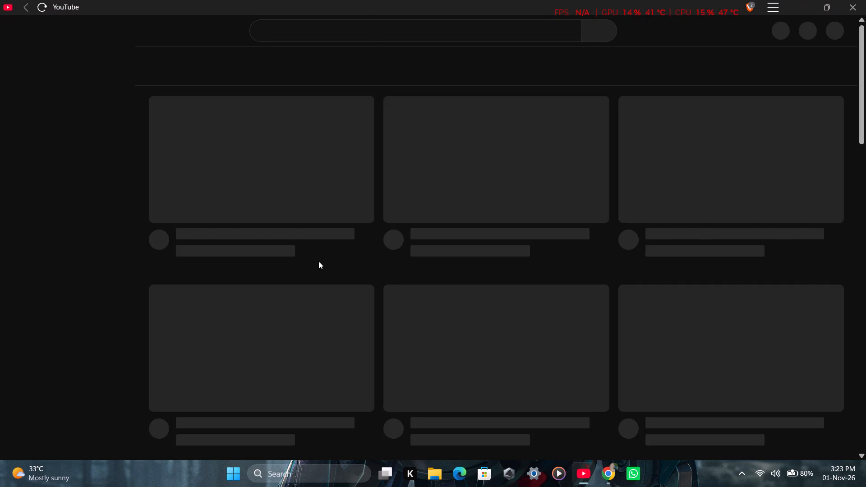
pyautogui.click(296, 151)
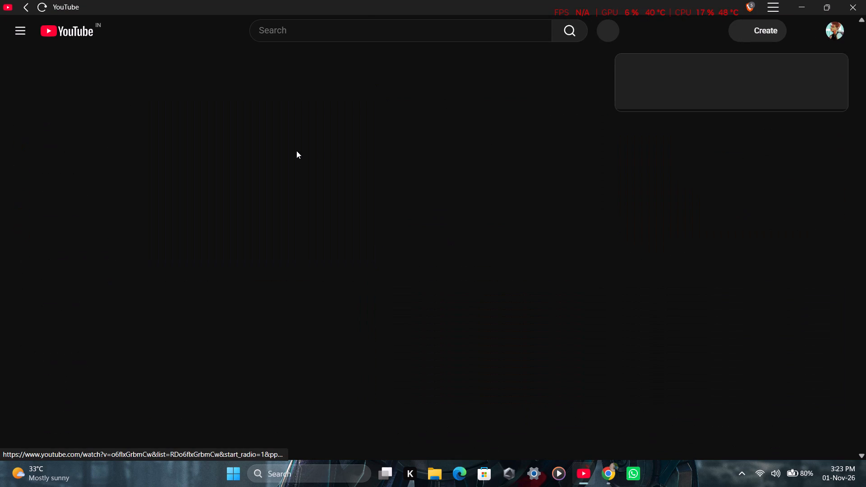
pyautogui.click(605, 472)
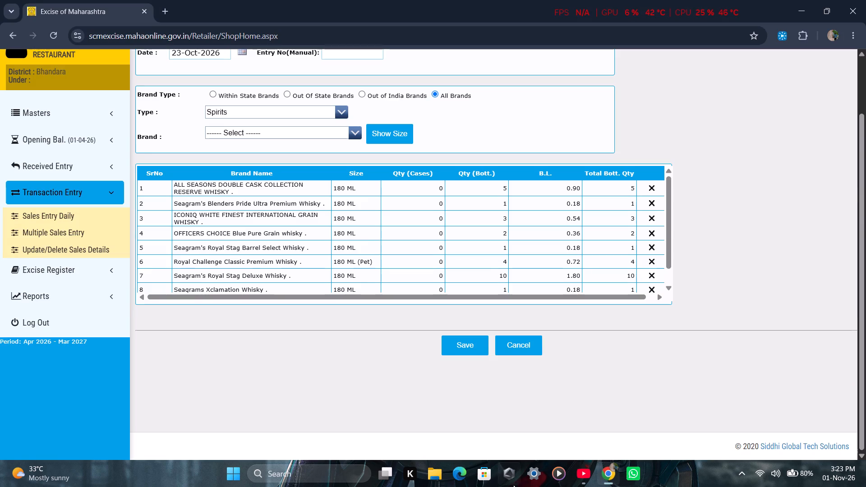
# Switch to YouTube, set Addison Rae's Fame is a Gun official lyric video to loop, and return to the sales entry.
pyautogui.click(587, 483)
pyautogui.rightClick(431, 169)
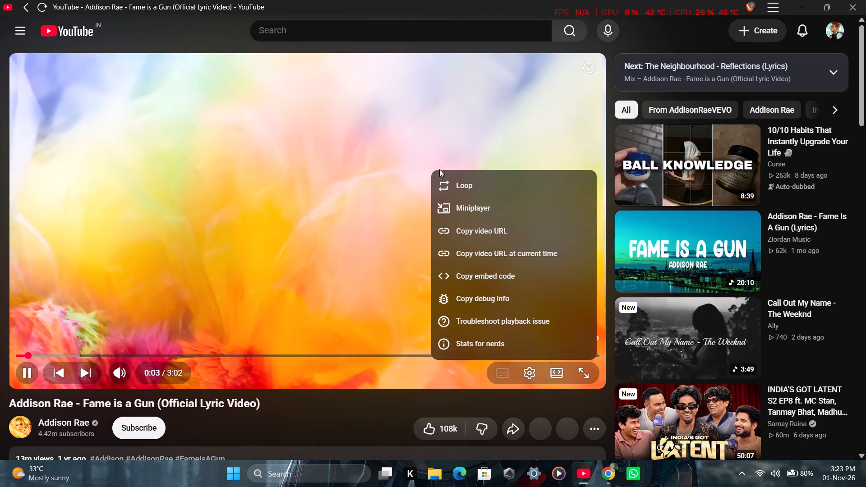
pyautogui.click(463, 179)
pyautogui.click(600, 478)
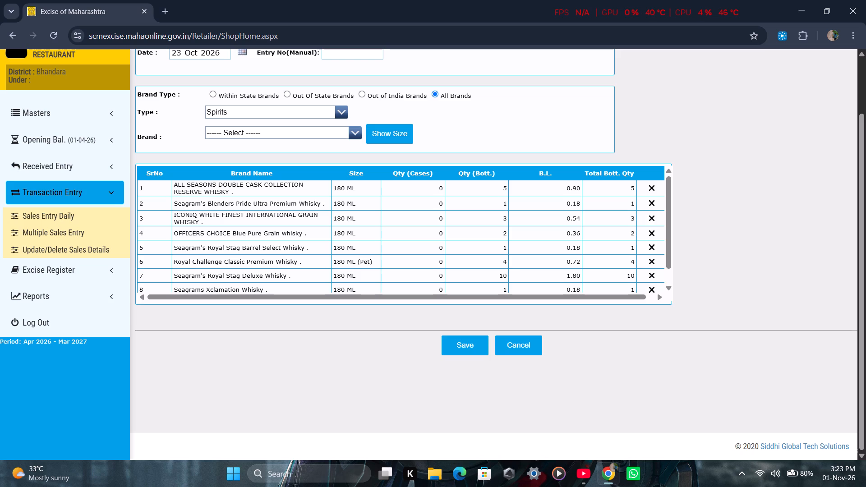
# Add 6 bottles of the 180 ML OLD ROYAL SCOT RESERVE WHISKY to the 23-Oct-2026 sales entry.
pyautogui.scroll(-5, 360, 195)
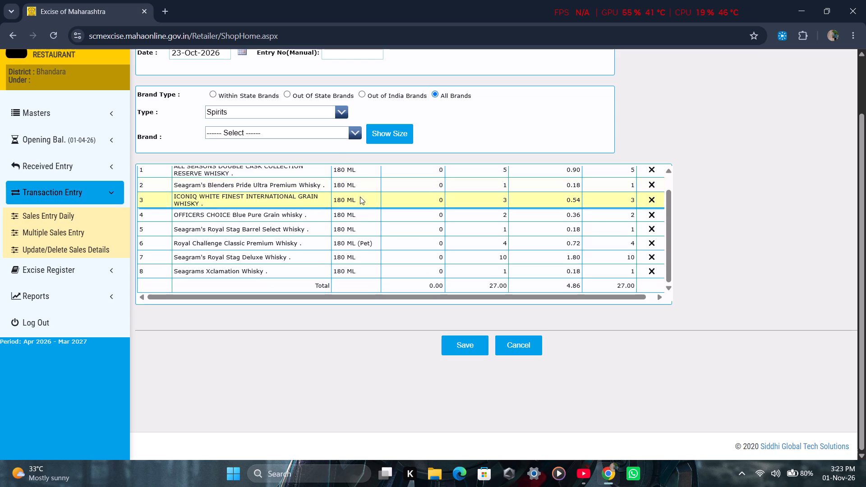
pyautogui.click(355, 138)
pyautogui.scroll(-3, 365, 165)
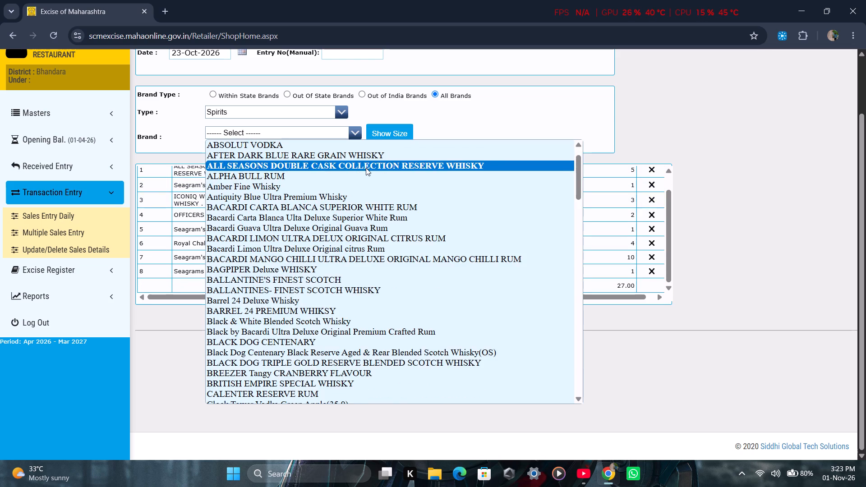
pyautogui.scroll(-20, 367, 170)
pyautogui.scroll(-17, 367, 170)
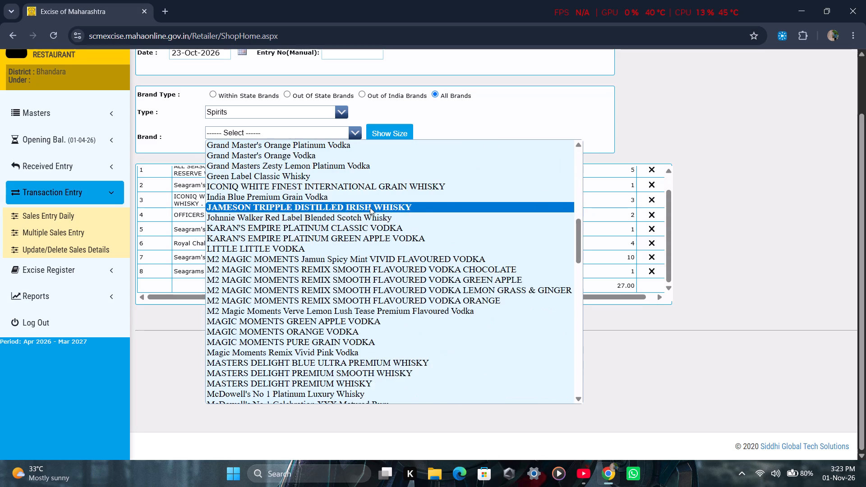
pyautogui.scroll(-18, 370, 207)
pyautogui.scroll(-5, 372, 208)
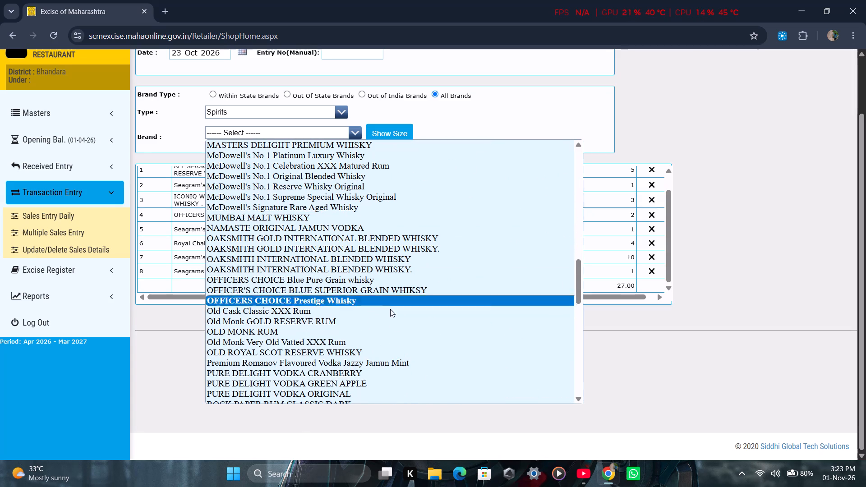
pyautogui.click(385, 349)
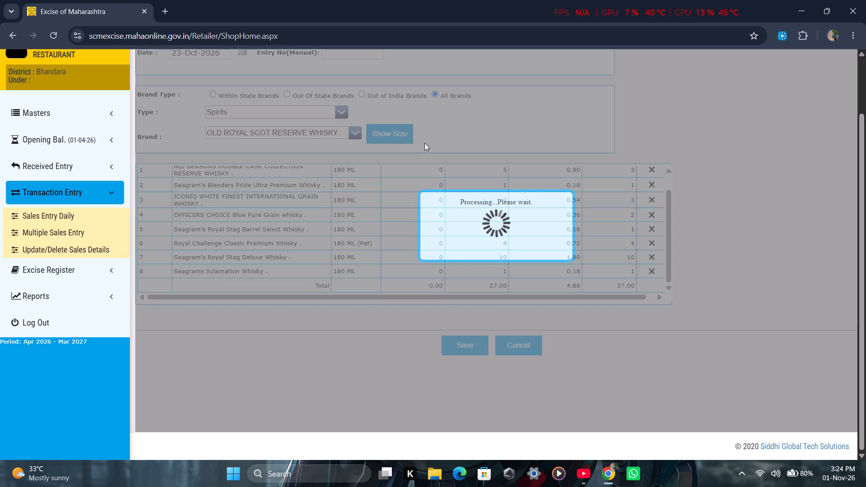
pyautogui.click(402, 135)
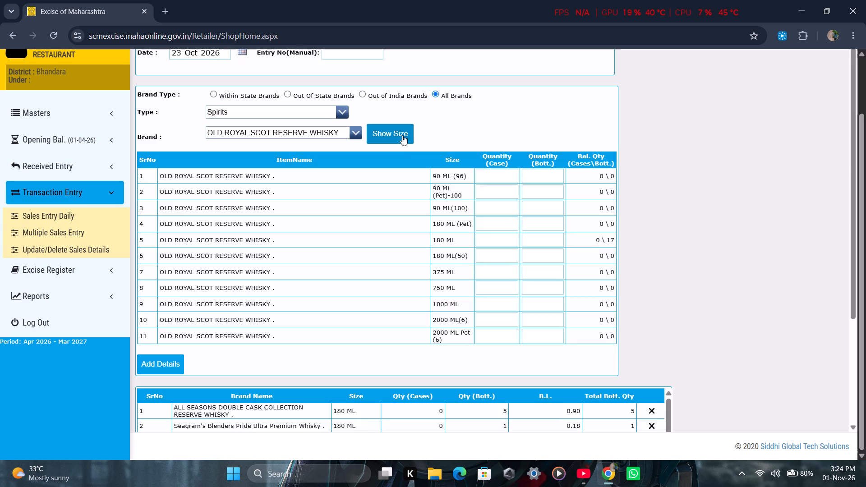
pyautogui.click(554, 236)
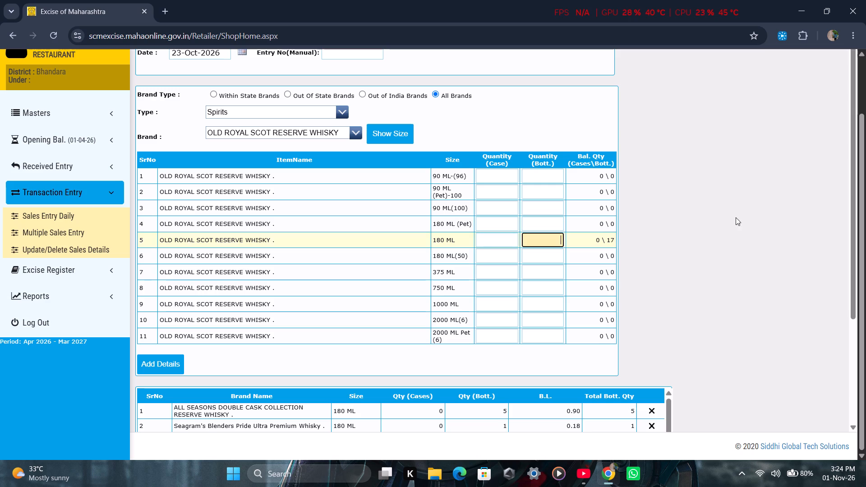
pyautogui.press('6')
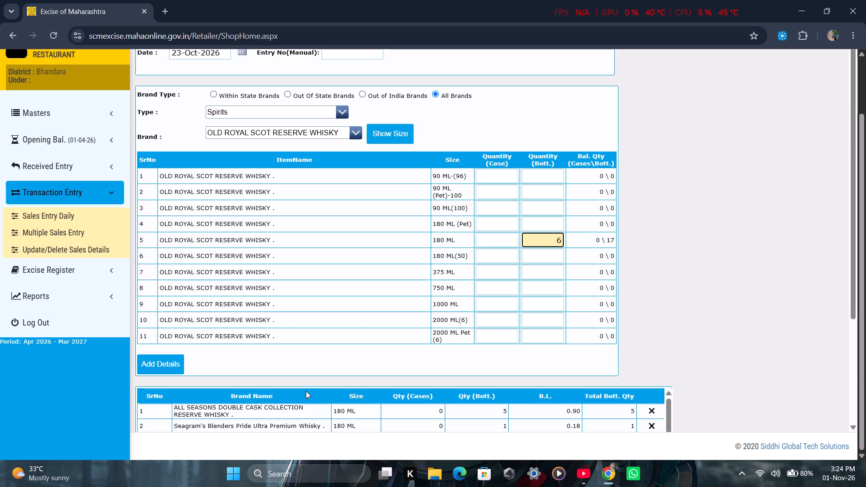
pyautogui.click(166, 360)
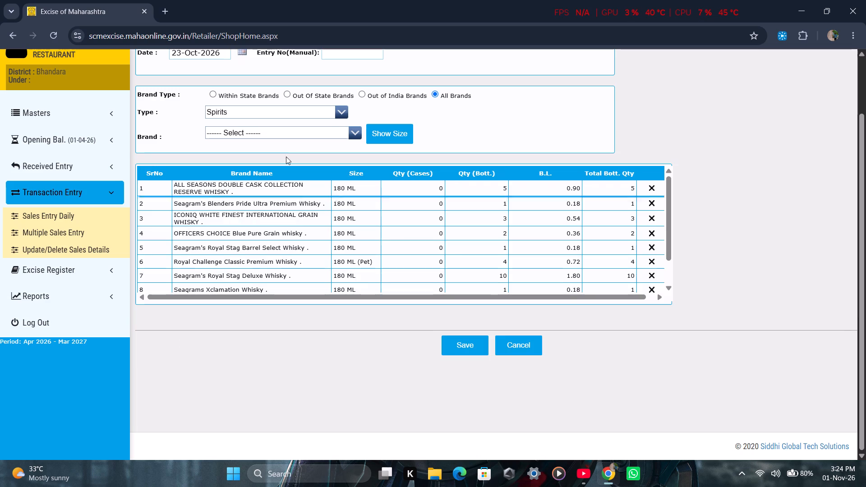
# Add 6 bottles of the 180 ML SAHYADRI GOLD PREMIUM WHISKY to the 23-Oct-2026 sales entry.
pyautogui.click(358, 129)
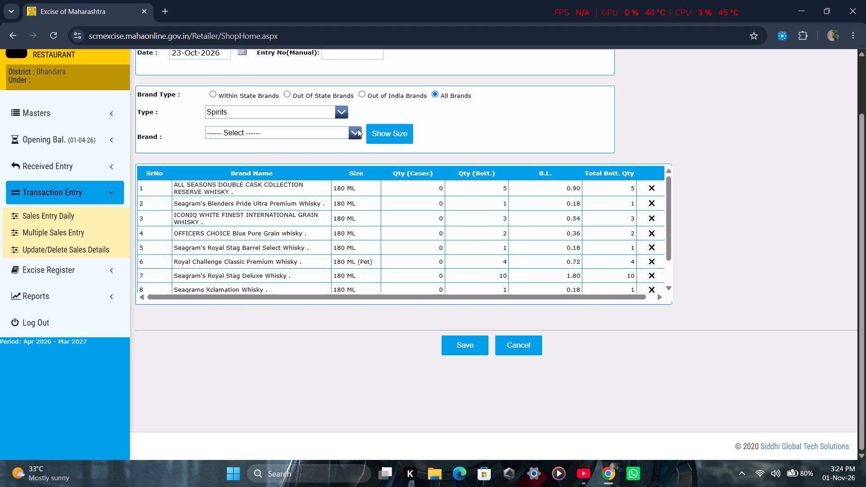
pyautogui.scroll(-18, 353, 175)
pyautogui.scroll(1, 369, 202)
pyautogui.scroll(-6, 369, 205)
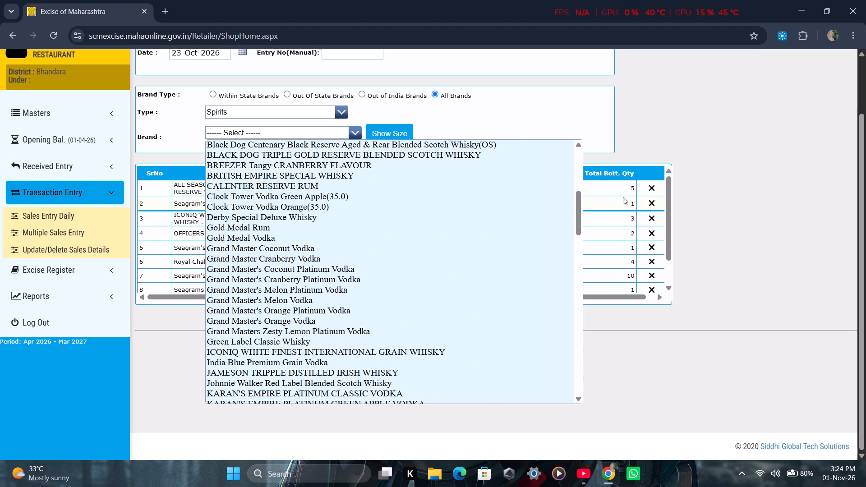
pyautogui.moveTo(577, 206); pyautogui.dragTo(582, 335)
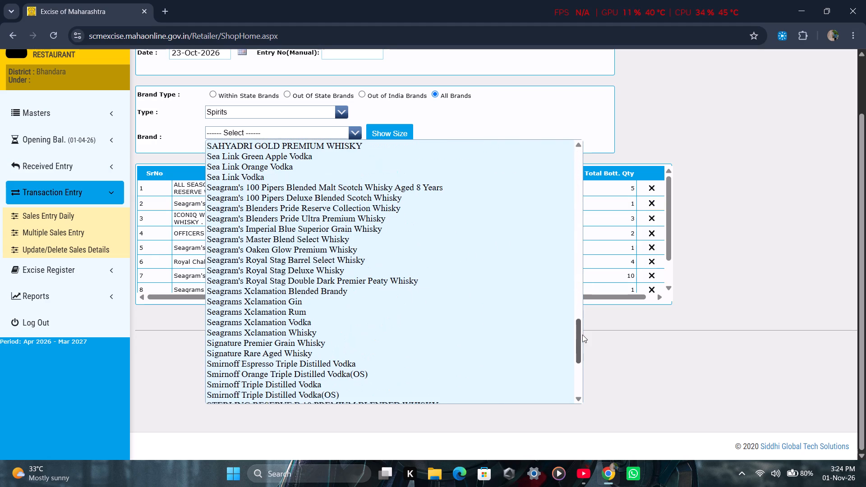
pyautogui.moveTo(582, 335); pyautogui.dragTo(583, 309)
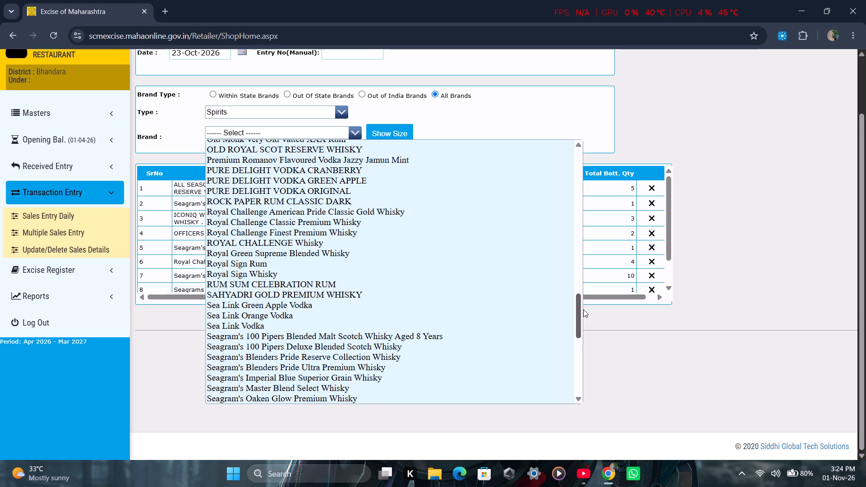
pyautogui.moveTo(583, 309); pyautogui.dragTo(588, 375)
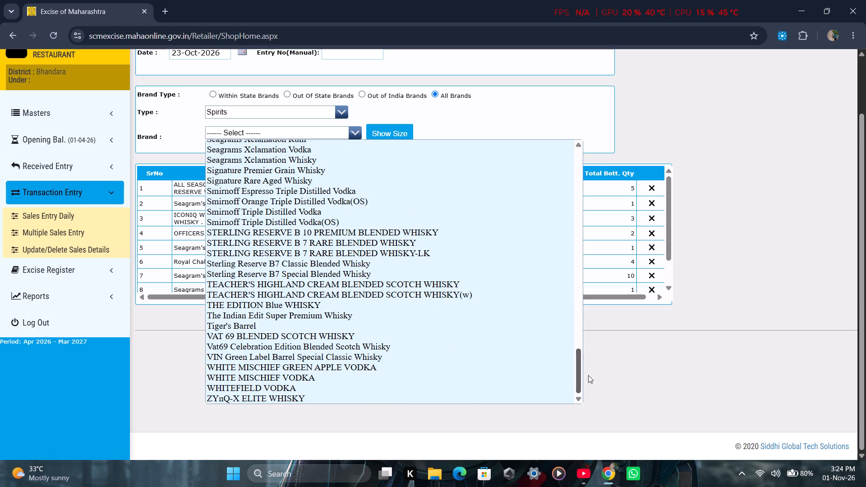
pyautogui.moveTo(588, 375); pyautogui.dragTo(585, 329)
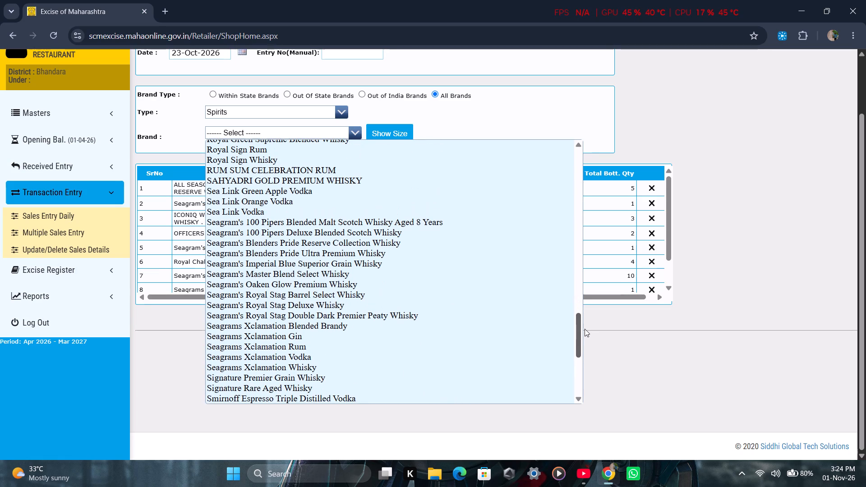
pyautogui.moveTo(585, 329); pyautogui.dragTo(585, 329)
pyautogui.click(431, 182)
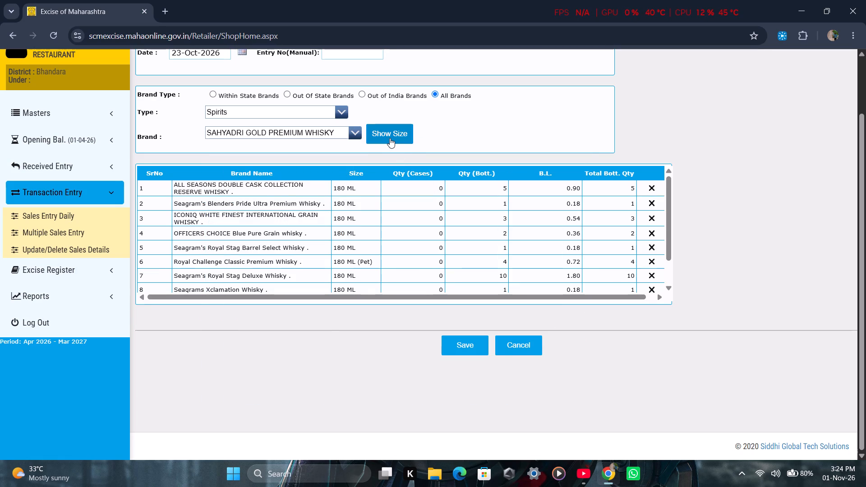
pyautogui.click(390, 138)
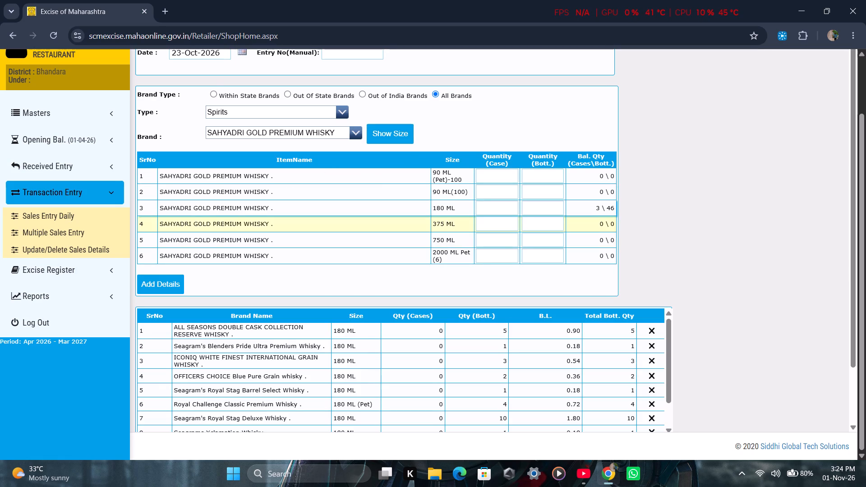
pyautogui.click(532, 210)
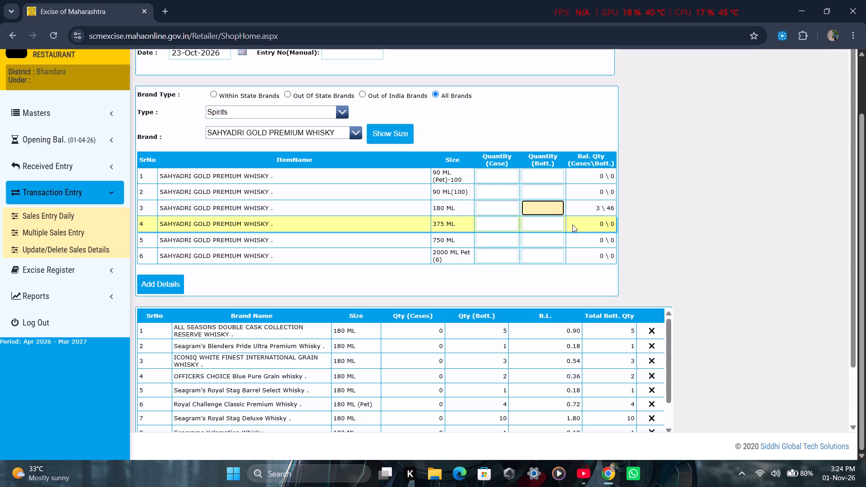
pyautogui.press('6')
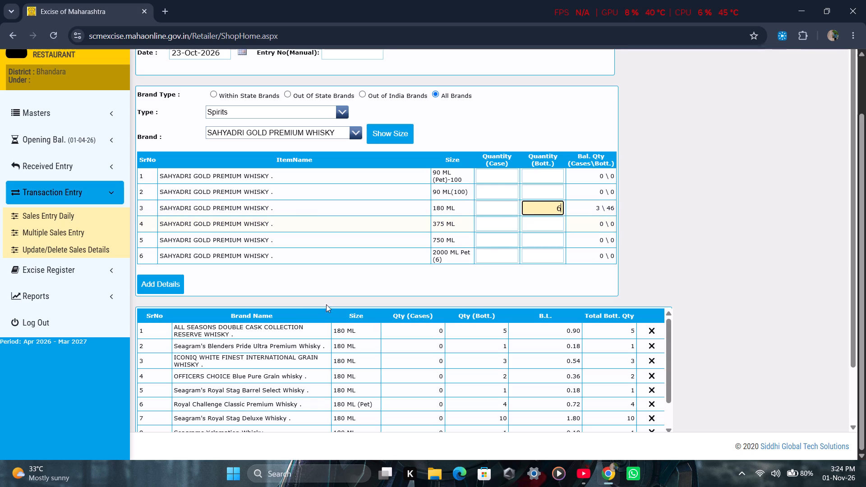
pyautogui.click(156, 287)
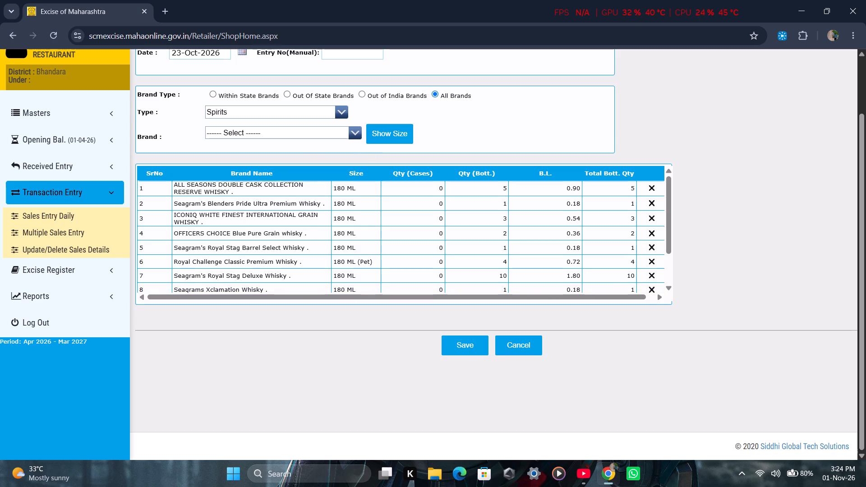
# Add 10 bottles of the 180 ML Tiger's Barrel to the 23-Oct-2026 sales entry.
pyautogui.scroll(-6, 309, 230)
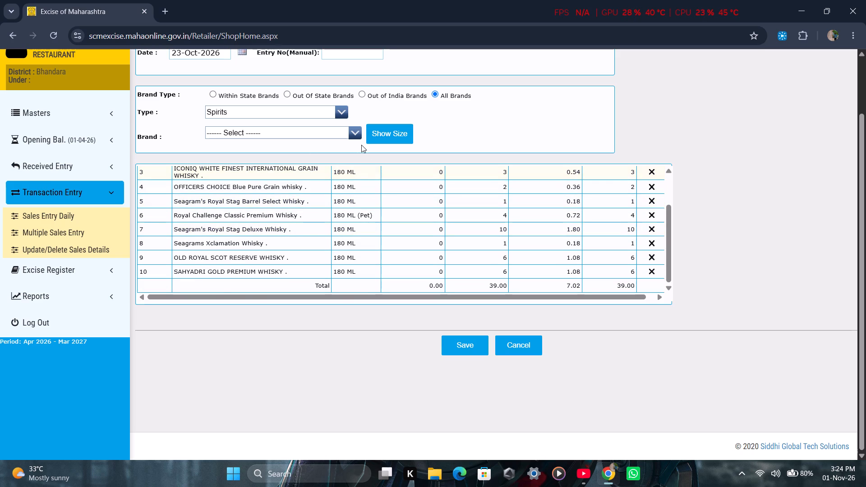
pyautogui.click(357, 133)
pyautogui.moveTo(580, 166); pyautogui.dragTo(605, 378)
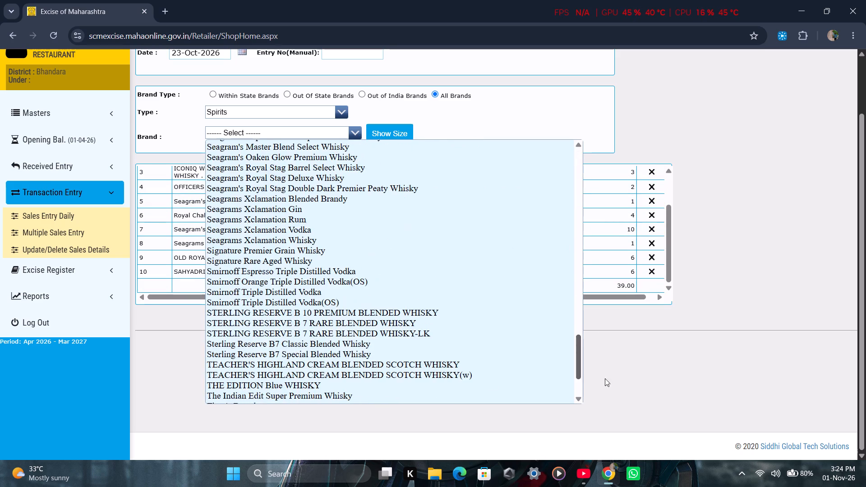
pyautogui.moveTo(605, 378); pyautogui.dragTo(603, 415)
pyautogui.click(459, 328)
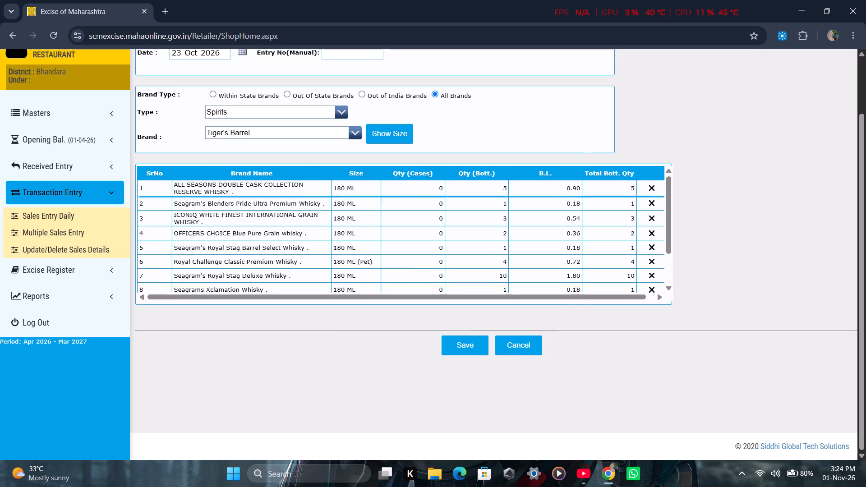
pyautogui.click(403, 127)
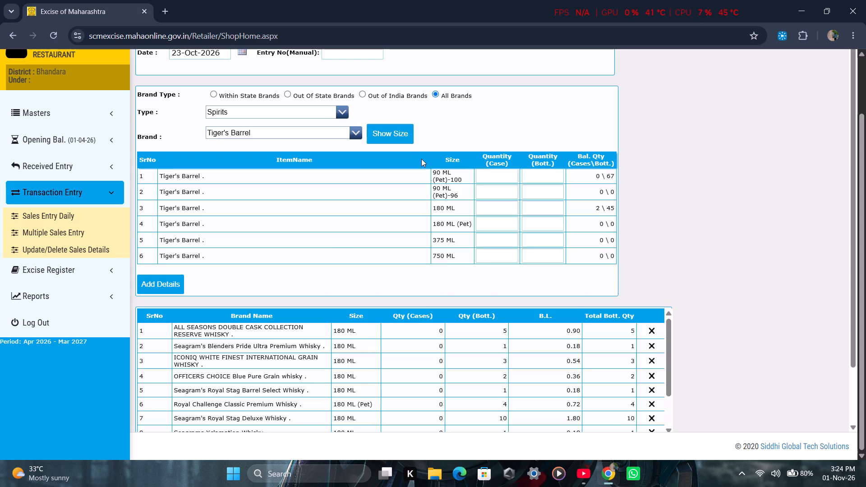
pyautogui.click(536, 213)
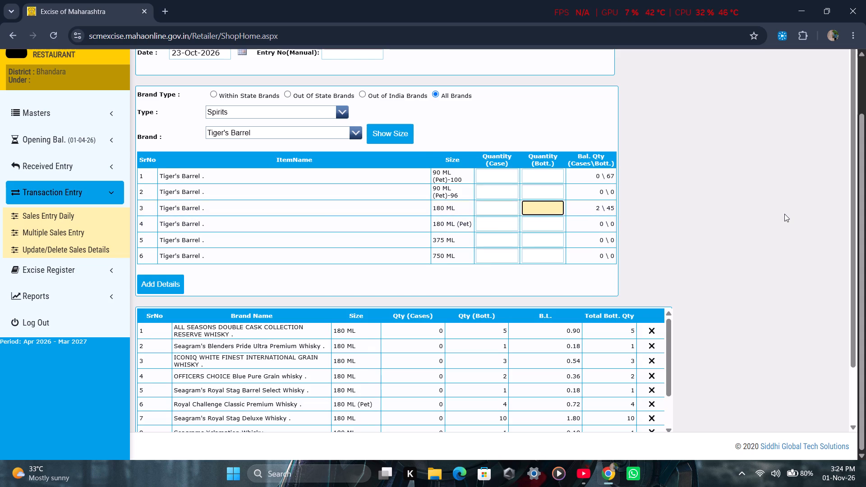
pyautogui.press('1')
pyautogui.press('0')
pyautogui.click(181, 276)
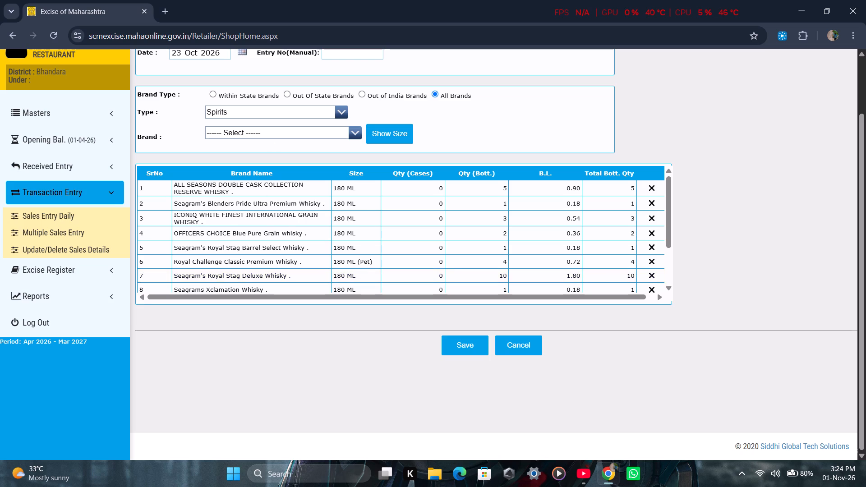
# Add 2 bottles of the 180 ML (Pet) PURE DELIGHT VODKA ORIGINAL to the 23-Oct-2026 sales entry.
pyautogui.click(355, 135)
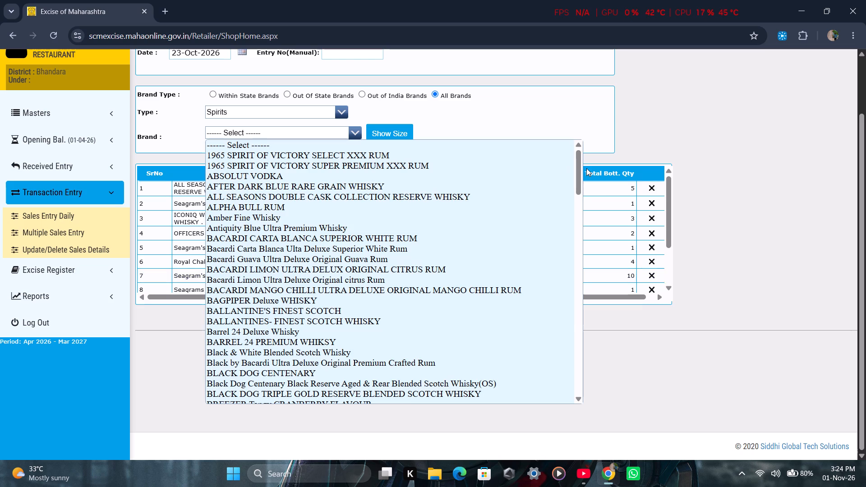
pyautogui.moveTo(578, 167); pyautogui.dragTo(588, 285)
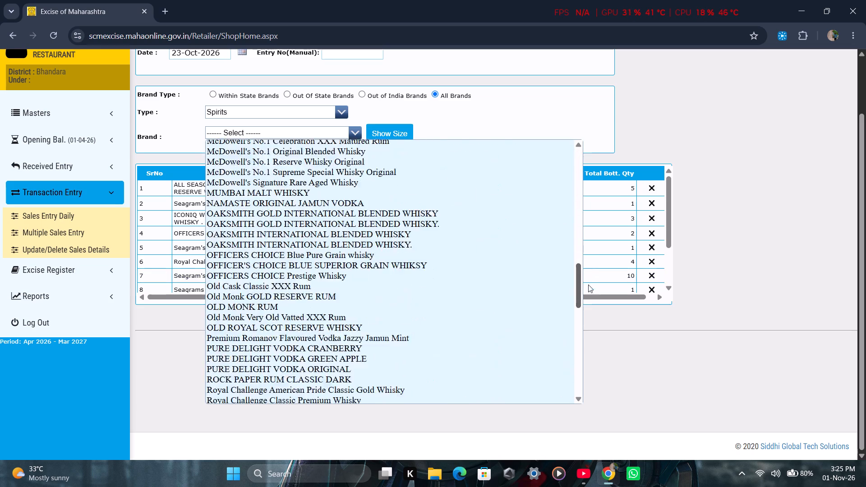
pyautogui.moveTo(588, 285); pyautogui.dragTo(587, 310)
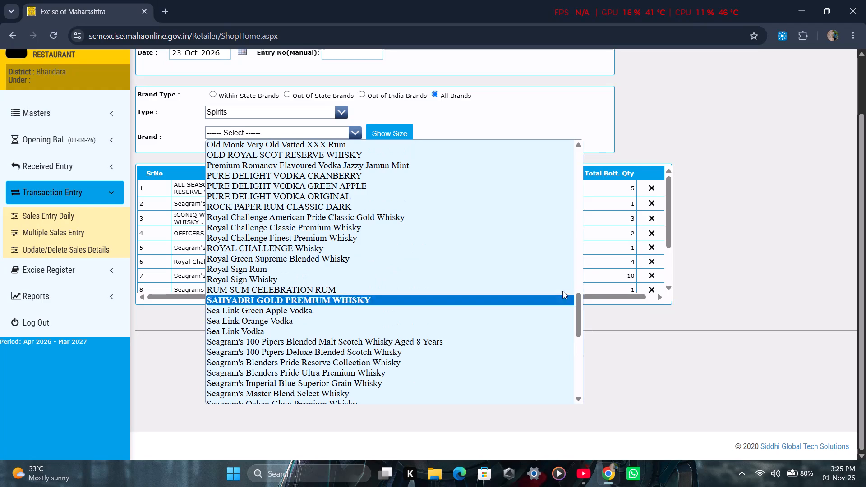
pyautogui.click(475, 197)
pyautogui.click(390, 137)
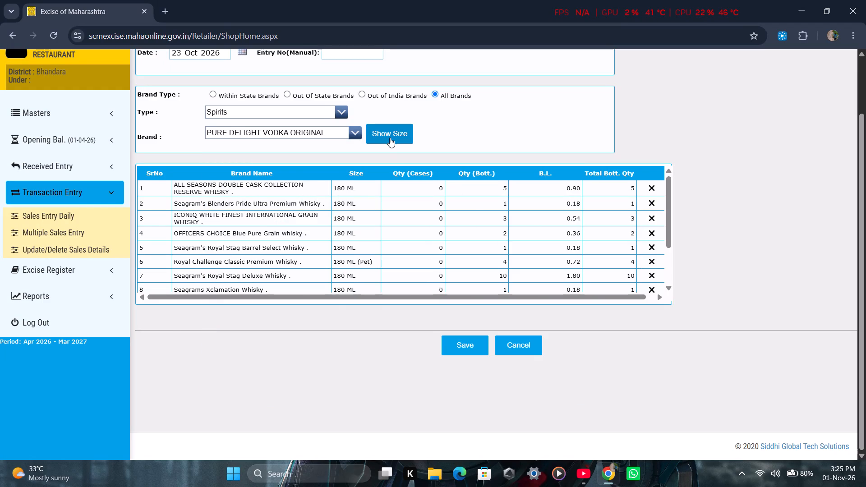
pyautogui.click(534, 194)
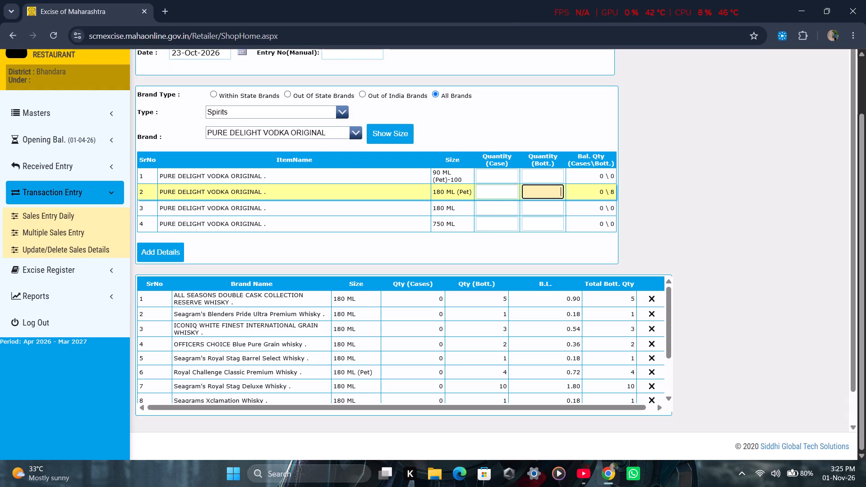
pyautogui.press('2')
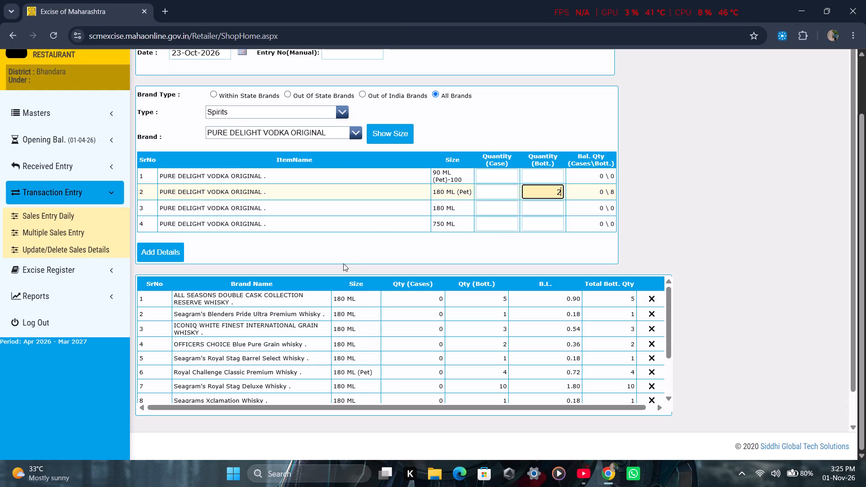
pyautogui.click(173, 252)
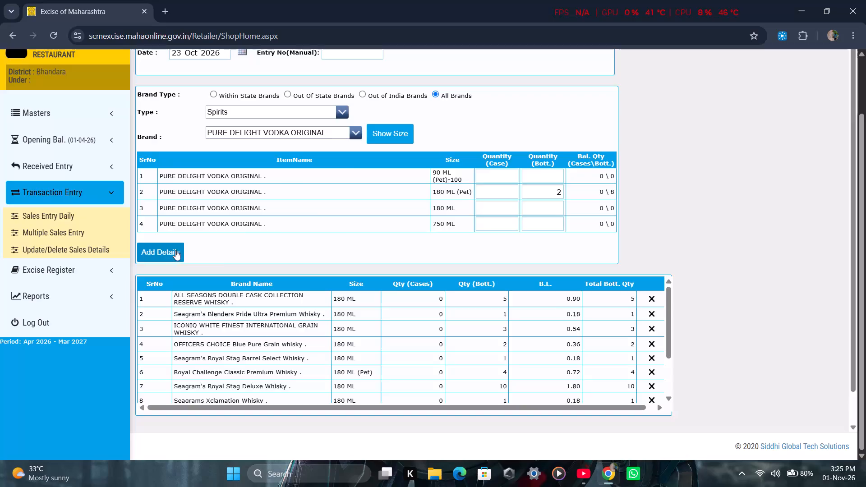
# Add 2 bottles of the 180 ML(50) RUM SUM CELEBRATION RUM to the 23-Oct-2026 sales entry.
pyautogui.click(353, 131)
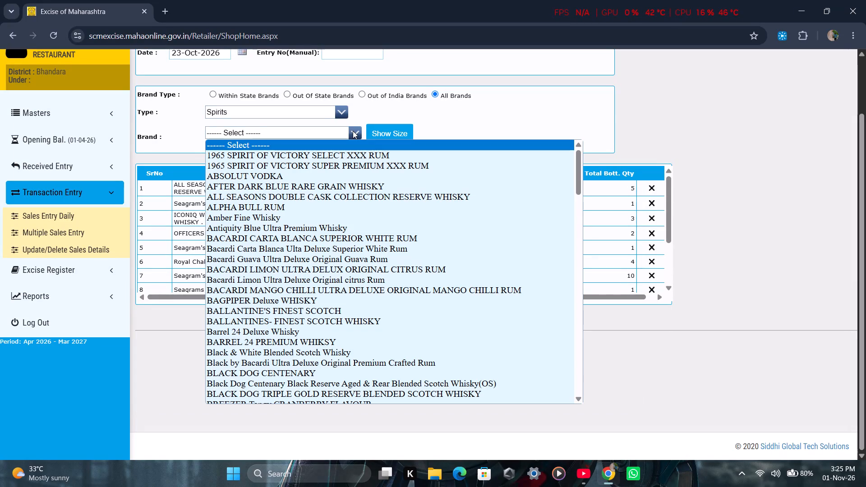
pyautogui.moveTo(574, 188); pyautogui.dragTo(539, 429)
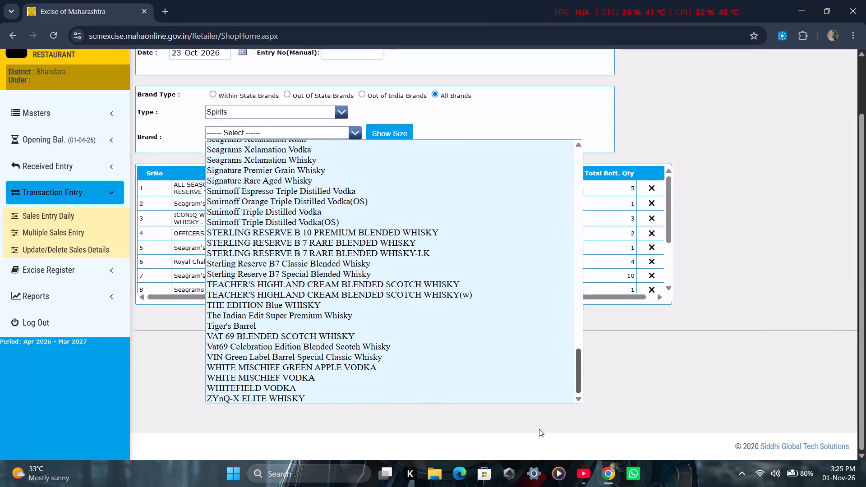
pyautogui.moveTo(539, 429); pyautogui.dragTo(570, 348)
pyautogui.click(406, 193)
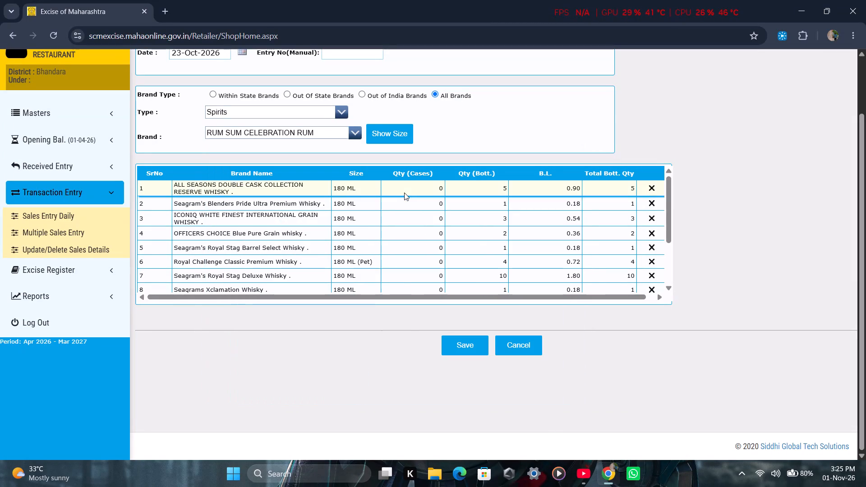
pyautogui.click(383, 130)
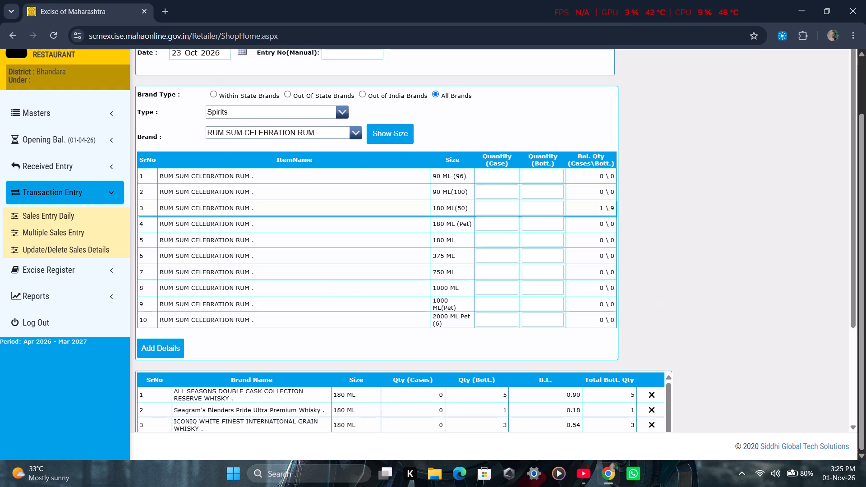
pyautogui.click(553, 207)
pyautogui.press('2')
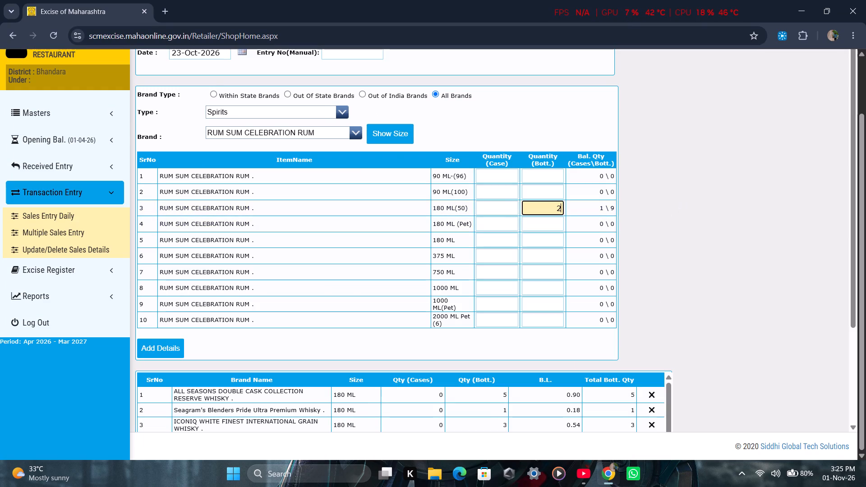
pyautogui.click(180, 342)
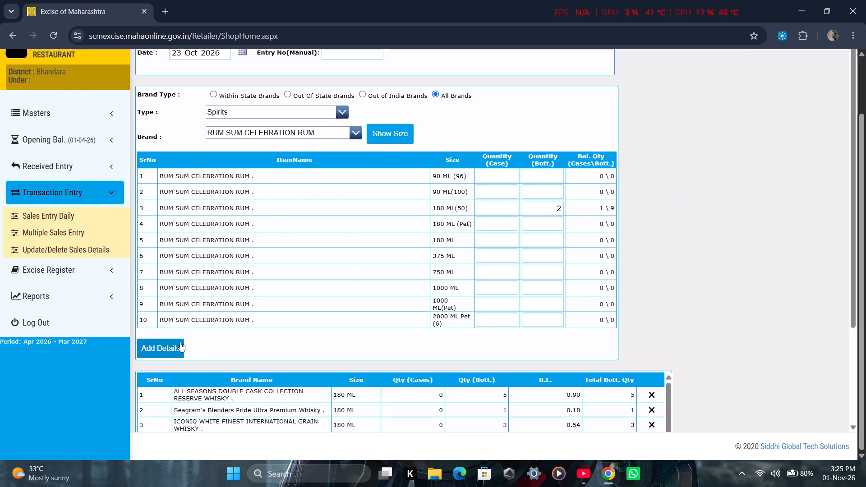
# Save the completed 23-Oct-2026 sales entry and return to the Sales Entry search page.
pyautogui.scroll(-5, 438, 208)
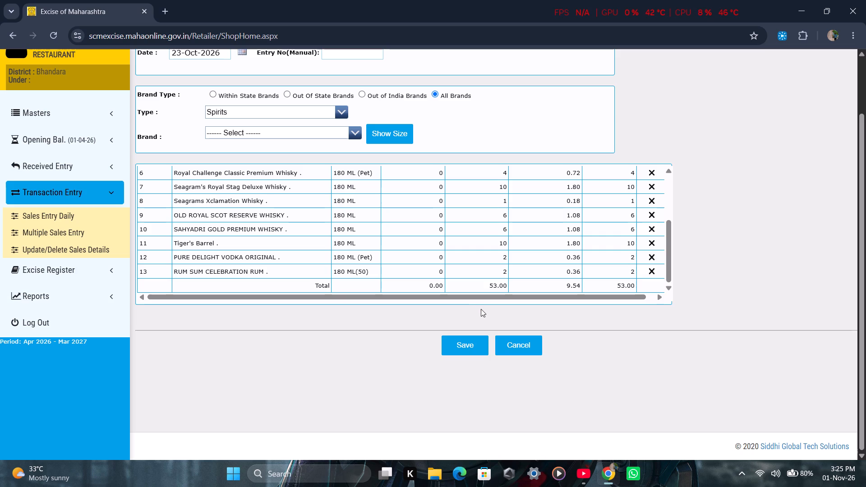
pyautogui.click(482, 344)
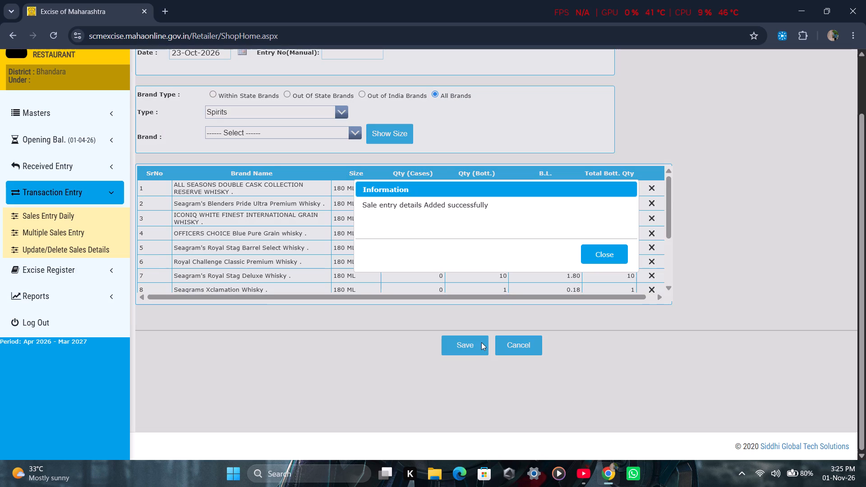
pyautogui.click(604, 250)
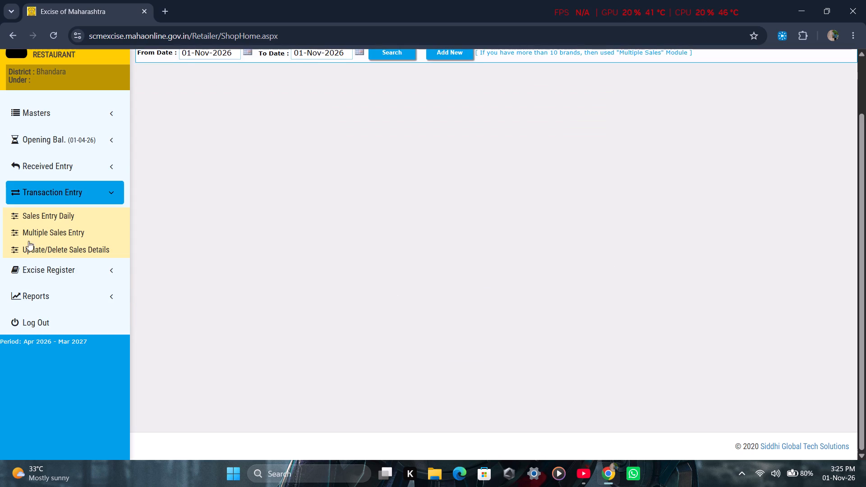
pyautogui.scroll(1, 269, 142)
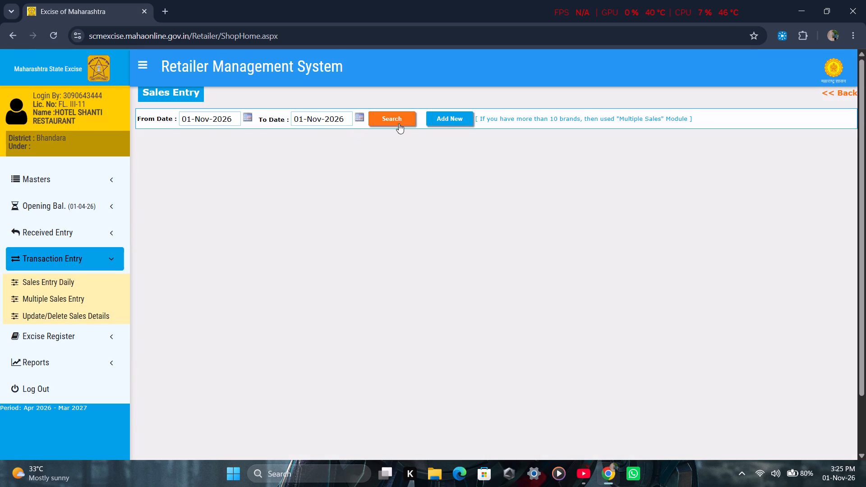
# Show the FLR 4A monthly statement from 23-Oct-2026 to 23-Oct-2026 for all brands and types, bottle wise.
pyautogui.click(444, 116)
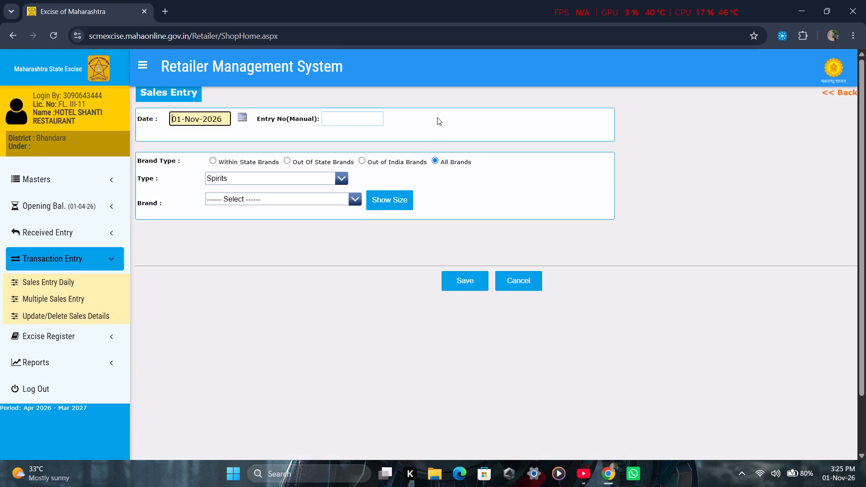
pyautogui.click(77, 327)
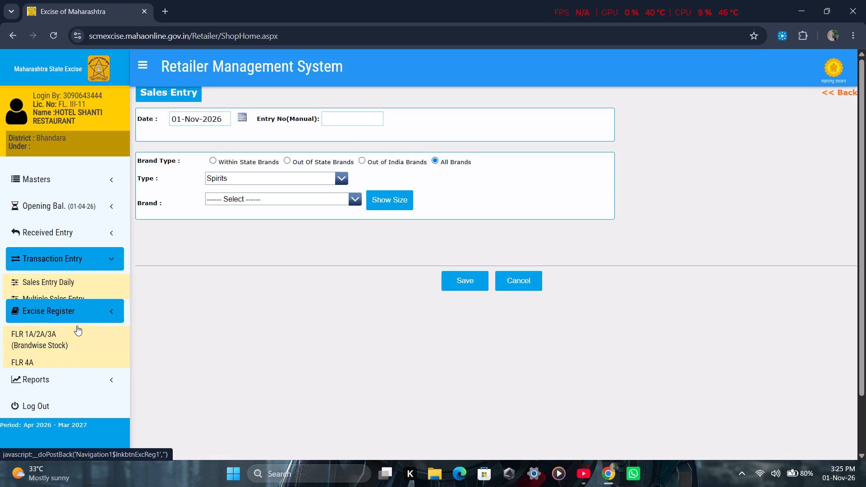
pyautogui.click(70, 340)
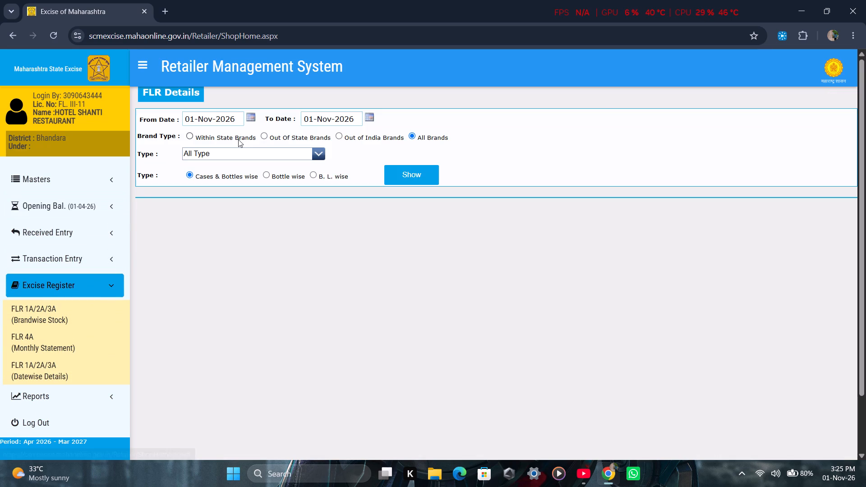
pyautogui.click(255, 117)
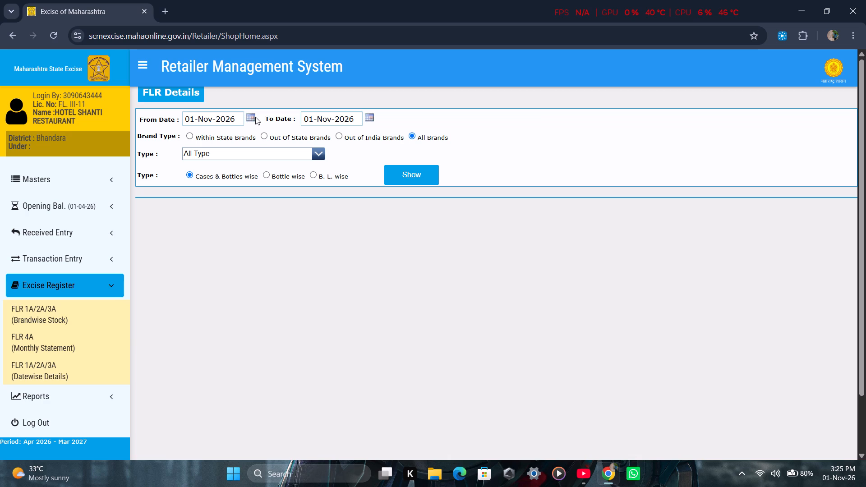
pyautogui.click(249, 117)
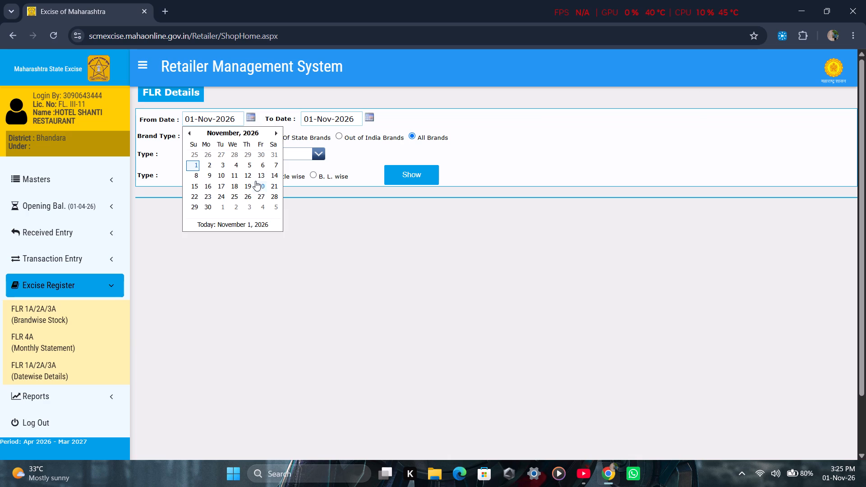
pyautogui.click(187, 135)
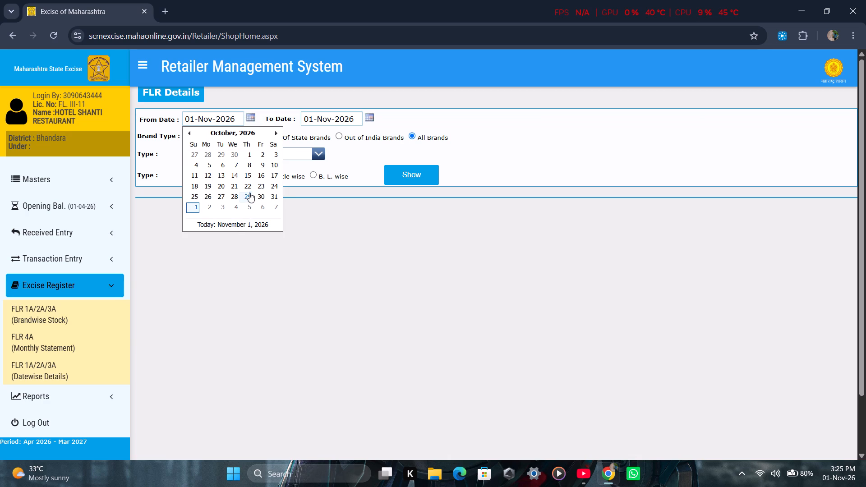
pyautogui.click(256, 189)
pyautogui.click(371, 116)
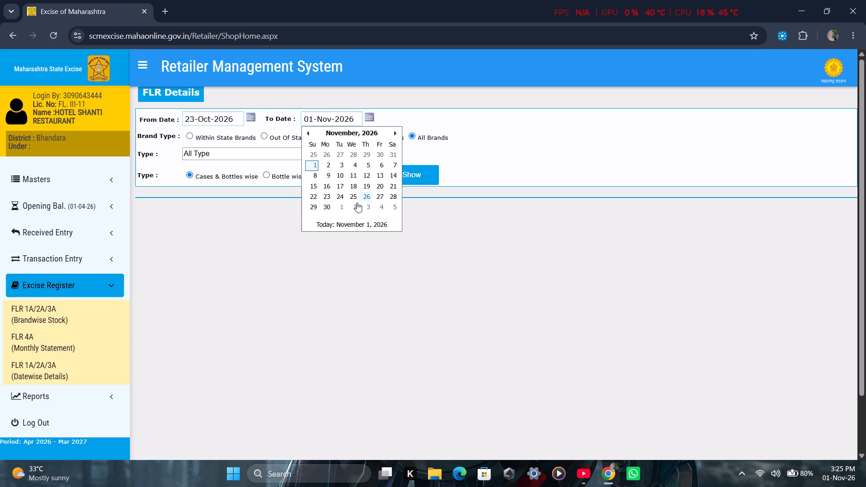
pyautogui.click(303, 133)
pyautogui.click(309, 133)
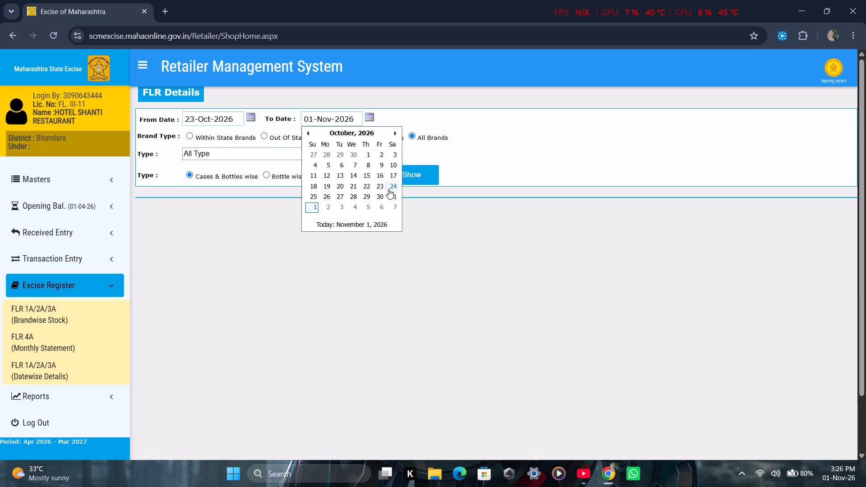
pyautogui.click(379, 185)
pyautogui.click(292, 172)
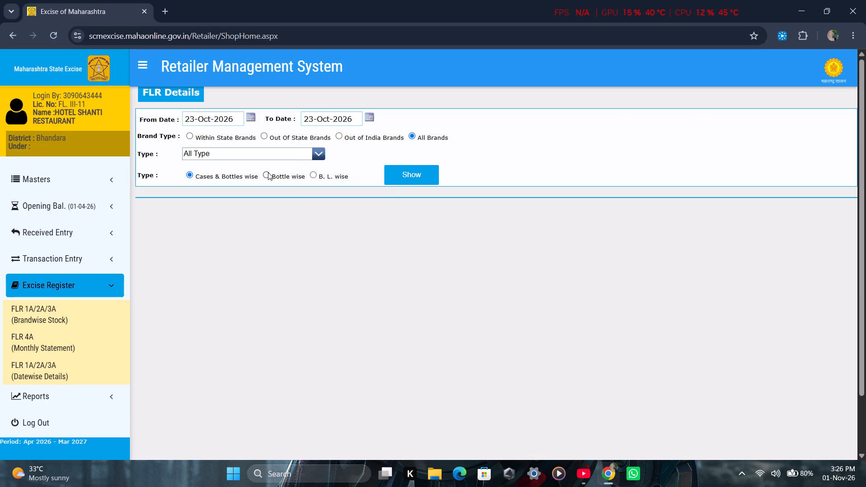
pyautogui.click(268, 172)
pyautogui.click(423, 175)
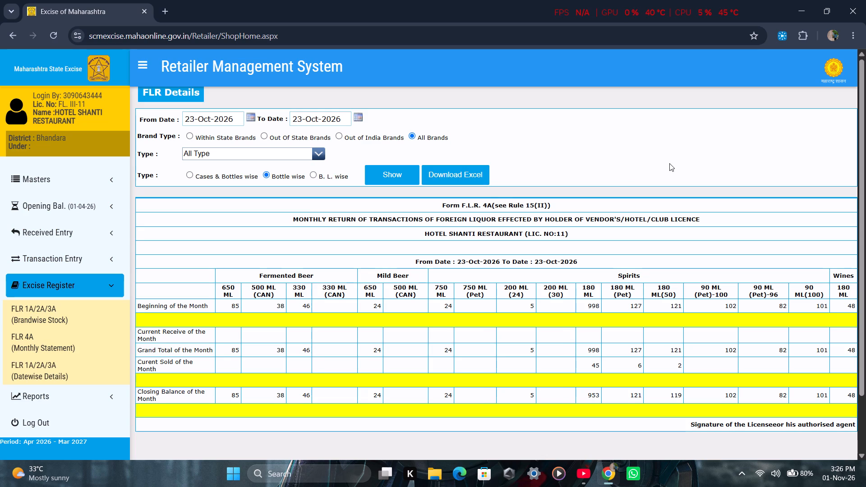
# In Calculator, add 616+582, and separately total the 180 ML closing balances 953+121+119 plus the 200 ML balance of 5.
pyautogui.click(642, 464)
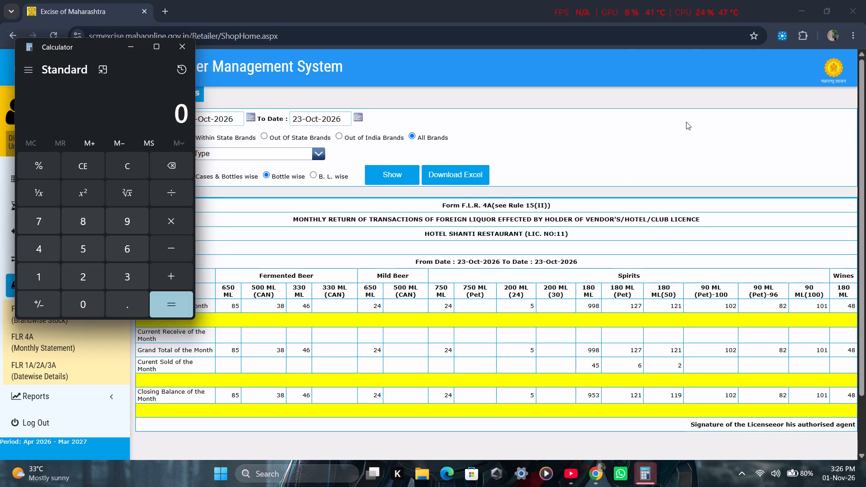
pyautogui.write('616+')
pyautogui.write('582')
pyautogui.press('Return')
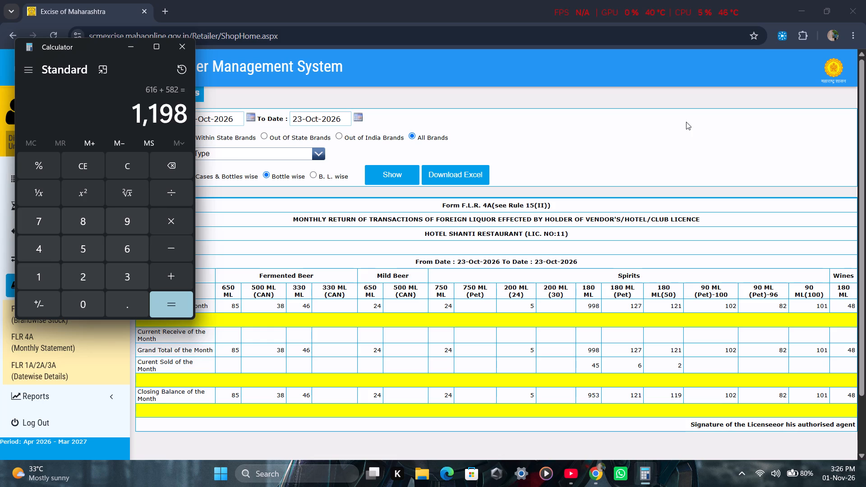
pyautogui.press('Escape')
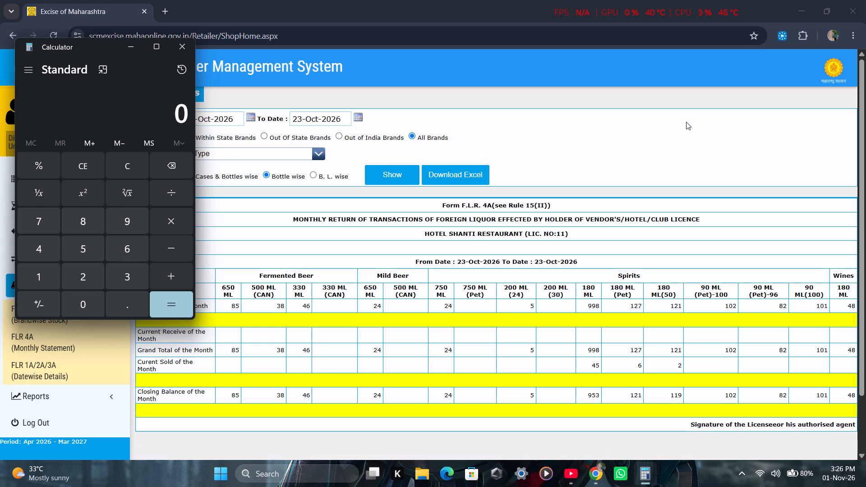
pyautogui.write('953+')
pyautogui.write('121+')
pyautogui.write('119')
pyautogui.press('Return')
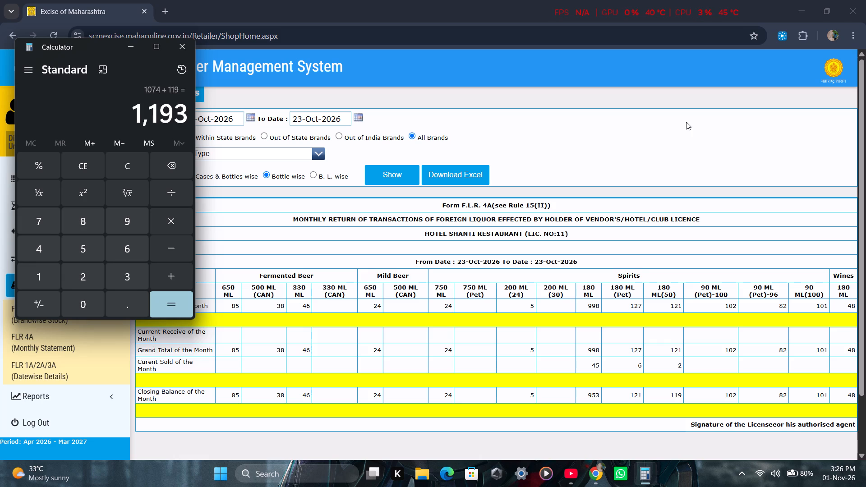
pyautogui.write('+5')
pyautogui.press('Return')
pyautogui.press('Escape')
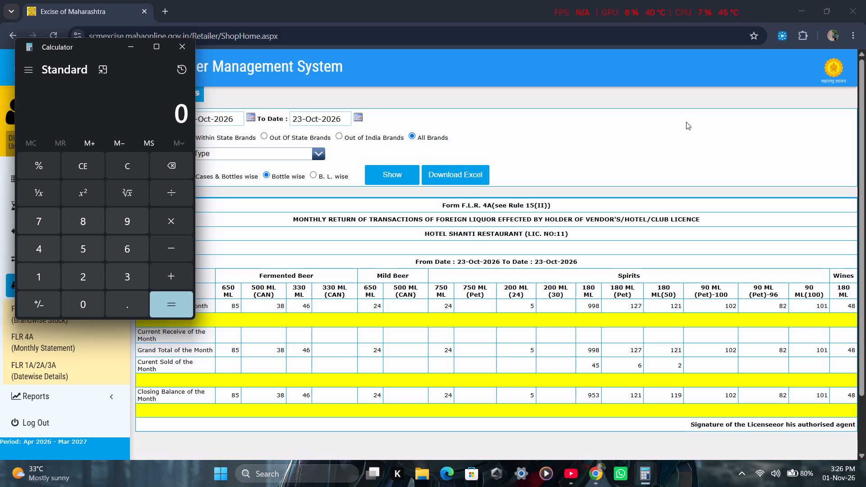
# Add 121+164, separately total the 90 ML closing balances 102+82+101, and close Calculator.
pyautogui.write('121+')
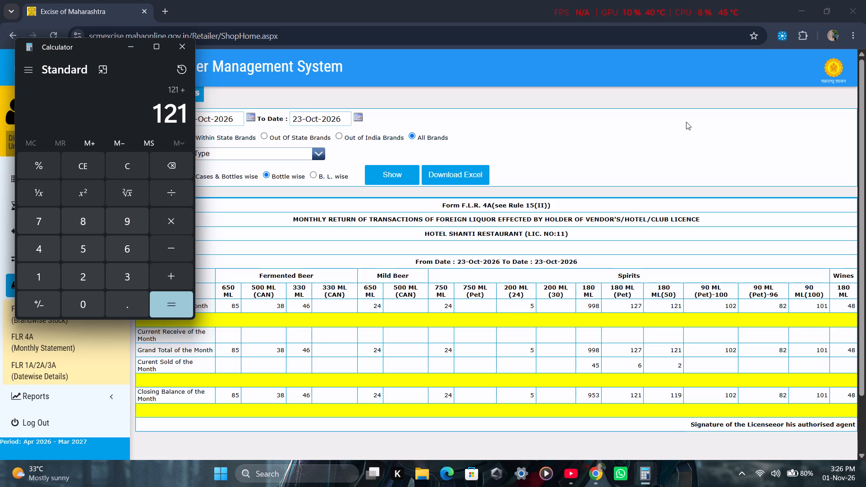
pyautogui.write('164')
pyautogui.press('Return')
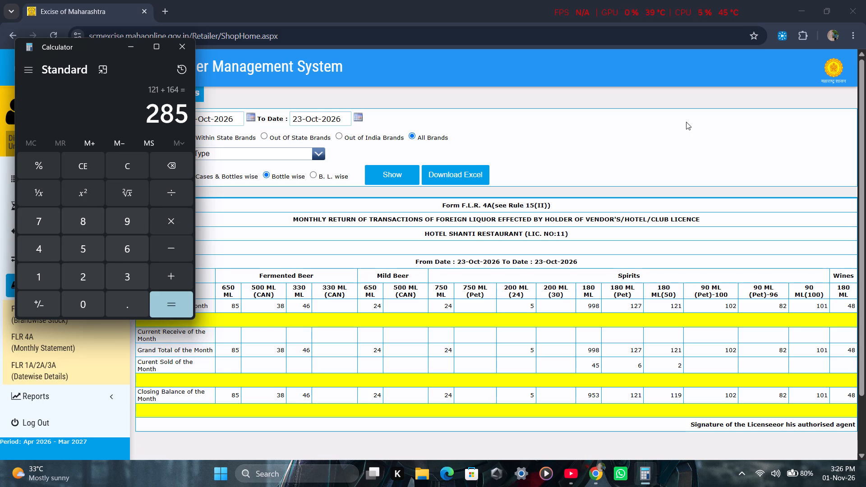
pyautogui.press('Escape')
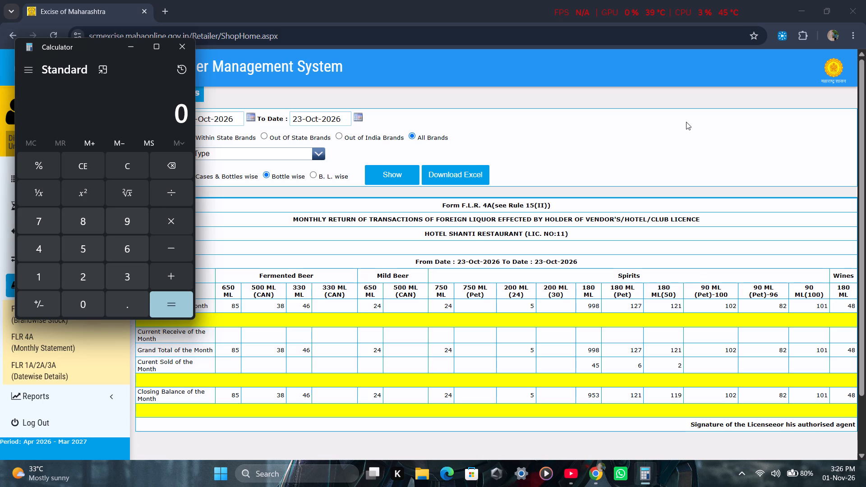
pyautogui.write('102+82+101')
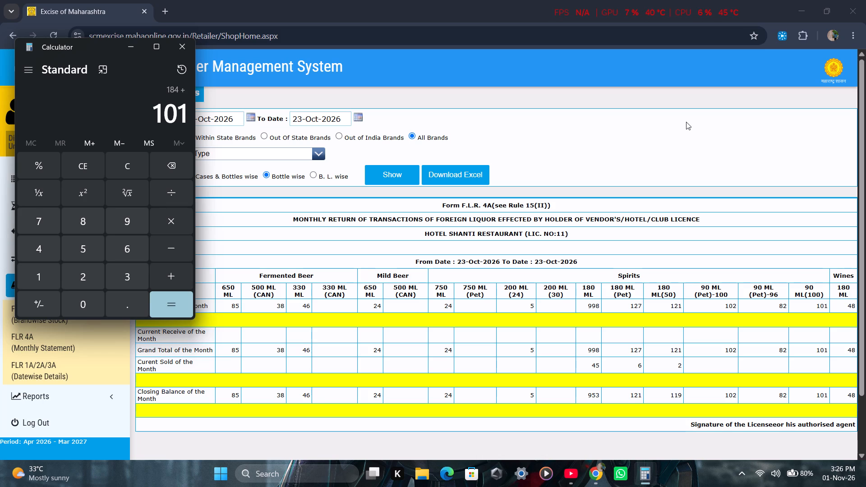
pyautogui.press('Return')
pyautogui.press('Escape')
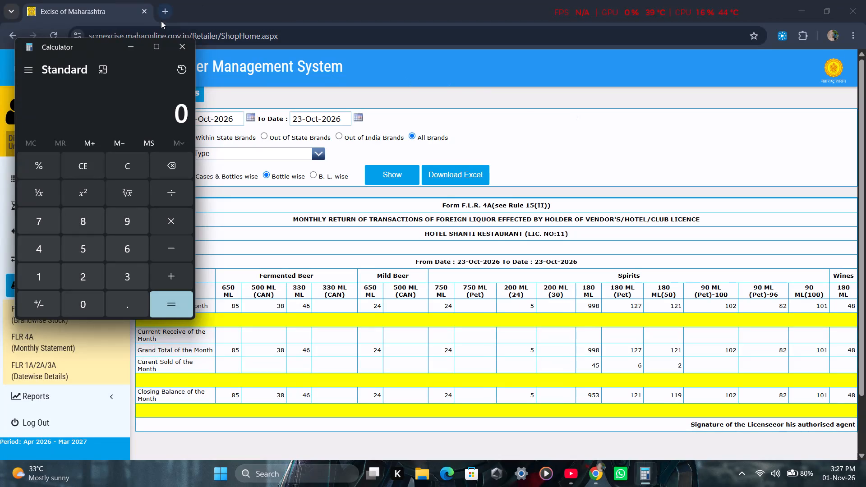
pyautogui.click(184, 41)
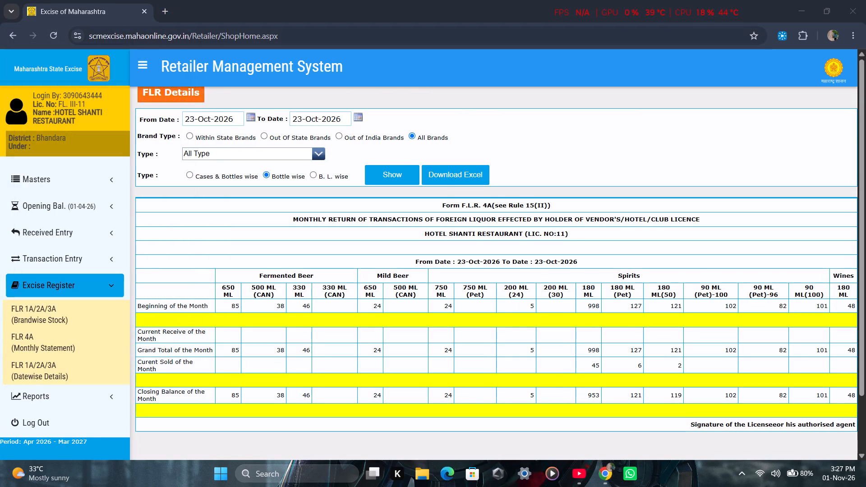
# Open the daily Sales Entry page and set both the From and To search dates to 24-Oct-2026.
pyautogui.click(89, 266)
pyautogui.click(58, 283)
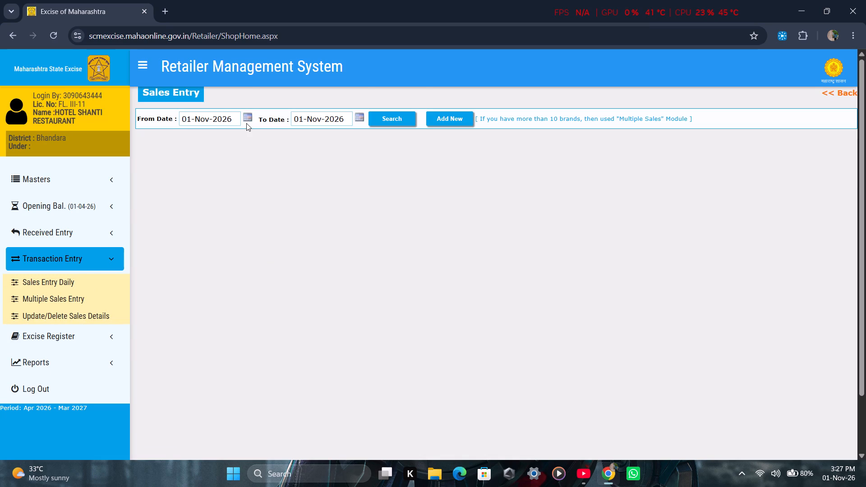
pyautogui.click(246, 123)
pyautogui.click(250, 119)
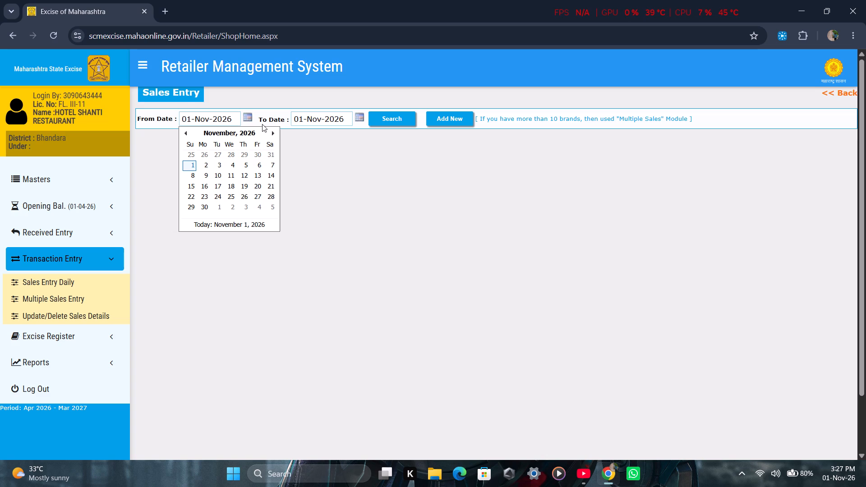
pyautogui.click(185, 136)
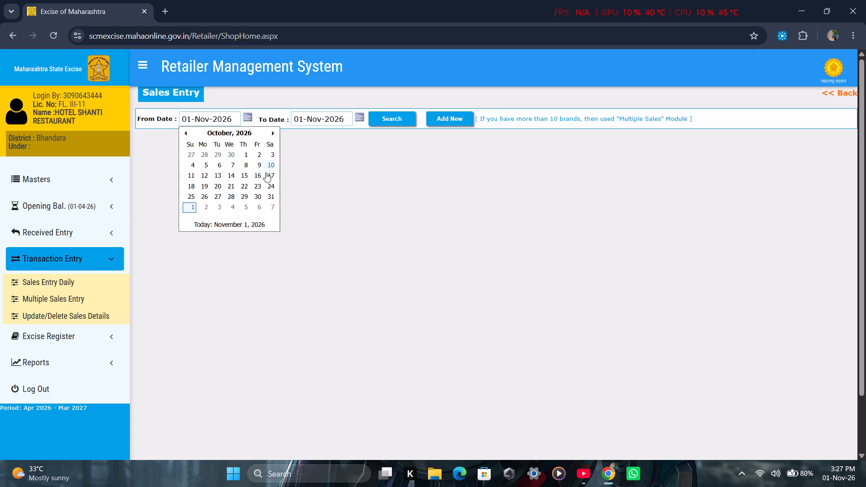
pyautogui.click(270, 191)
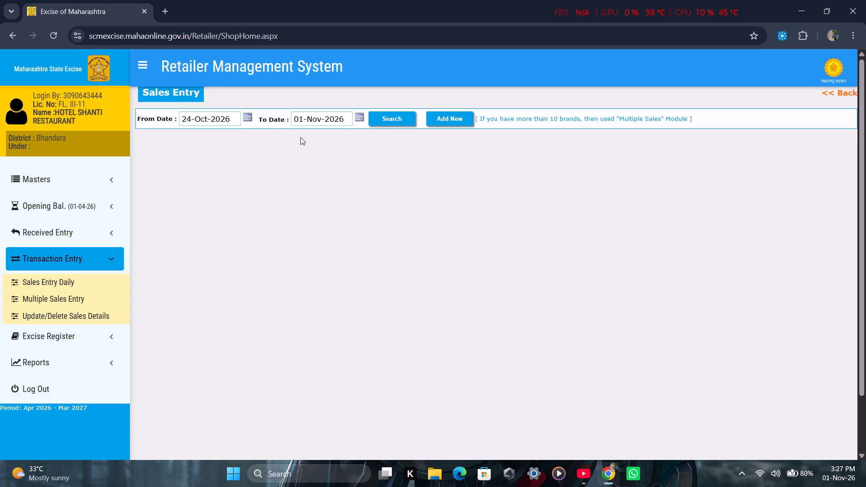
pyautogui.click(360, 118)
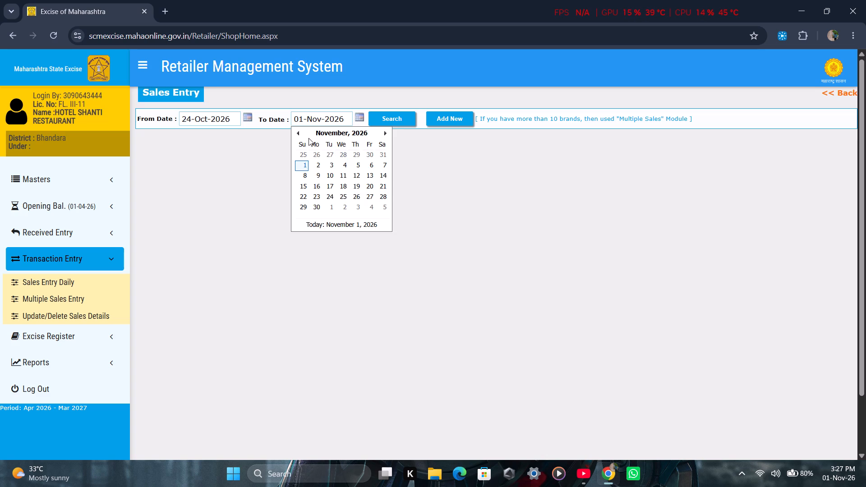
pyautogui.click(297, 134)
pyautogui.click(384, 191)
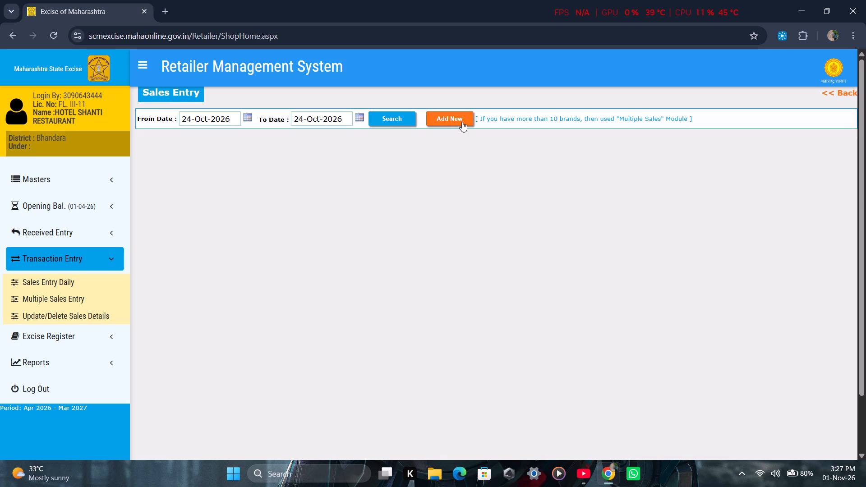
# Start a new sales entry and set its date to 24-Oct-2026.
pyautogui.click(458, 122)
pyautogui.click(246, 119)
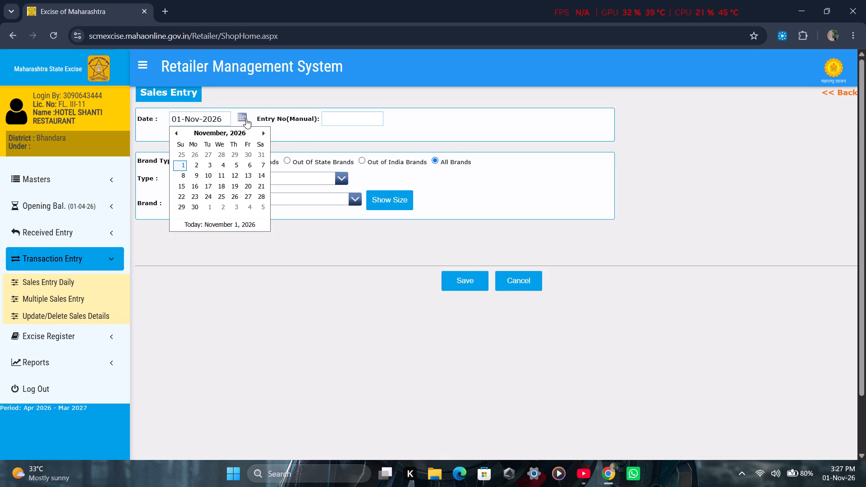
pyautogui.click(178, 134)
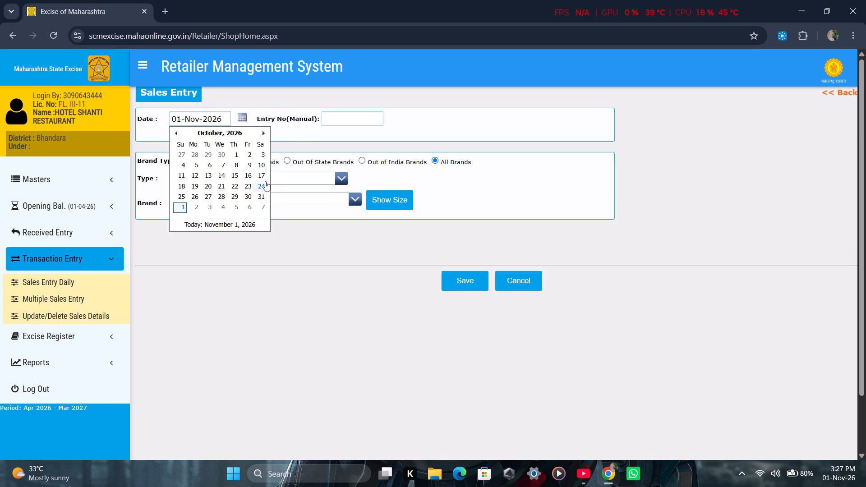
pyautogui.click(261, 179)
pyautogui.click(244, 119)
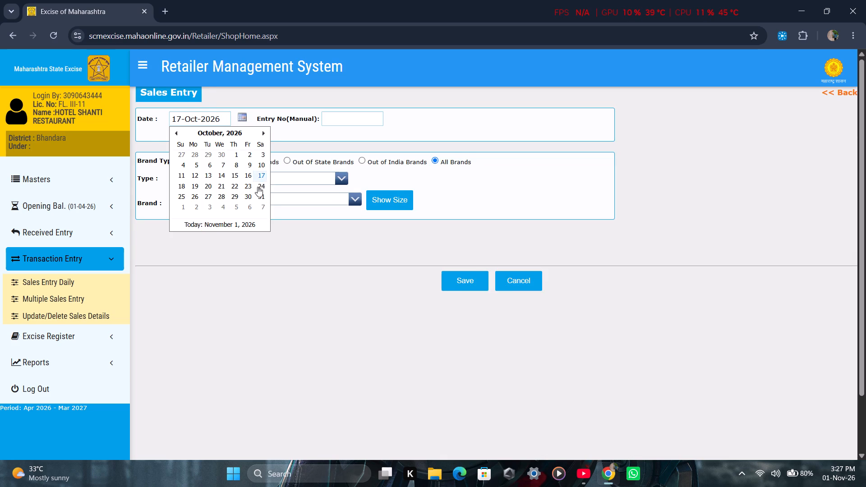
pyautogui.click(258, 187)
# Add 4 bottles of the 180 ML ALL SEASONS DOUBLE CASK COLLECTION RESERVE WHISKY to the 24-Oct-2026 sales entry.
pyautogui.click(352, 198)
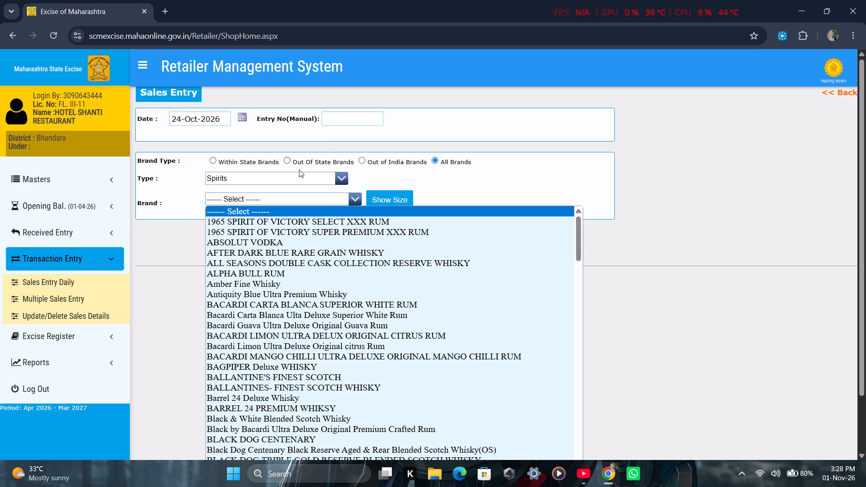
pyautogui.click(318, 263)
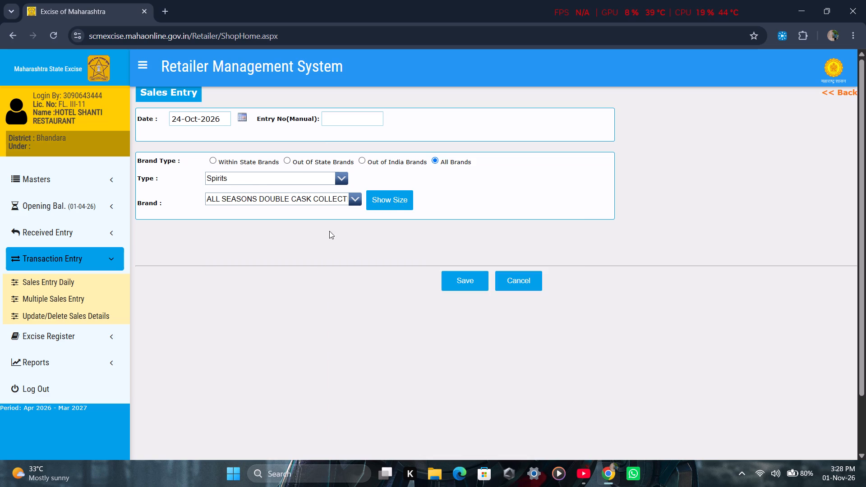
pyautogui.click(396, 200)
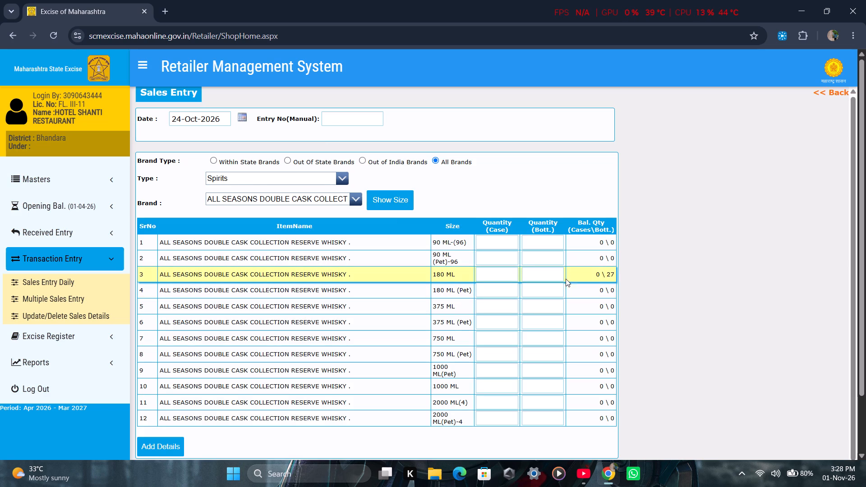
pyautogui.click(554, 278)
pyautogui.press('4')
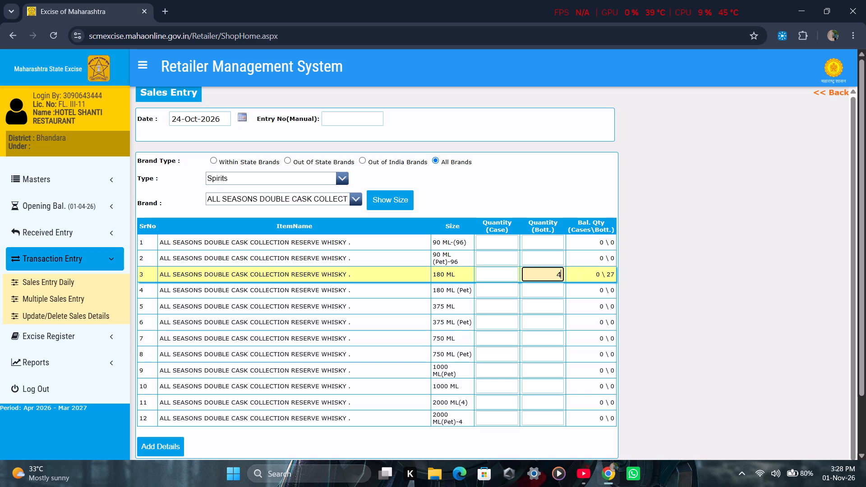
pyautogui.click(155, 446)
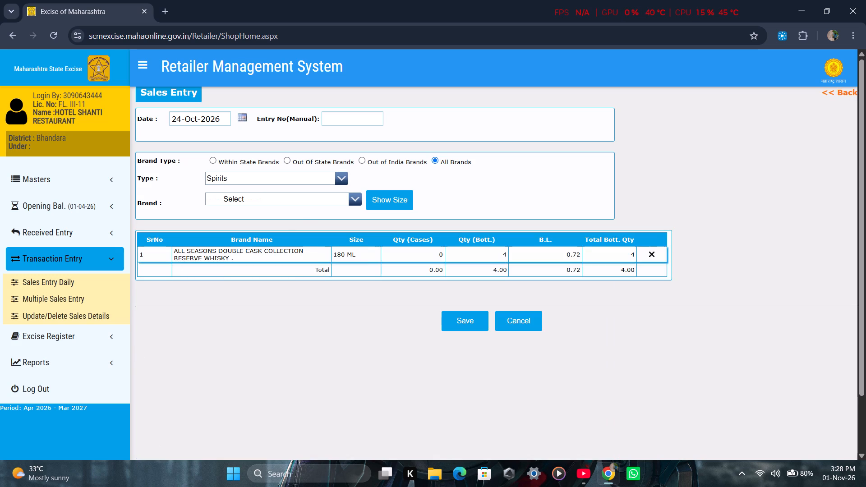
# Add 1 bottle of the 180 ML Seagram's Blenders Pride Ultra Premium Whisky to the 24-Oct-2026 sales entry.
pyautogui.click(359, 197)
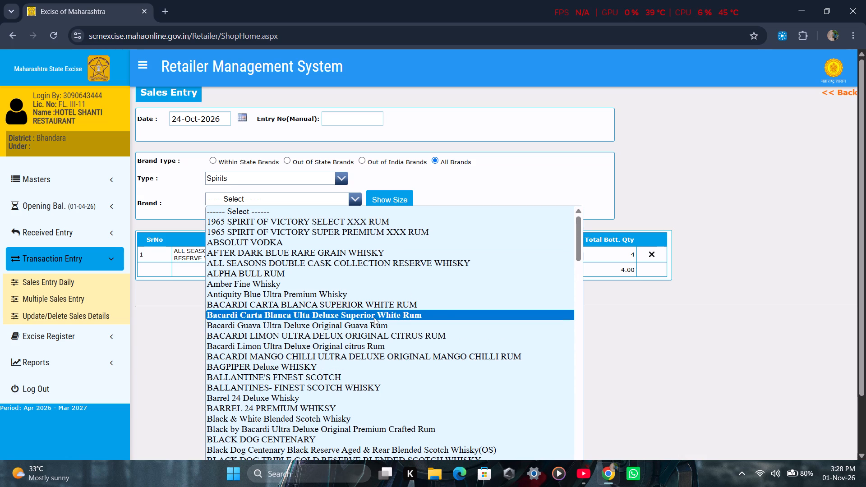
pyautogui.scroll(-10, 362, 340)
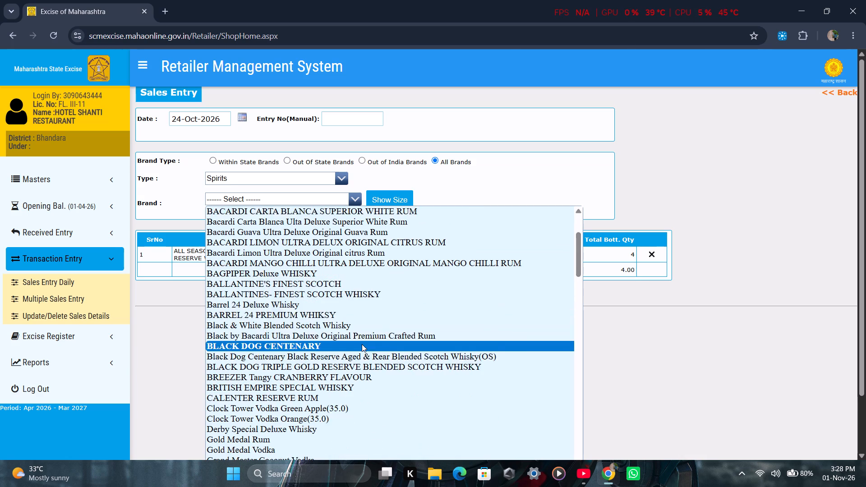
pyautogui.scroll(-18, 362, 342)
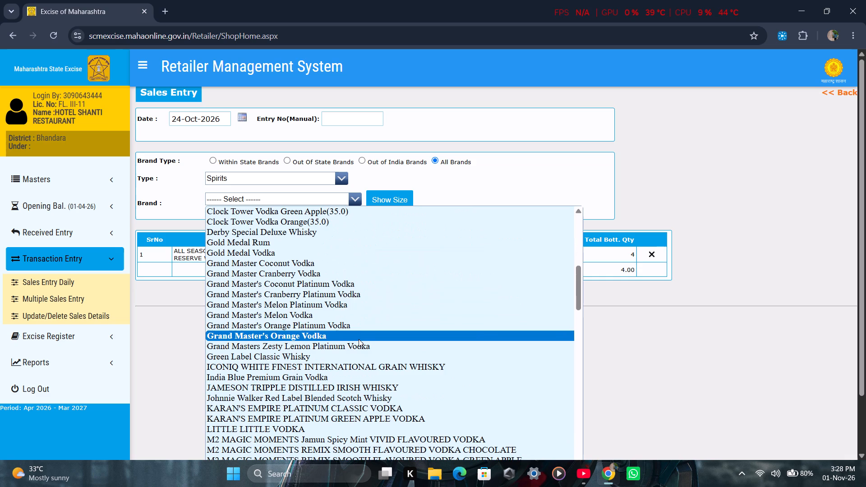
pyautogui.scroll(-17, 368, 331)
pyautogui.scroll(-13, 373, 299)
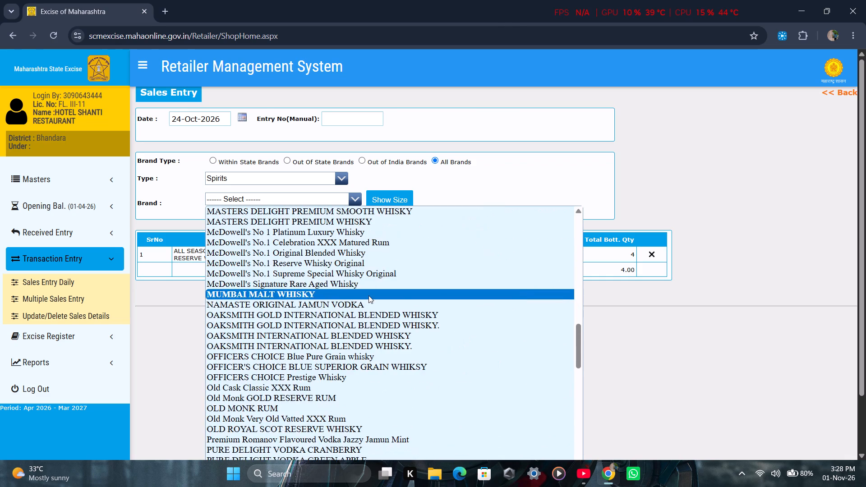
pyautogui.scroll(-15, 369, 295)
pyautogui.scroll(1, 353, 303)
pyautogui.scroll(-19, 353, 303)
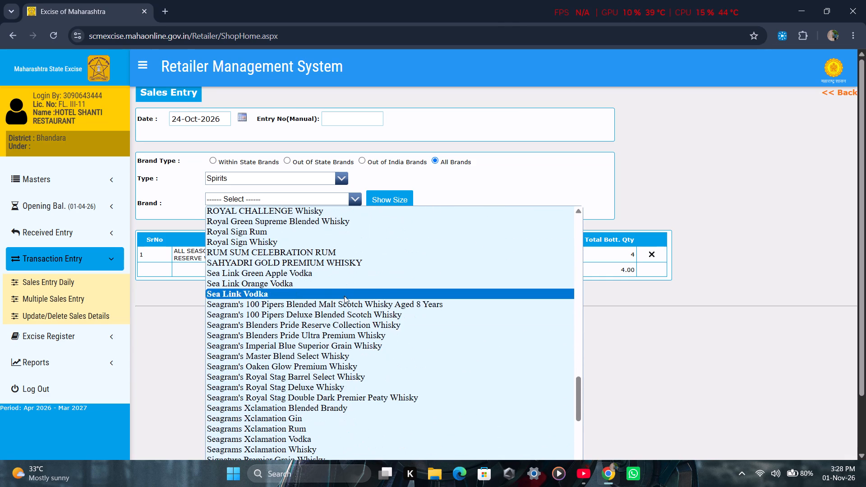
pyautogui.click(319, 337)
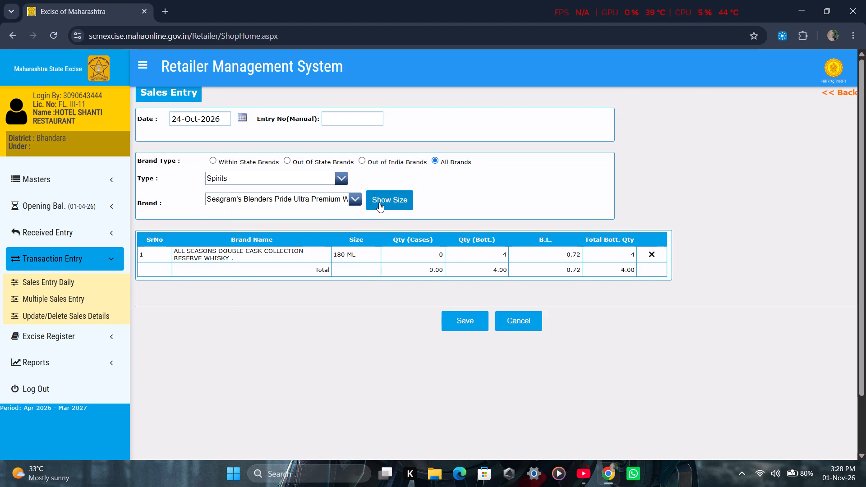
pyautogui.click(378, 202)
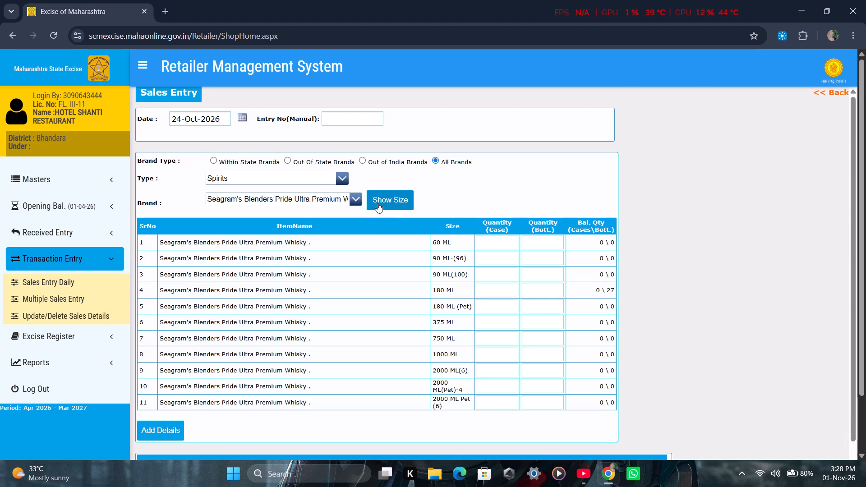
pyautogui.click(531, 289)
pyautogui.press('1')
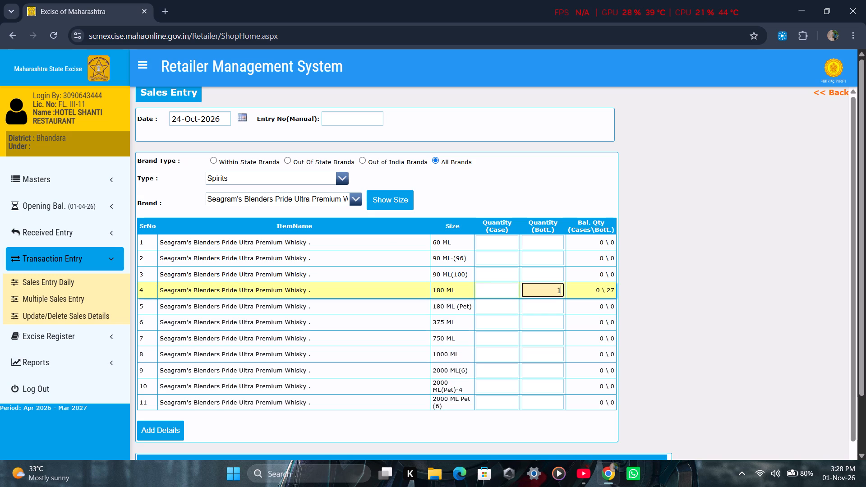
pyautogui.click(170, 431)
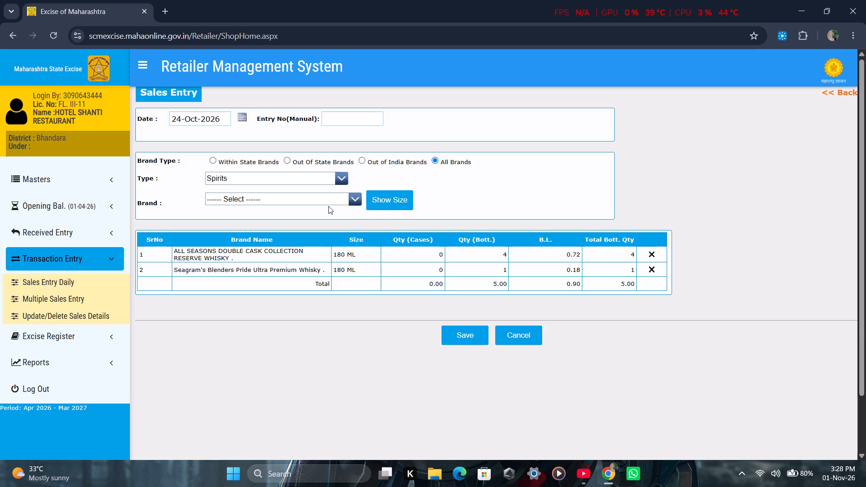
# Add 2 bottles of the 180 ML ICONIQ WHITE FINEST INTERNATIONAL GRAIN WHISKY to the 24-Oct-2026 sales entry.
pyautogui.click(349, 200)
pyautogui.moveTo(579, 231); pyautogui.dragTo(578, 245)
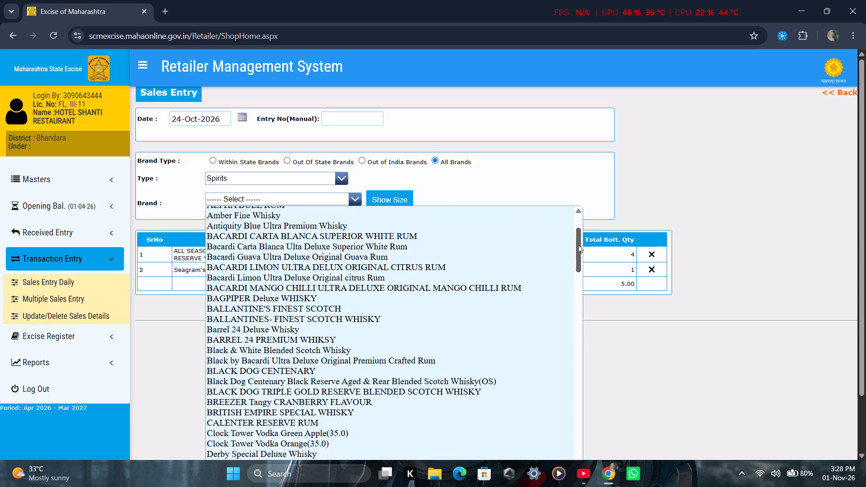
pyautogui.moveTo(578, 245); pyautogui.dragTo(590, 312)
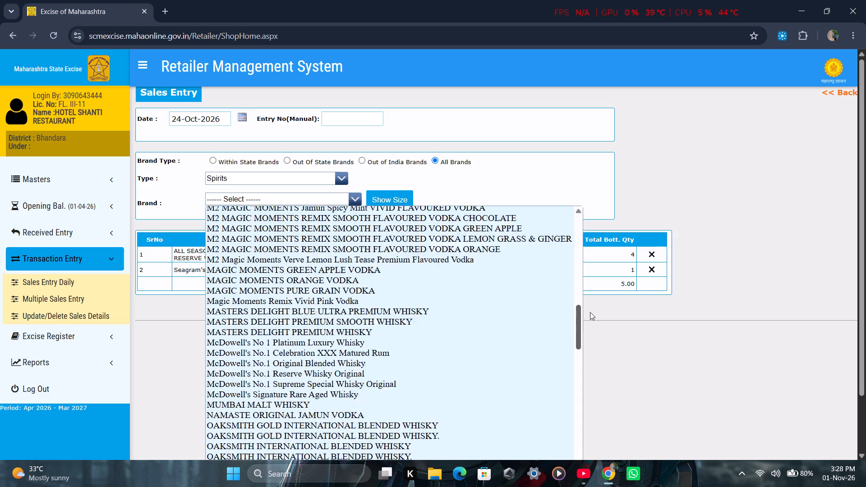
pyautogui.moveTo(590, 312); pyautogui.dragTo(590, 304)
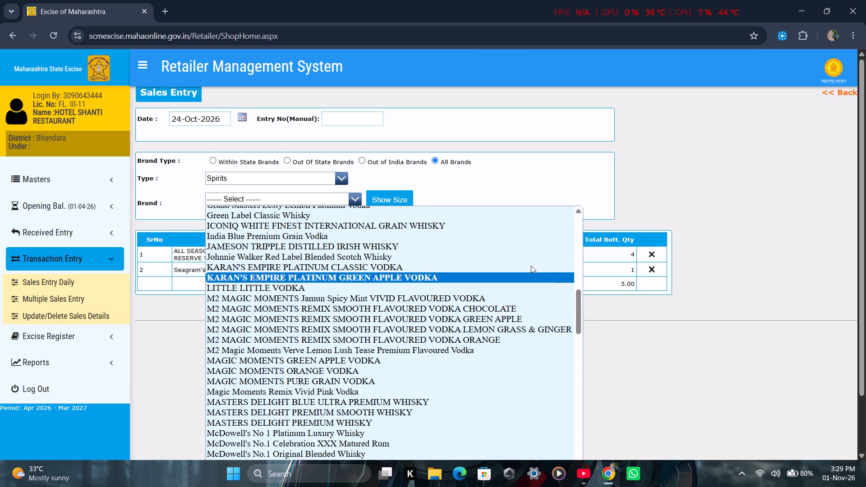
pyautogui.click(516, 224)
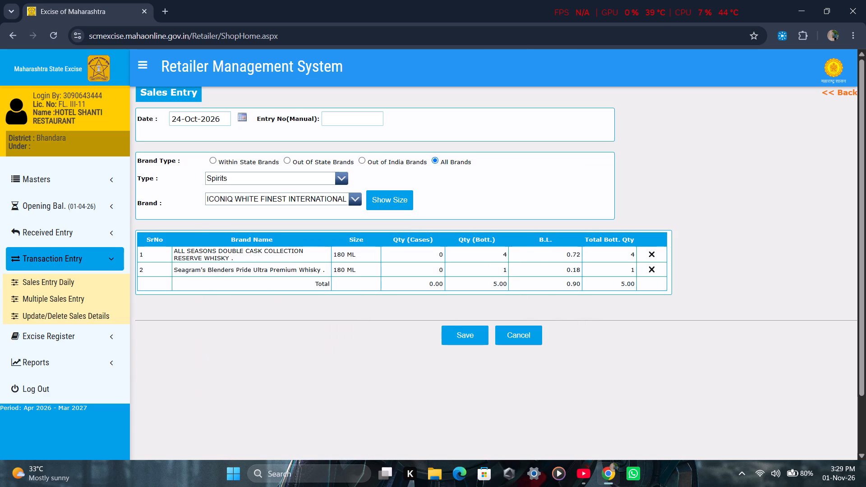
pyautogui.click(413, 201)
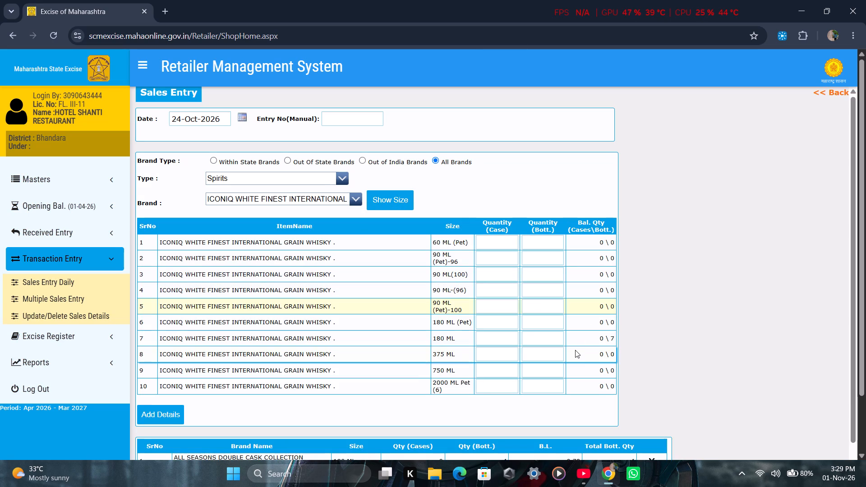
pyautogui.click(551, 340)
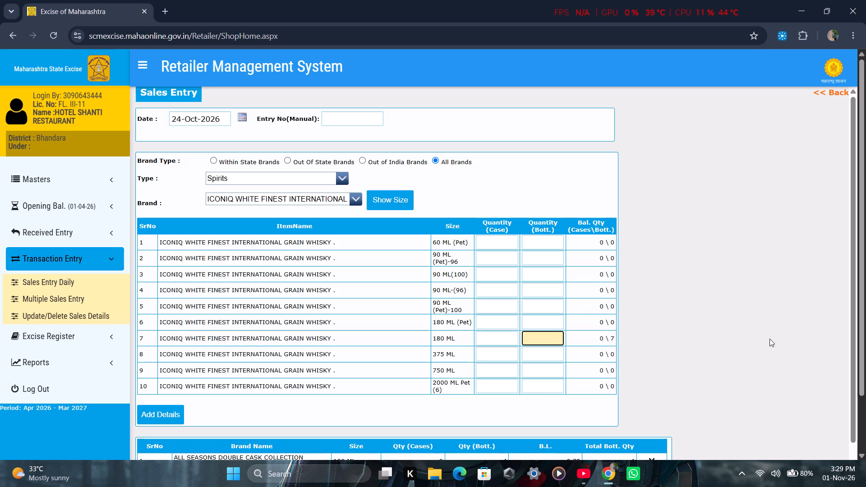
pyautogui.press('2')
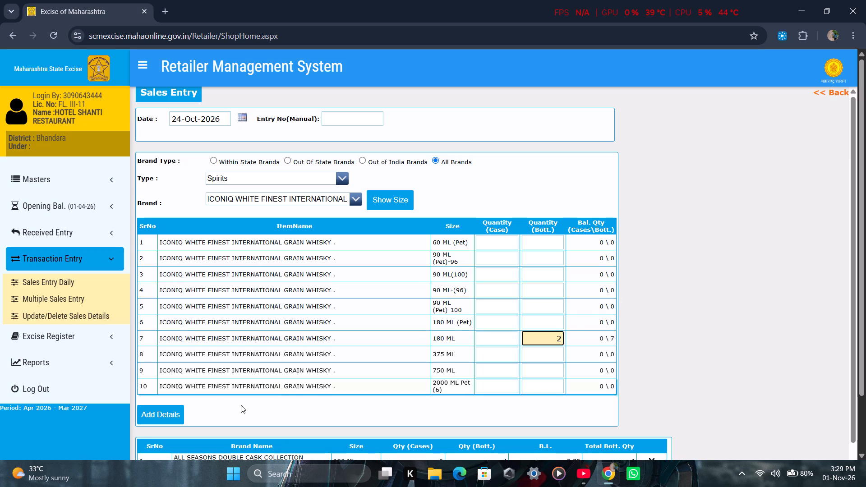
pyautogui.click(161, 409)
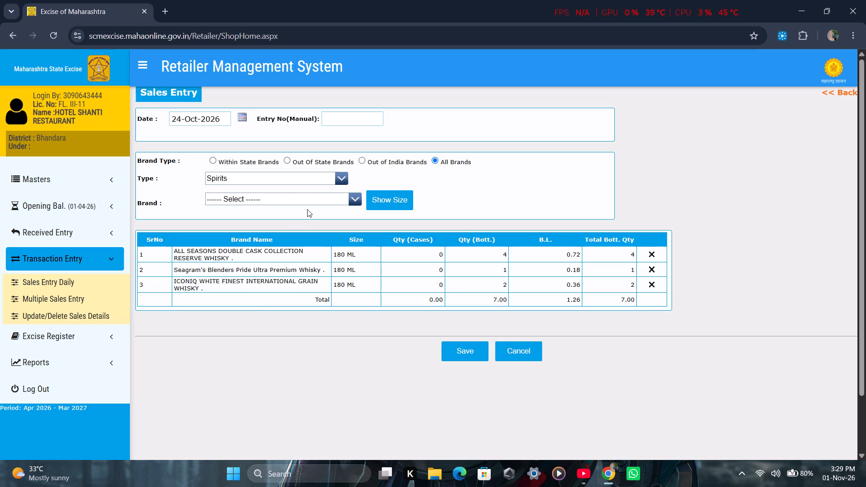
# Add 4 bottles of the 180 ML Seagram's Imperial Blue Superior Grain Whisky to the 24-Oct-2026 sales entry.
pyautogui.click(350, 199)
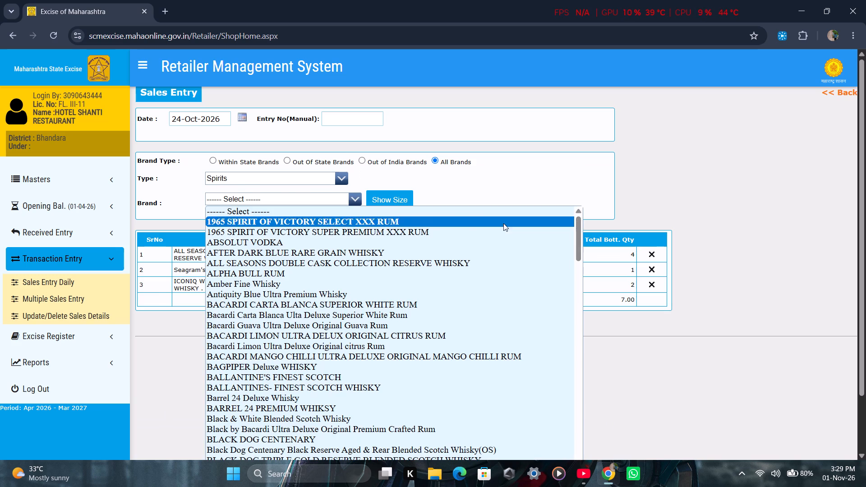
pyautogui.moveTo(578, 231); pyautogui.dragTo(607, 399)
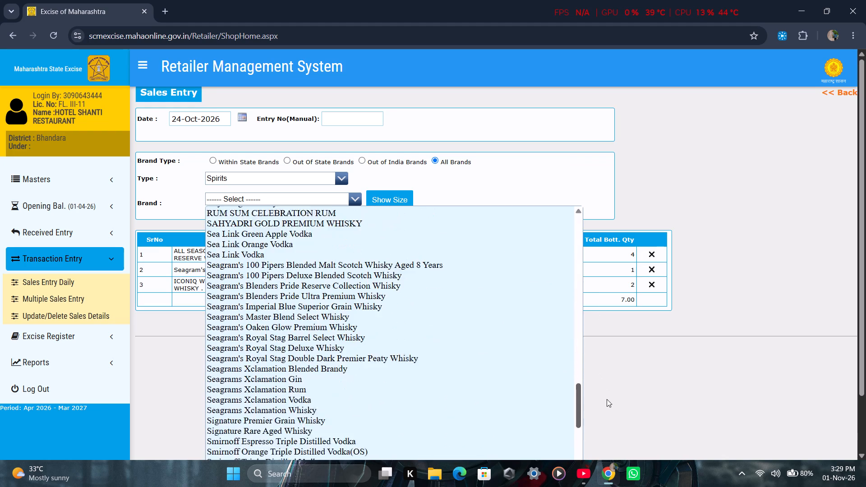
pyautogui.moveTo(607, 399); pyautogui.dragTo(610, 393)
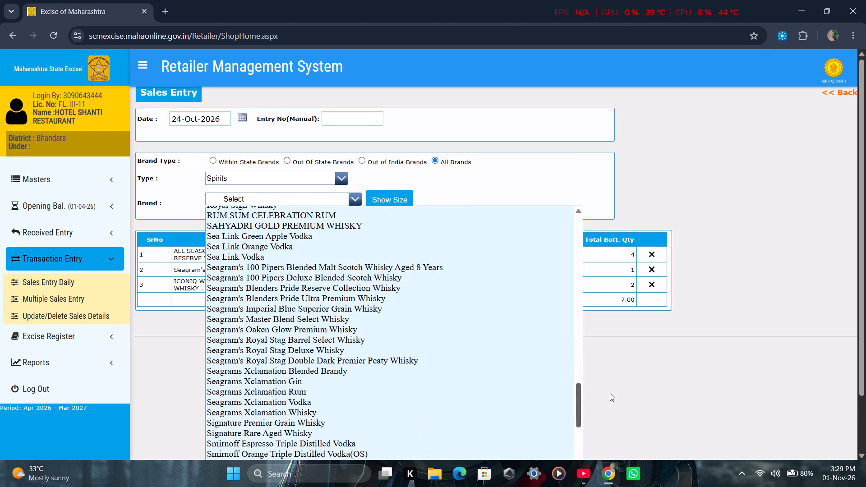
pyautogui.moveTo(610, 393); pyautogui.dragTo(620, 401)
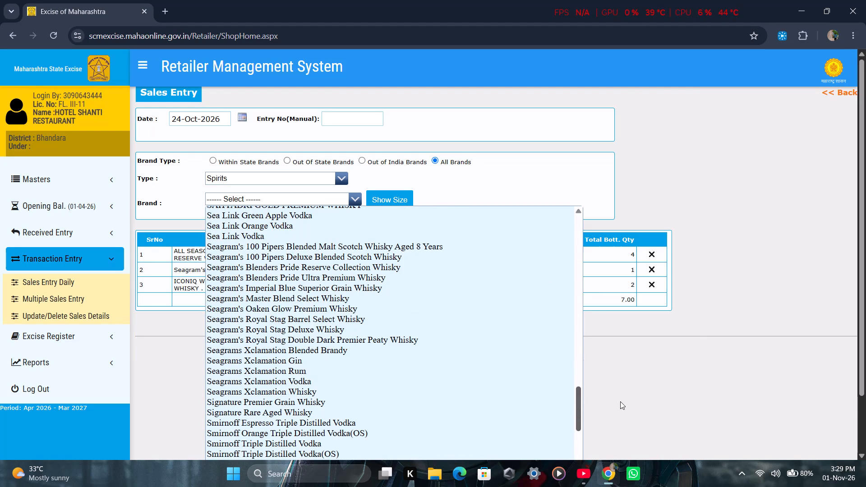
pyautogui.moveTo(620, 401); pyautogui.dragTo(604, 346)
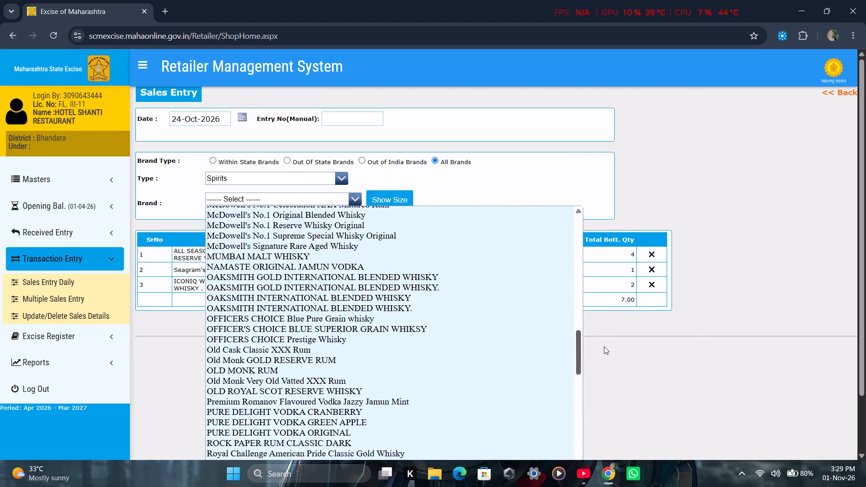
pyautogui.moveTo(604, 346); pyautogui.dragTo(604, 350)
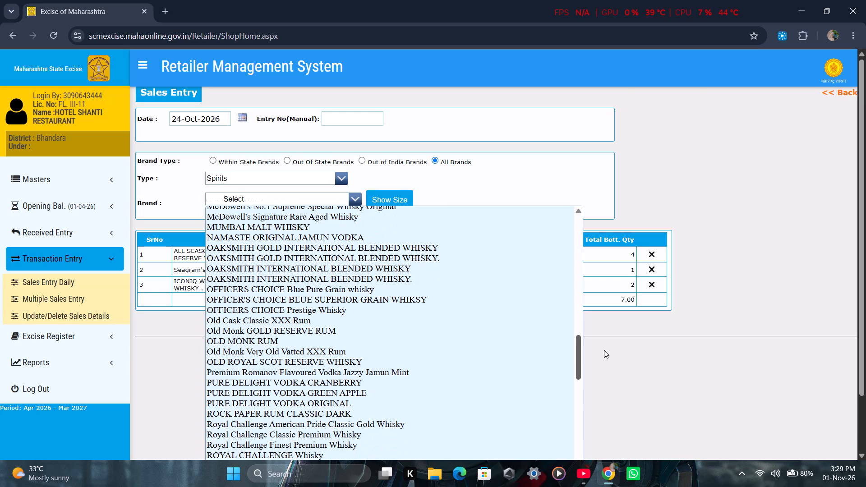
pyautogui.moveTo(604, 350); pyautogui.dragTo(601, 295)
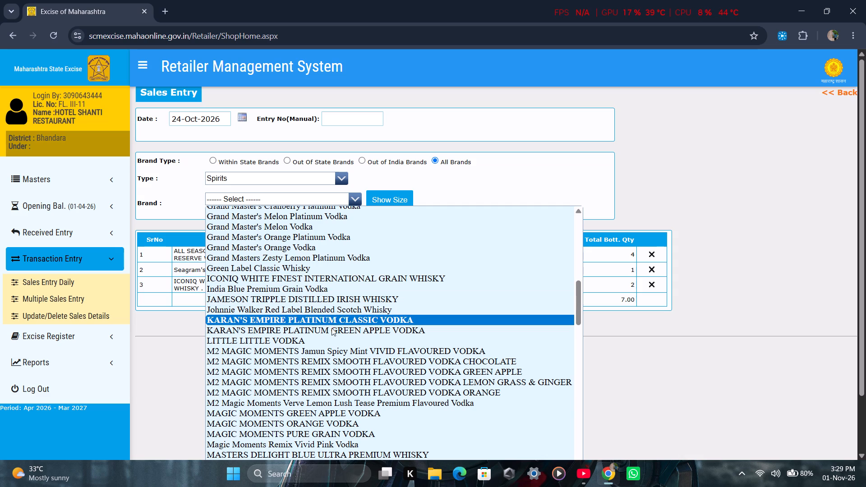
pyautogui.scroll(18, 332, 330)
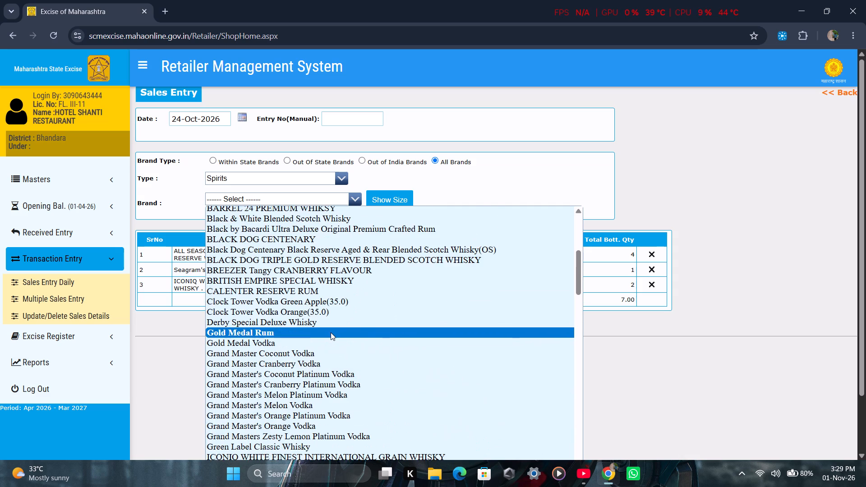
pyautogui.scroll(-7, 331, 332)
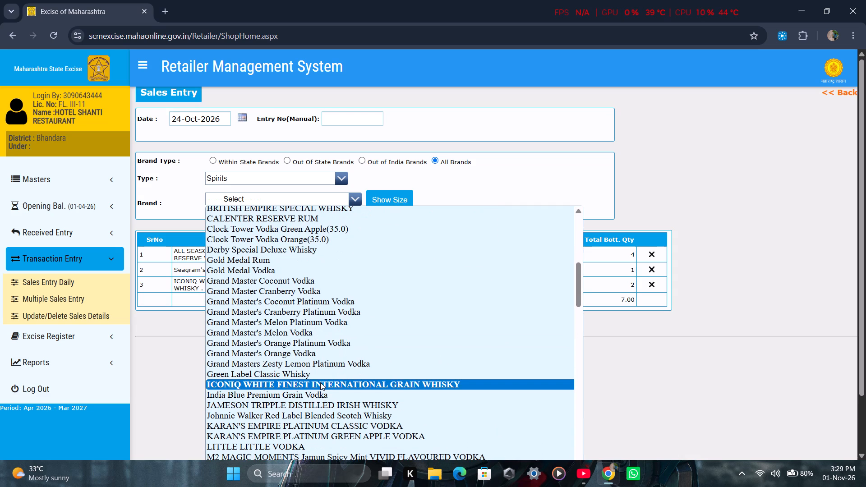
pyautogui.scroll(-9, 327, 397)
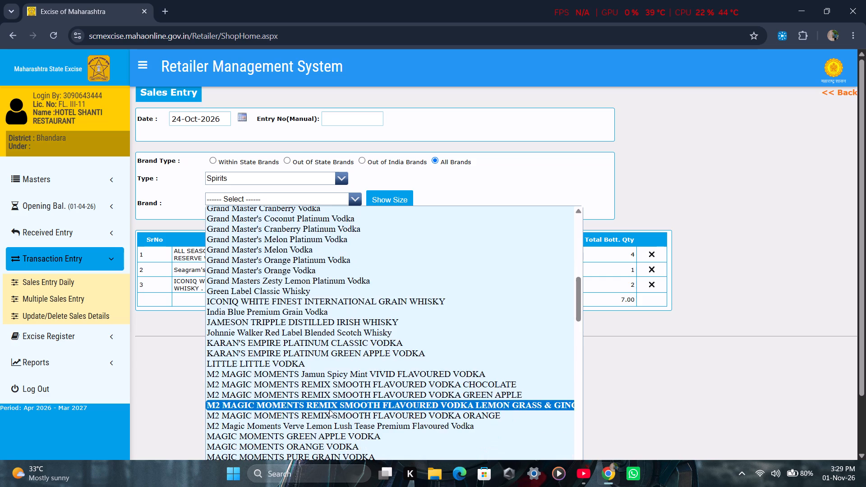
pyautogui.scroll(-18, 329, 409)
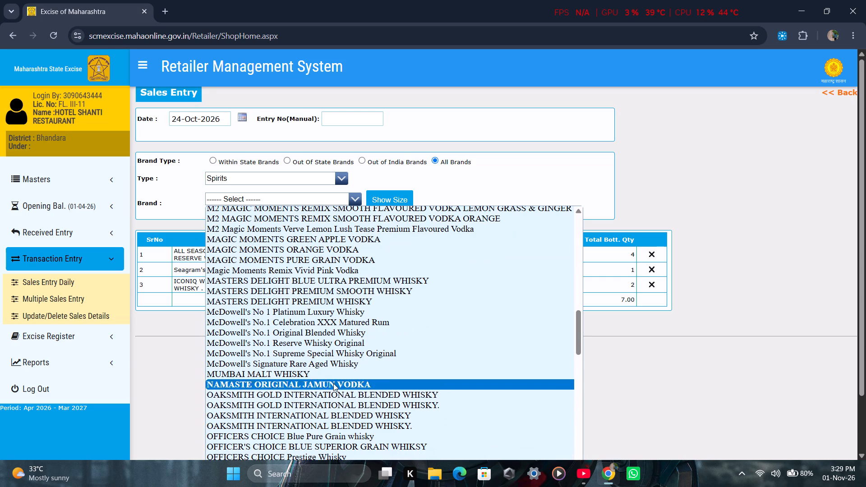
pyautogui.scroll(-11, 329, 368)
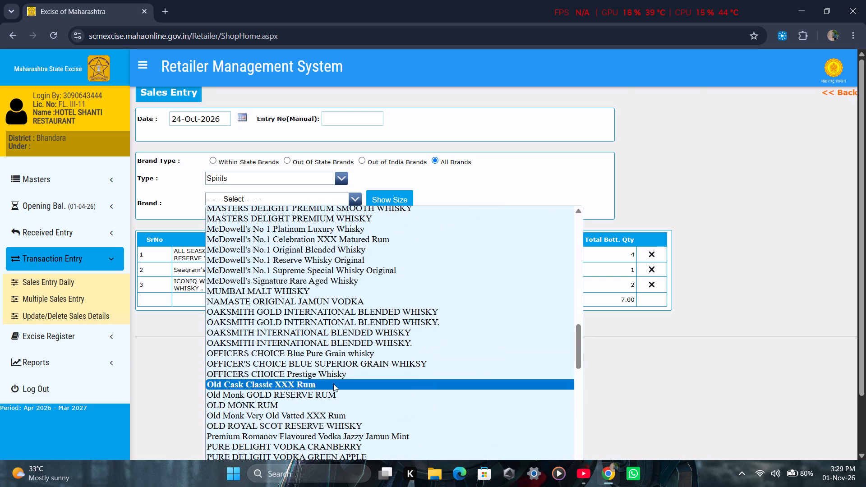
pyautogui.scroll(-19, 333, 384)
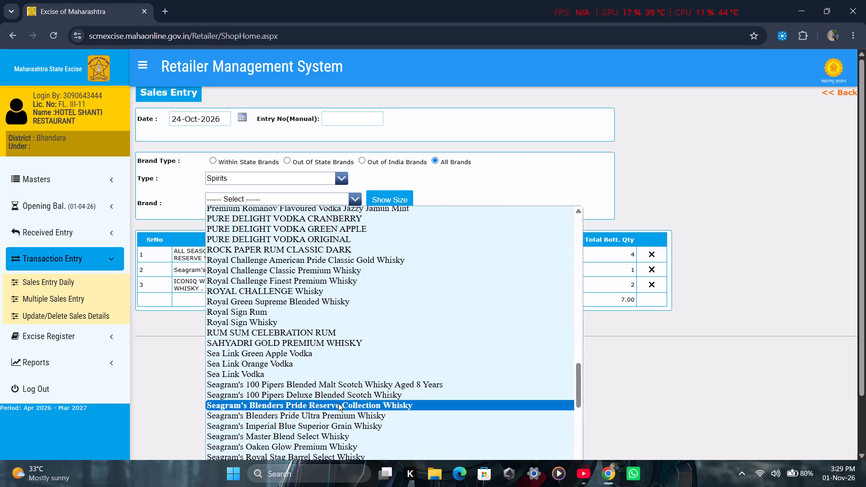
pyautogui.click(354, 425)
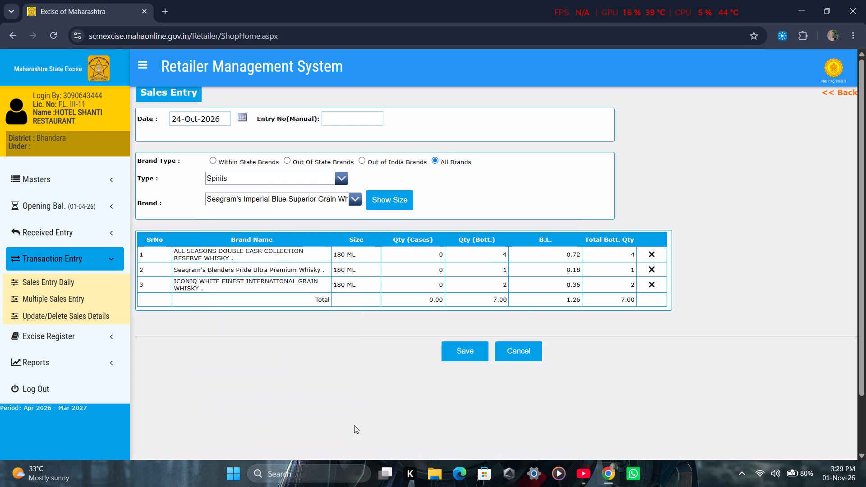
pyautogui.click(386, 207)
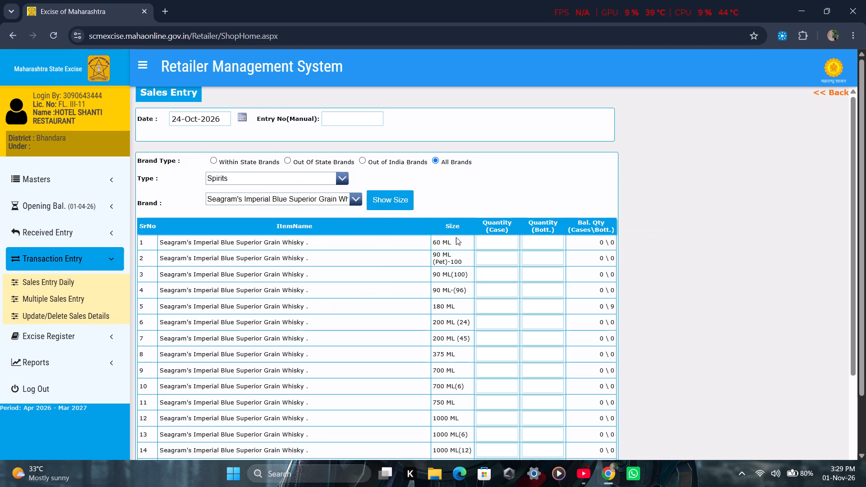
pyautogui.click(545, 308)
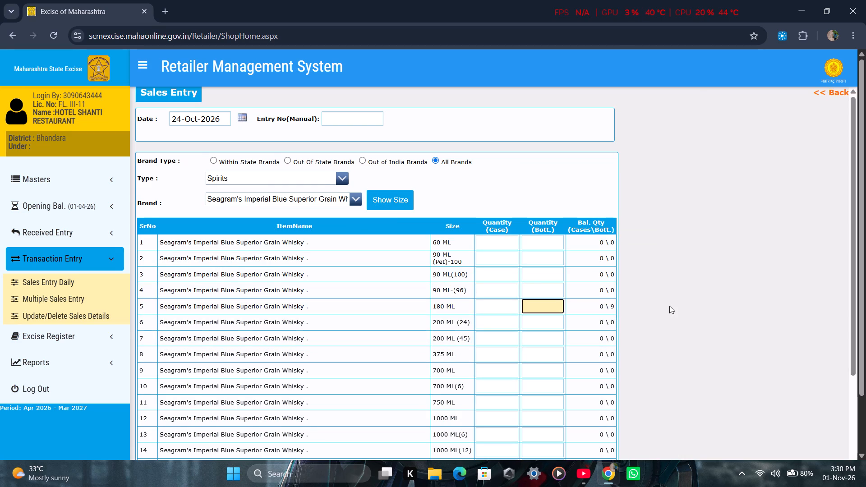
pyautogui.press('4')
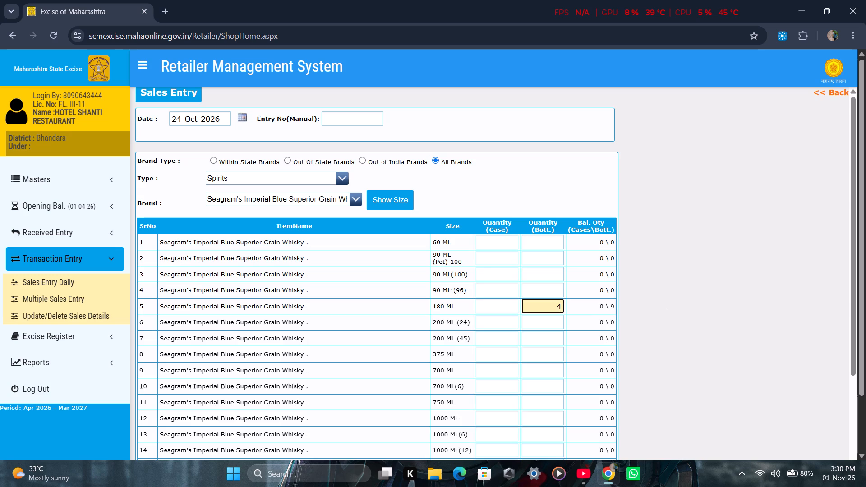
pyautogui.scroll(-1, 451, 315)
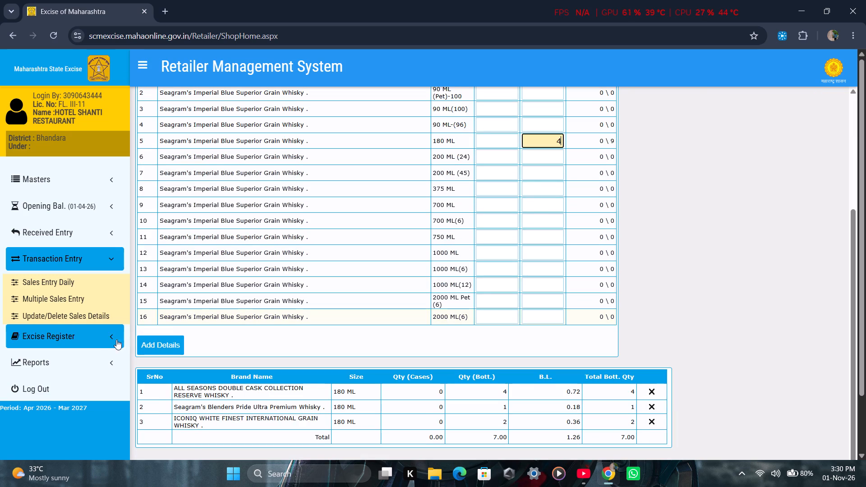
pyautogui.click(169, 345)
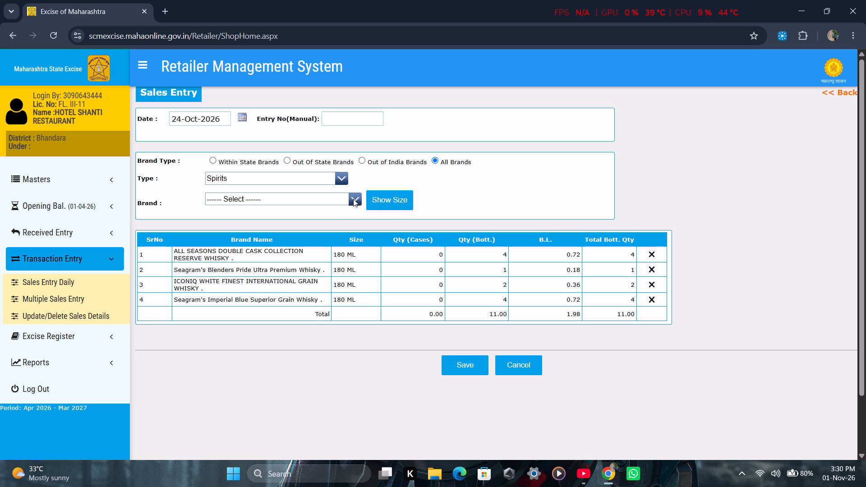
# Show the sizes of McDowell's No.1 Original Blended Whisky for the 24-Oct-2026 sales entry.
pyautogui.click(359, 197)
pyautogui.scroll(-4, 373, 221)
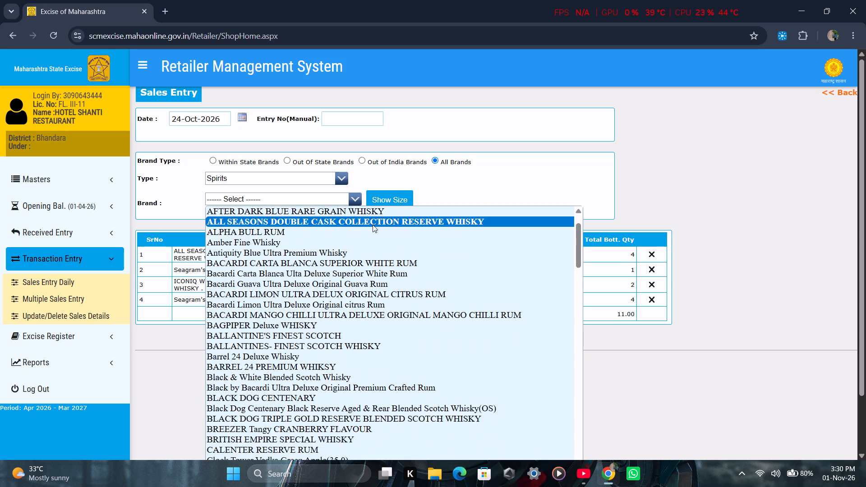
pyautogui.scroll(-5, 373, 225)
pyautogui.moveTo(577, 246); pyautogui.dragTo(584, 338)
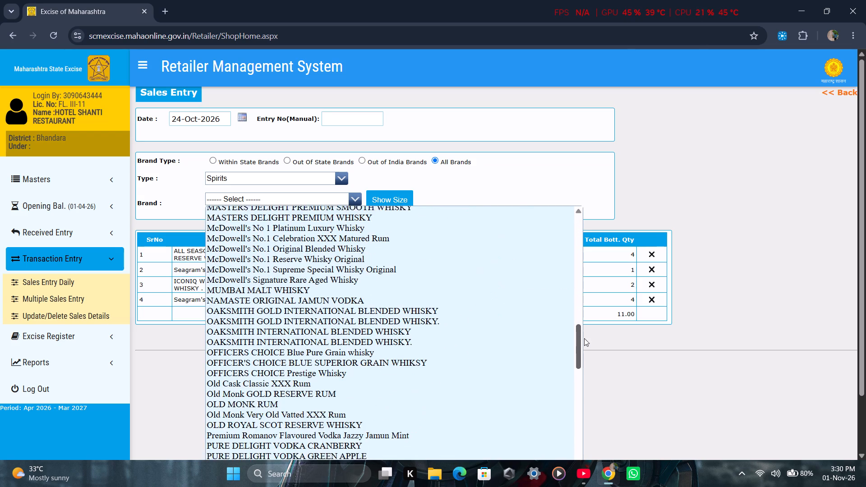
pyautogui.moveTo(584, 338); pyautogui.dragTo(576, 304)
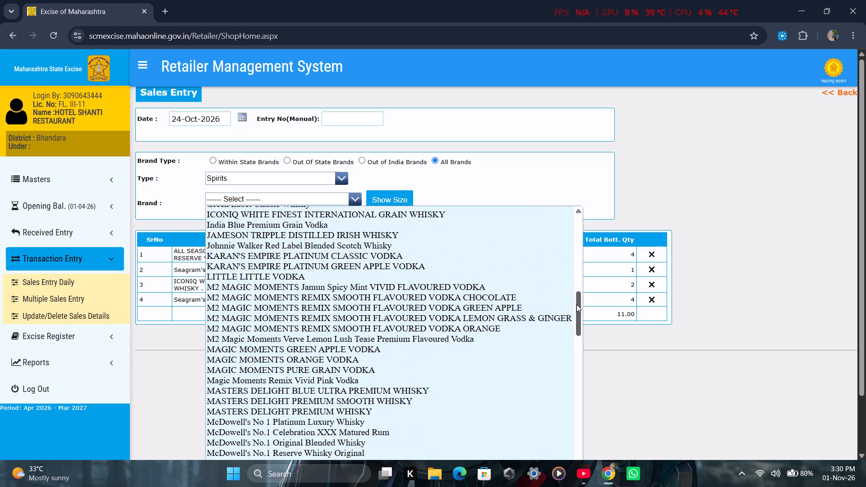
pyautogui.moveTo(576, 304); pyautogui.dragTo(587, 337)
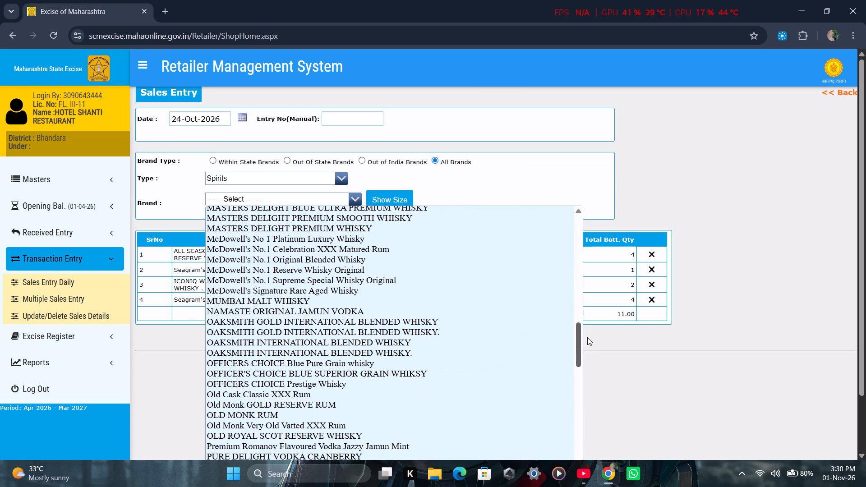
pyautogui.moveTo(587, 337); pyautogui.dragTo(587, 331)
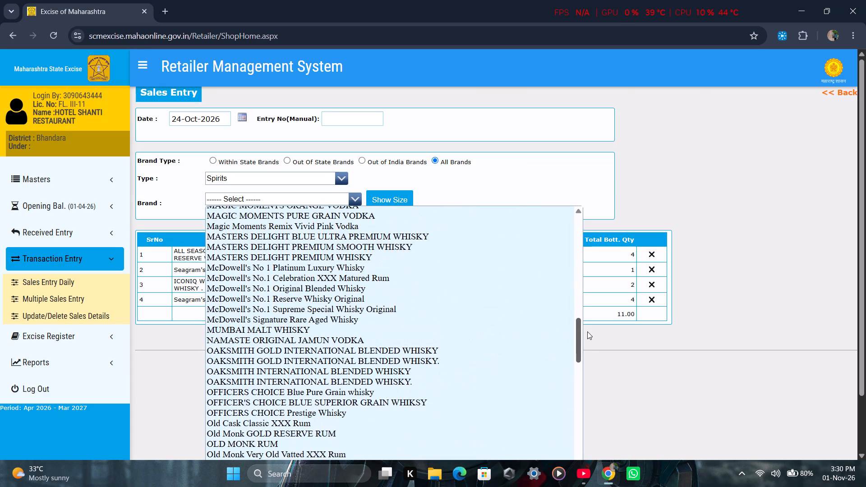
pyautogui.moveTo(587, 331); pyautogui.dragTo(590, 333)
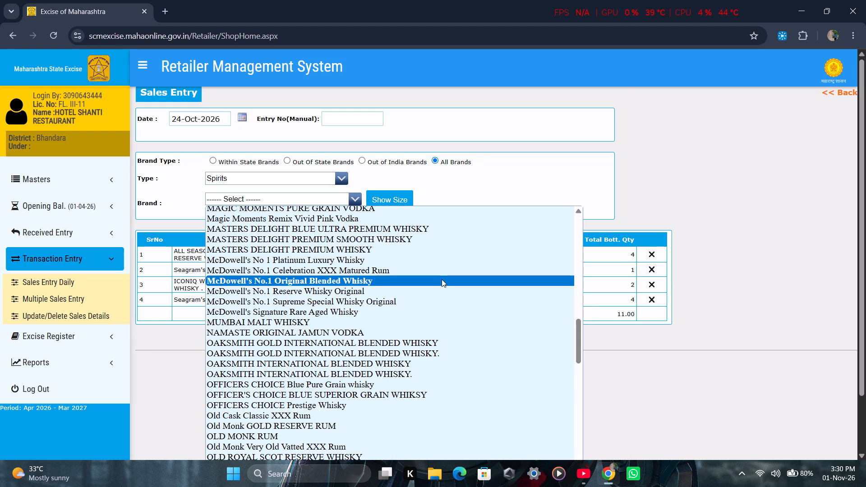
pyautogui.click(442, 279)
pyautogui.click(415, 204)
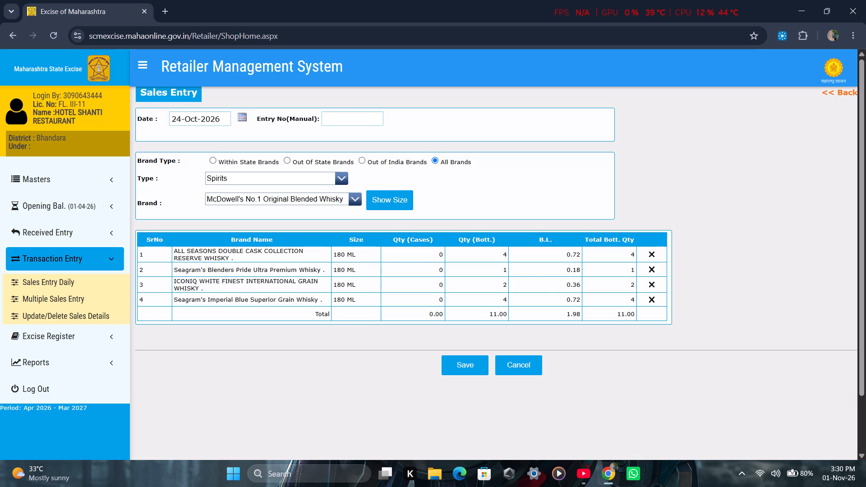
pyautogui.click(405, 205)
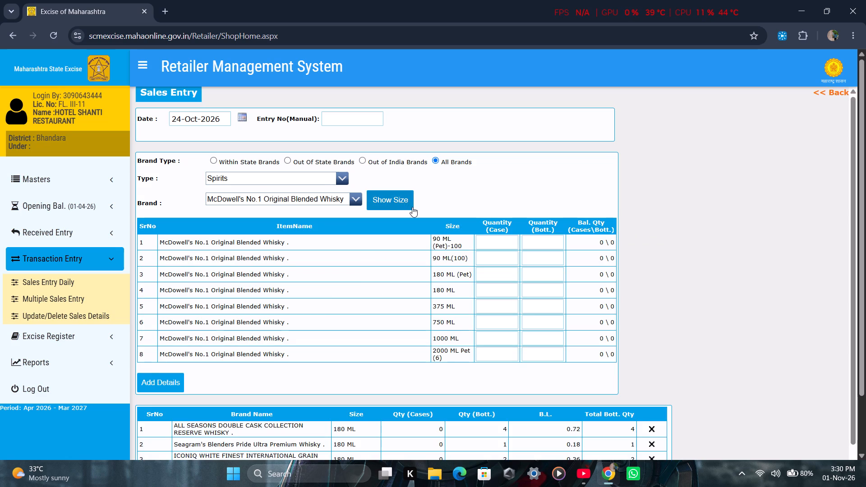
# Add 2 bottles of the 180 ML (Pet) McDowell's No.1 Reserve Whisky Original to the 24-Oct-2026 sales entry.
pyautogui.click(357, 195)
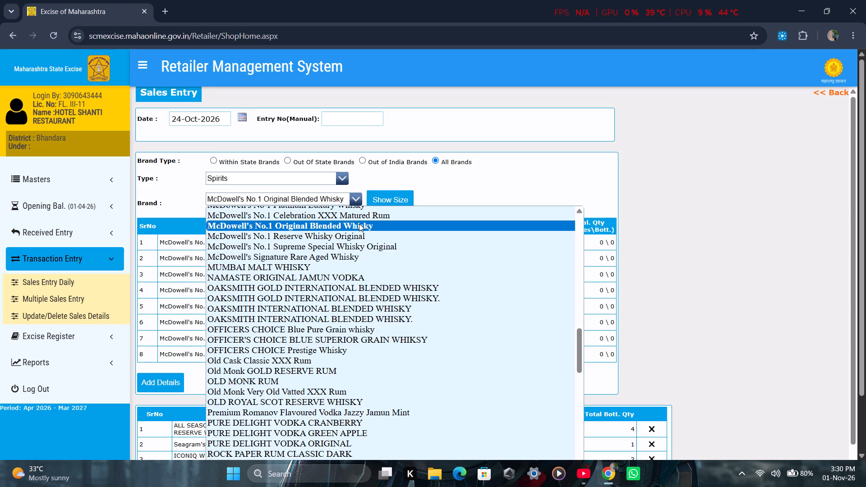
pyautogui.scroll(1, 359, 223)
pyautogui.click(355, 245)
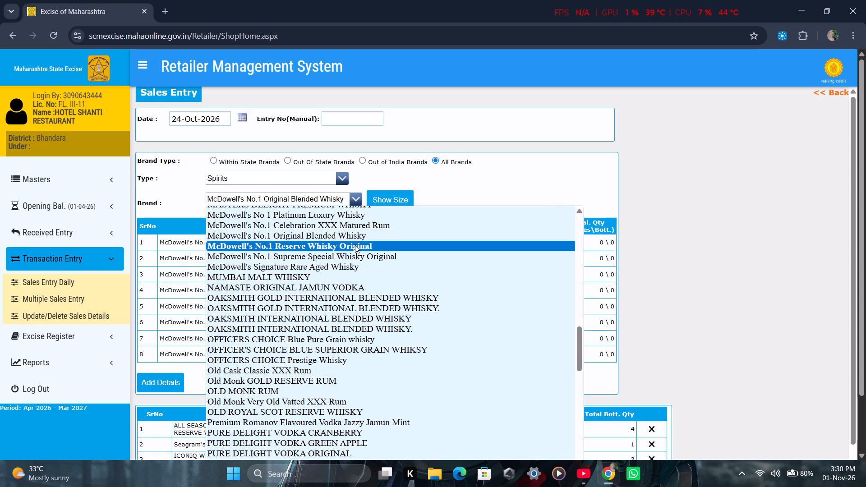
pyautogui.click(377, 202)
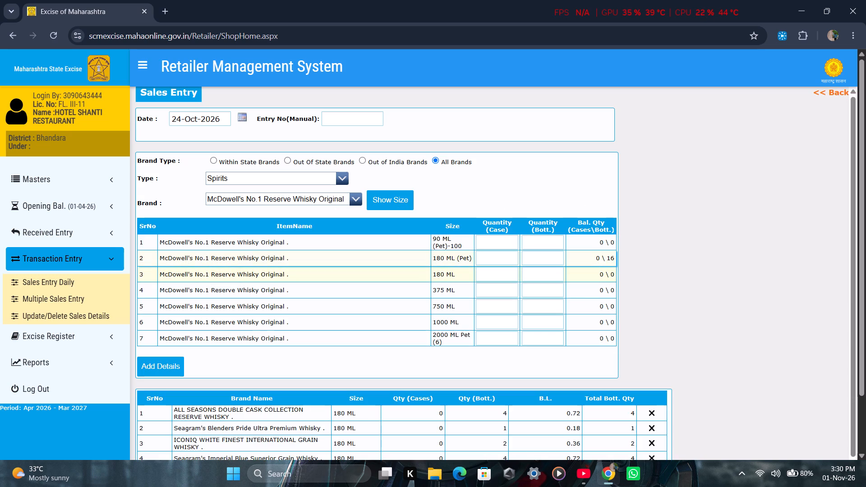
pyautogui.click(550, 258)
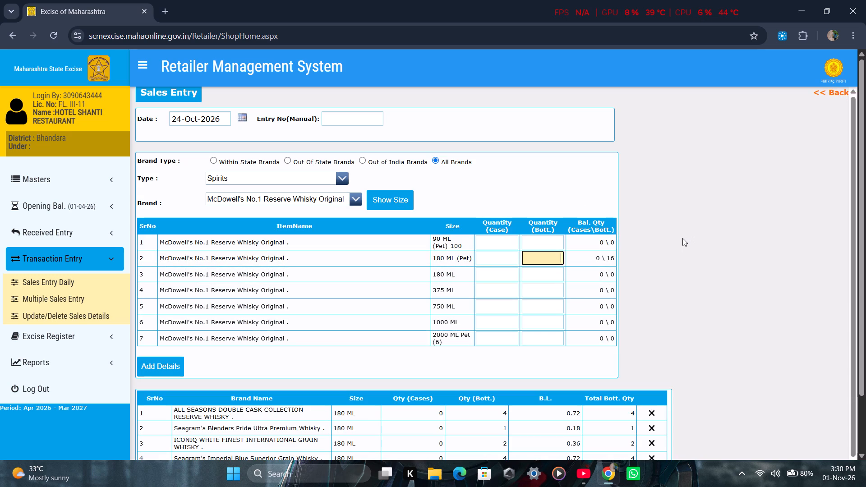
pyautogui.press('2')
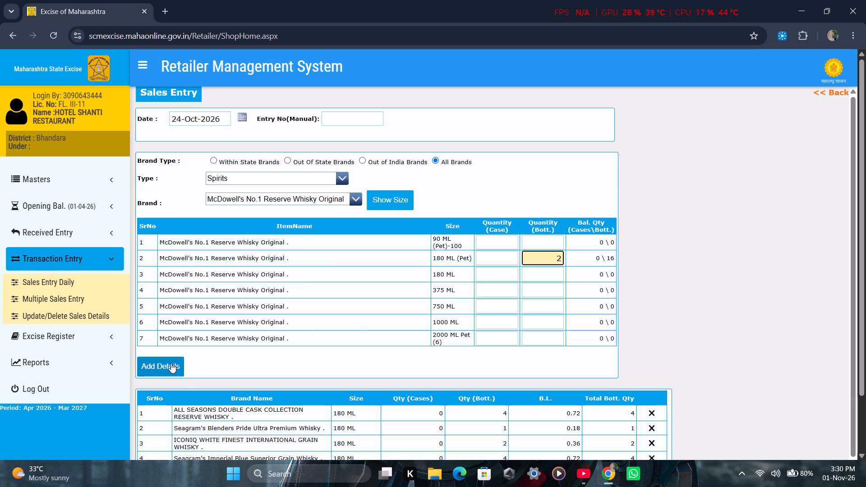
pyautogui.click(171, 363)
# Add 3 bottles of the 90 ML (Pet)-100 OFFICERS CHOICE Blue Pure Grain whisky to the 24-Oct-2026 sales entry.
pyautogui.scroll(2, 433, 317)
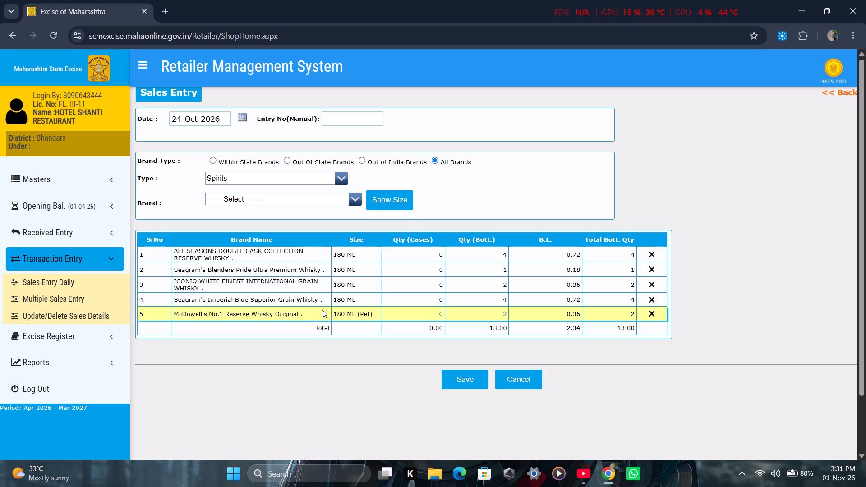
pyautogui.click(353, 203)
pyautogui.click(573, 224)
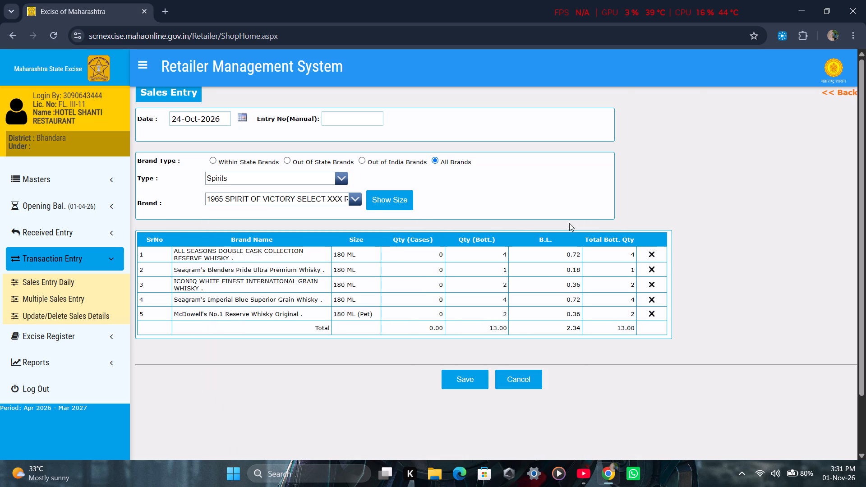
pyautogui.click(356, 196)
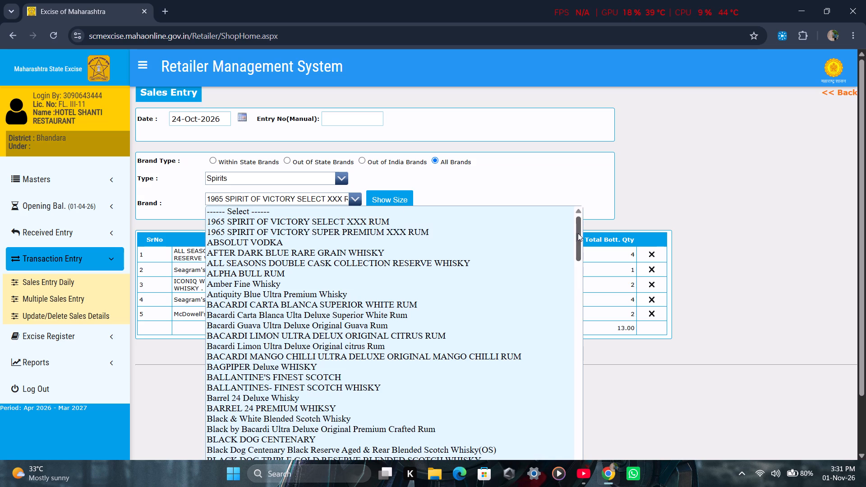
pyautogui.moveTo(578, 233); pyautogui.dragTo(604, 413)
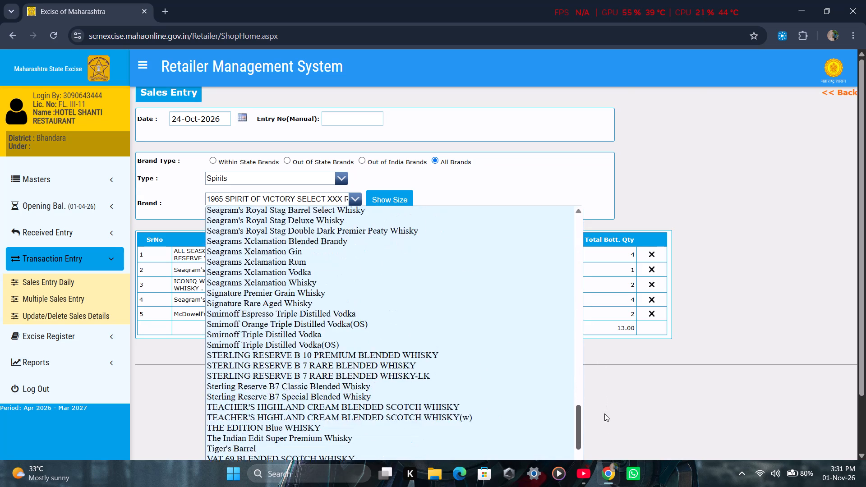
pyautogui.moveTo(604, 413); pyautogui.dragTo(599, 357)
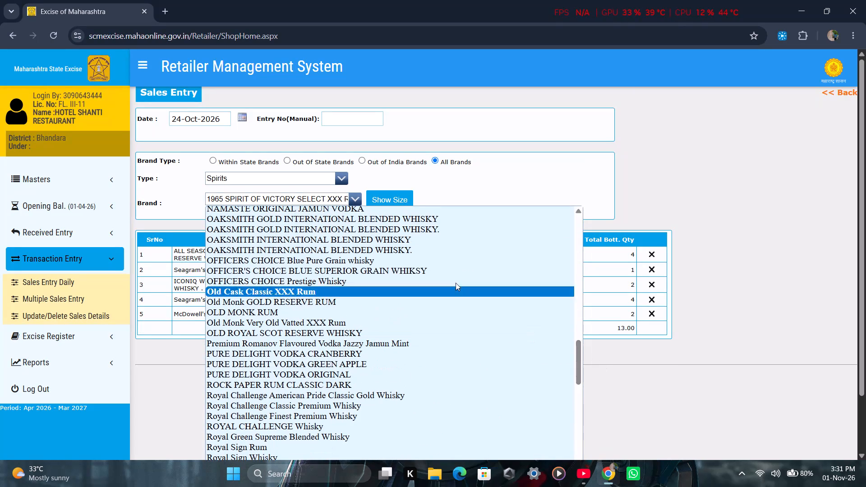
pyautogui.click(440, 257)
pyautogui.doubleClick(396, 196)
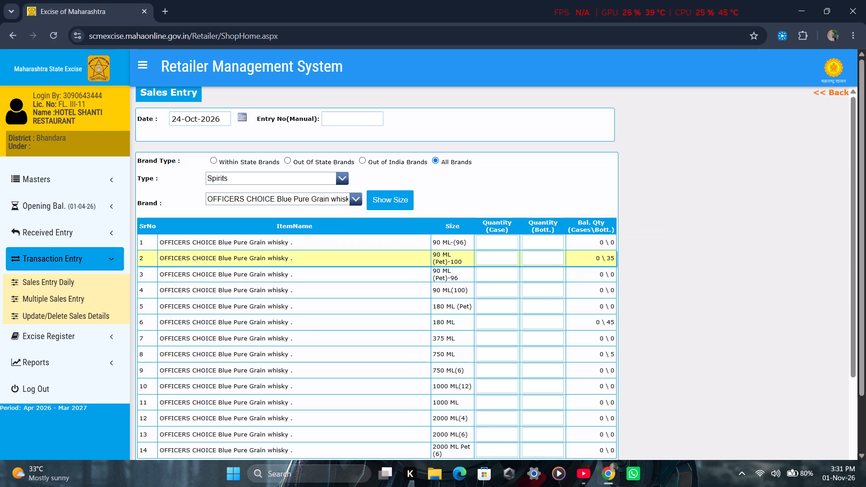
pyautogui.click(556, 255)
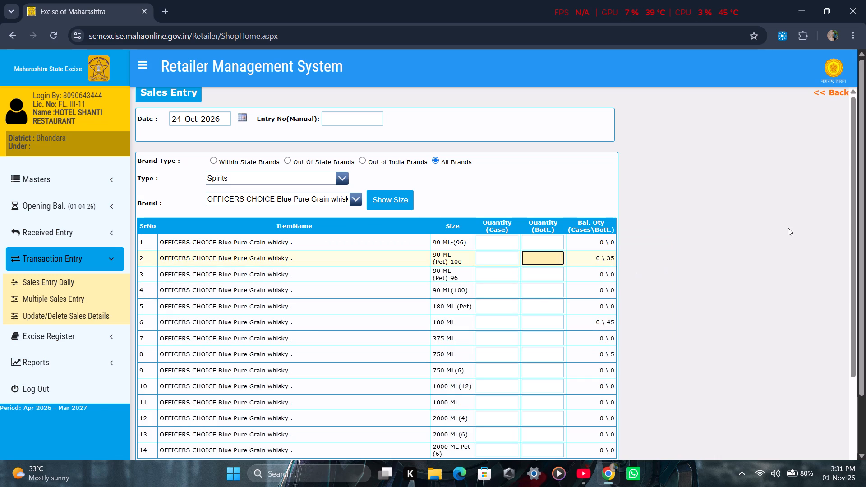
pyautogui.press('3')
pyautogui.press('Return')
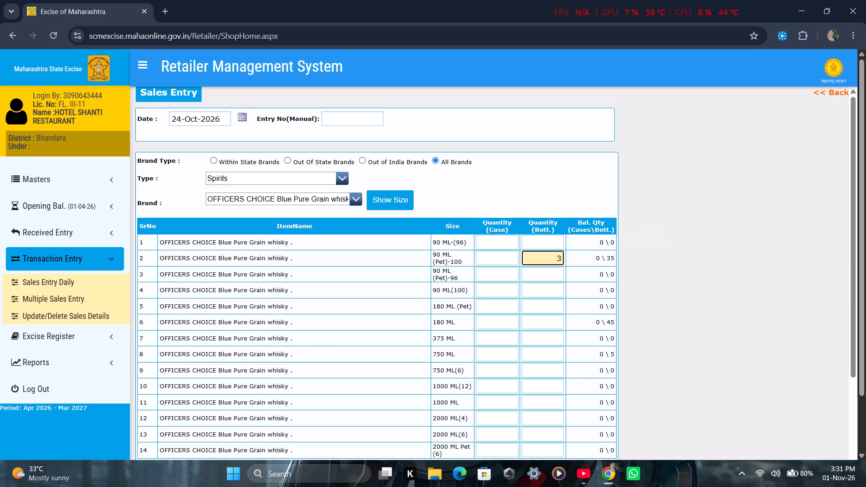
pyautogui.scroll(-2, 506, 323)
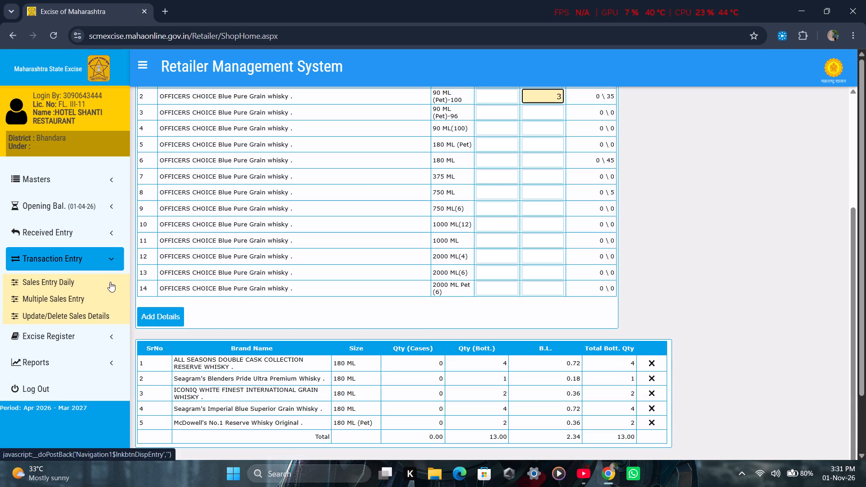
pyautogui.click(166, 310)
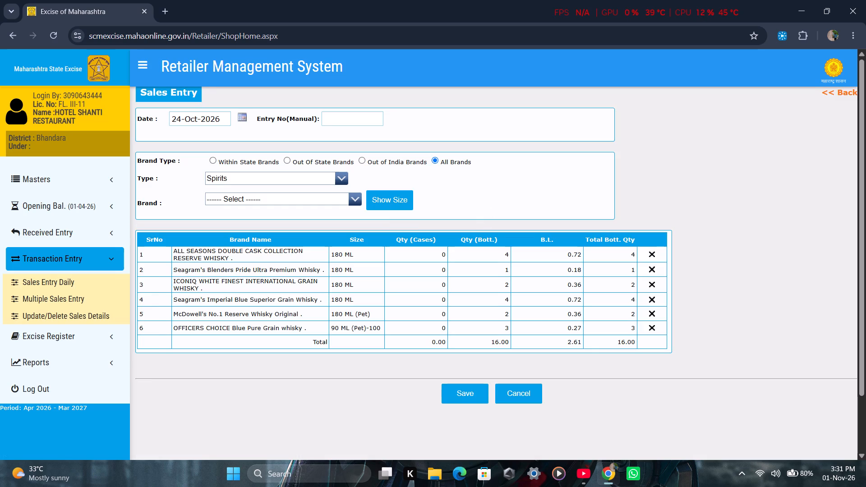
# Add 2 bottles of the 180 ML (Pet) Royal Challenge Classic Premium Whisky to the 24-Oct-2026 sales entry.
pyautogui.click(353, 199)
pyautogui.moveTo(581, 223); pyautogui.dragTo(599, 402)
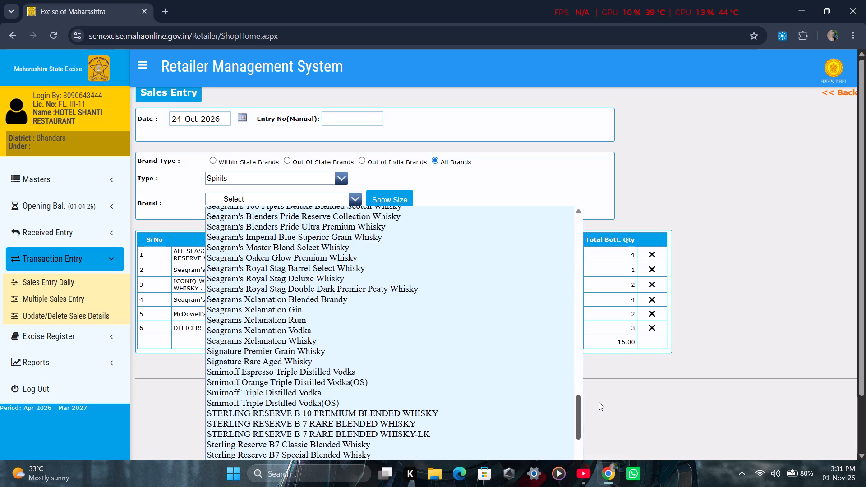
pyautogui.moveTo(599, 402); pyautogui.dragTo(599, 392)
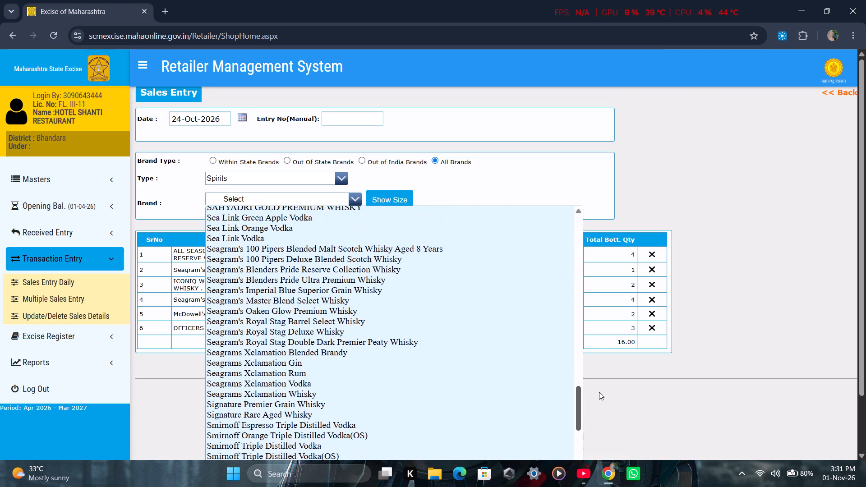
pyautogui.moveTo(599, 392); pyautogui.dragTo(605, 374)
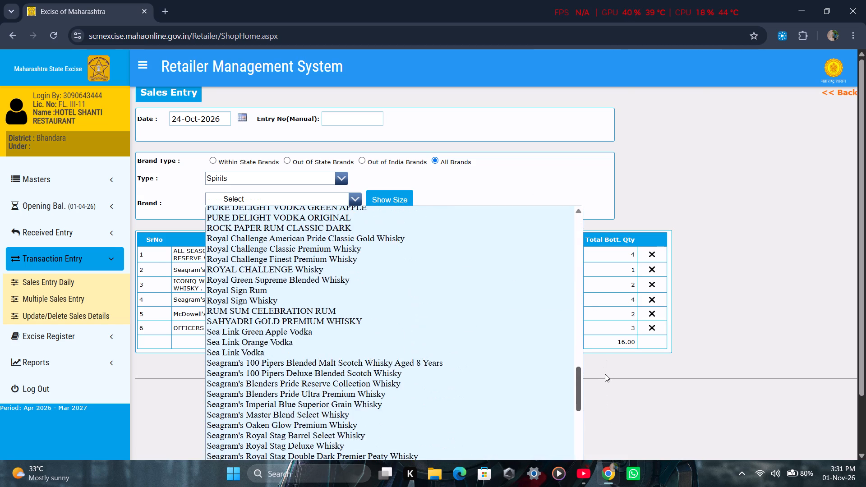
pyautogui.moveTo(605, 374); pyautogui.dragTo(597, 359)
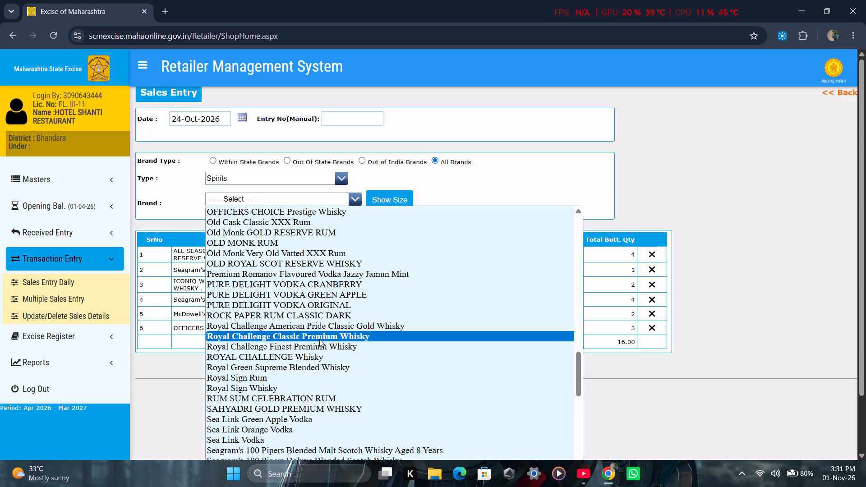
pyautogui.click(319, 339)
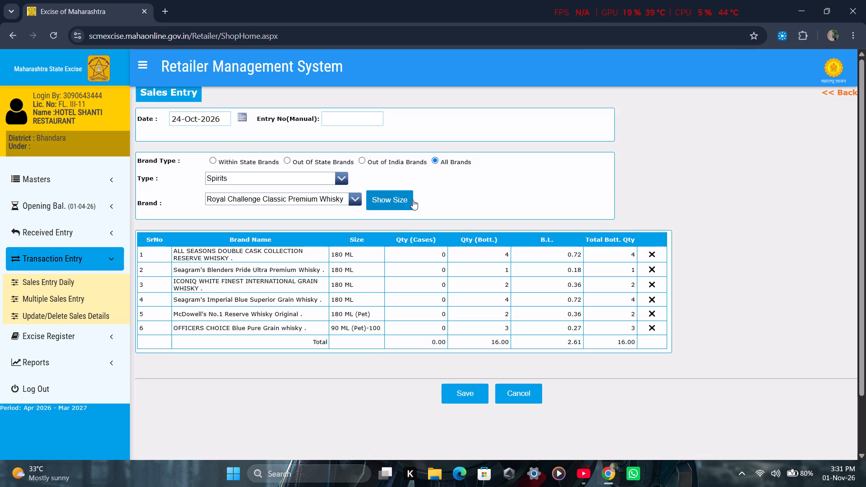
pyautogui.click(405, 200)
pyautogui.click(558, 271)
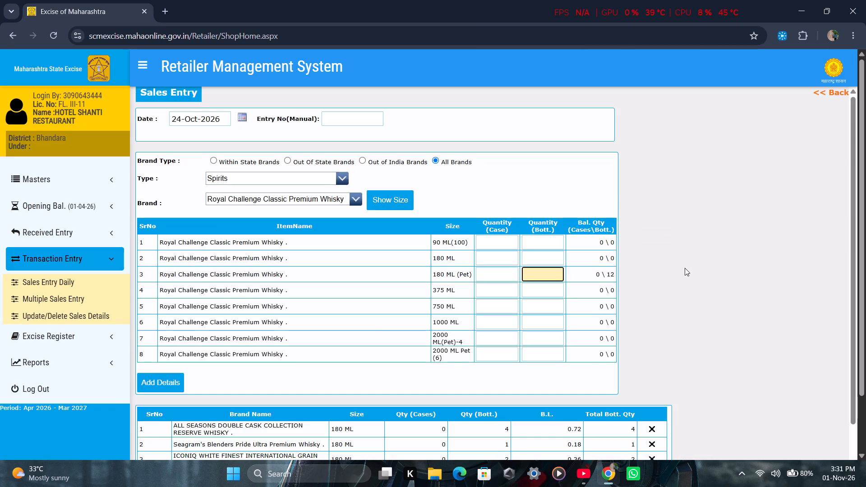
pyautogui.press('2')
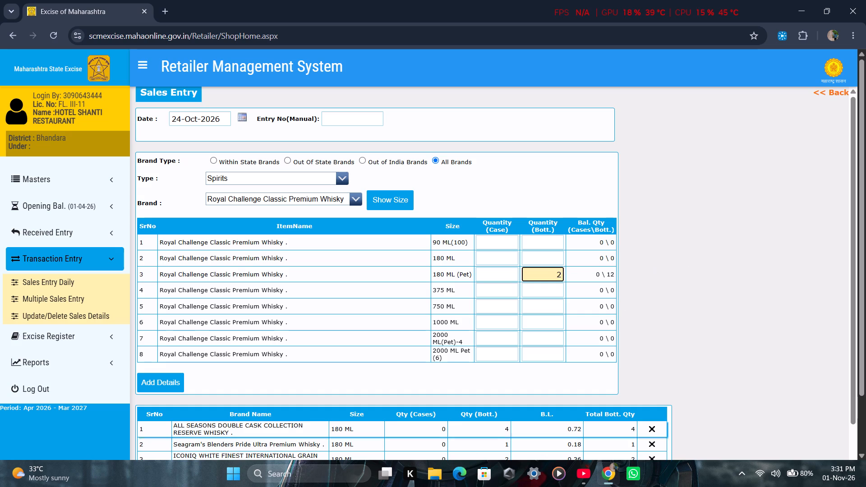
pyautogui.click(166, 384)
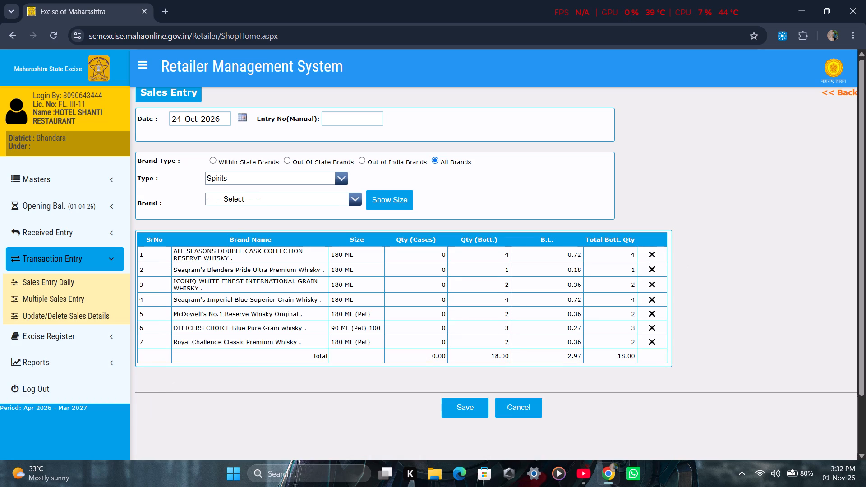
# Add Seagram's Royal Stag Deluxe Whisky to the 24-Oct-2026 sales entry: 1 bottle of 750 ML, 7 of 180 ML and 5 of 90 ML(100).
pyautogui.click(351, 203)
pyautogui.moveTo(576, 230); pyautogui.dragTo(576, 234)
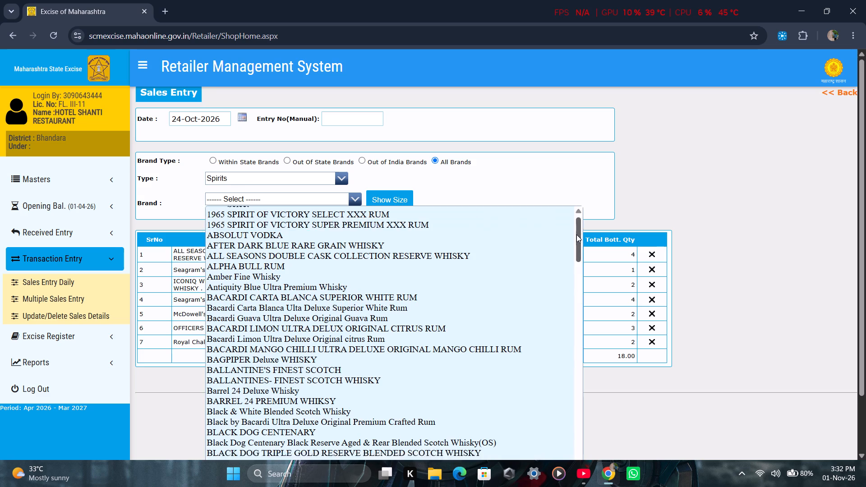
pyautogui.moveTo(576, 234); pyautogui.dragTo(593, 345)
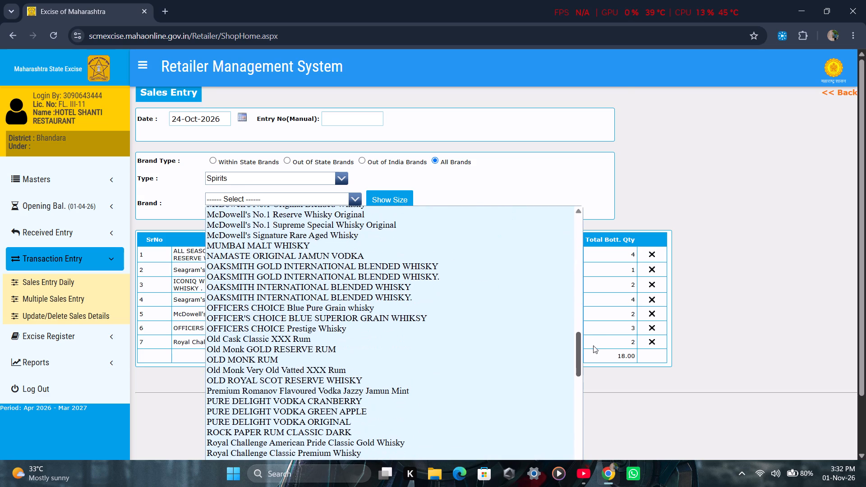
pyautogui.moveTo(593, 345); pyautogui.dragTo(603, 356)
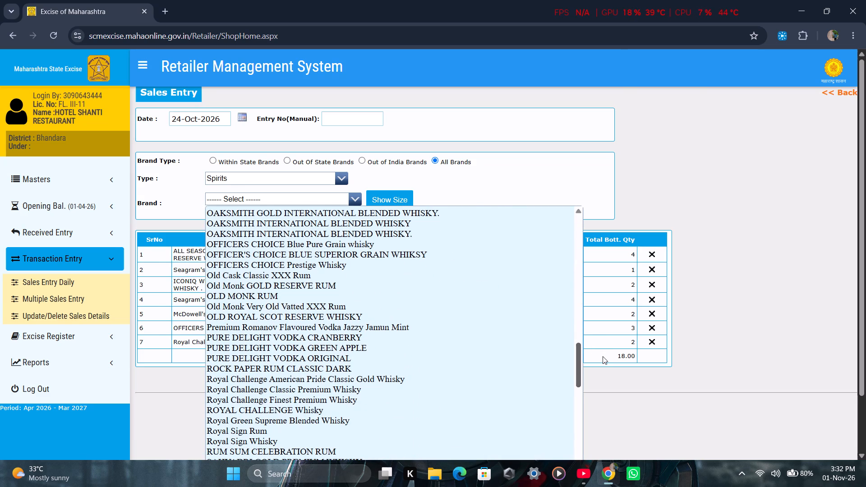
pyautogui.moveTo(603, 356); pyautogui.dragTo(603, 394)
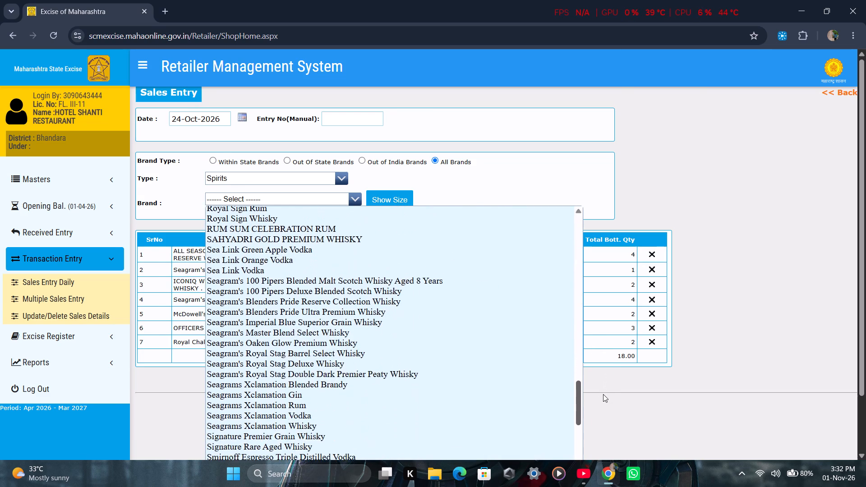
pyautogui.moveTo(603, 394); pyautogui.dragTo(603, 400)
pyautogui.click(397, 327)
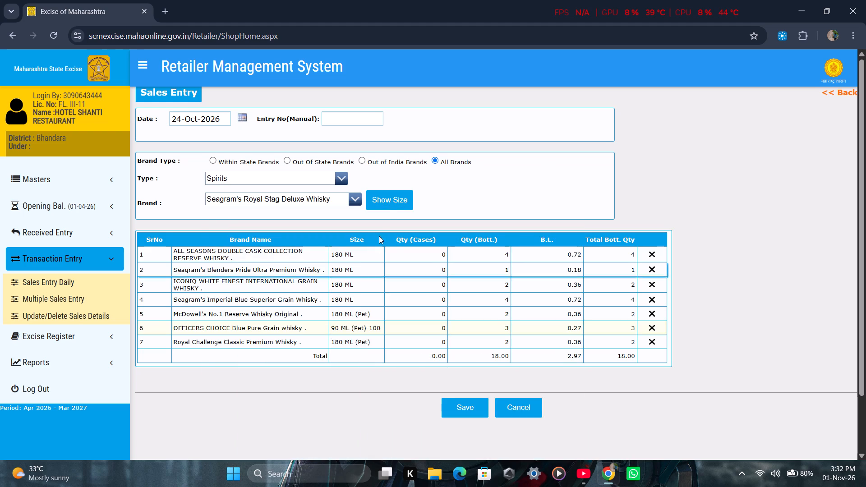
pyautogui.click(388, 203)
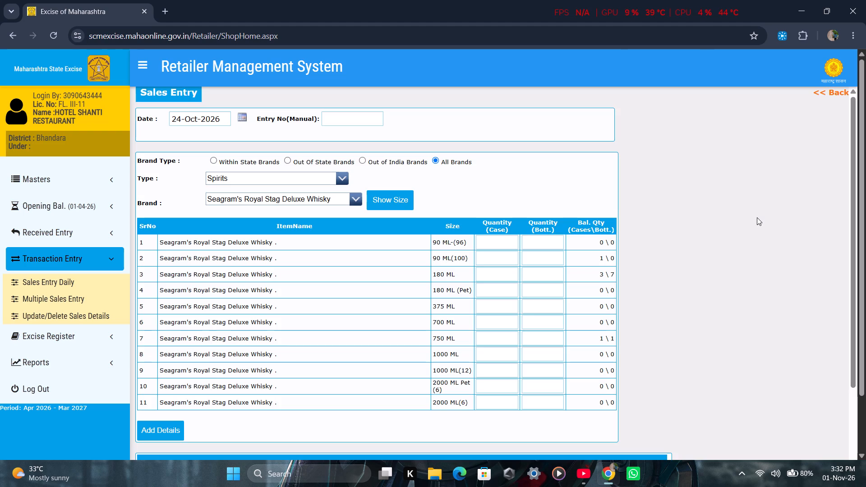
pyautogui.scroll(-1, 756, 217)
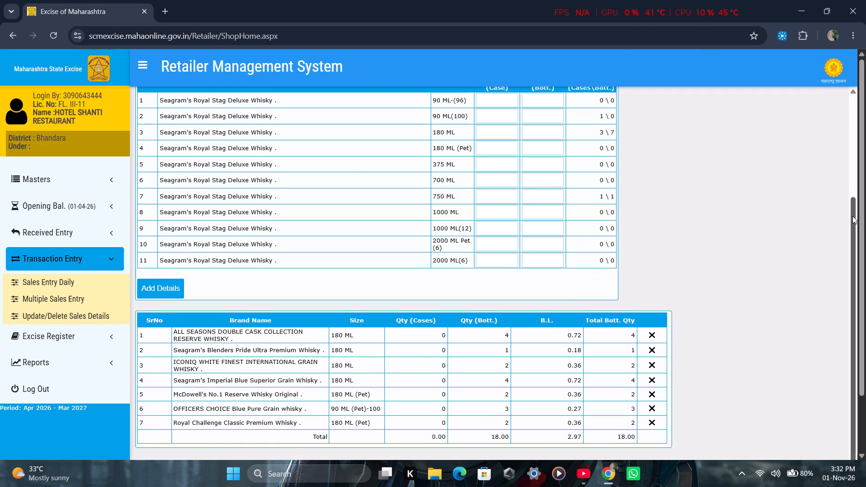
pyautogui.moveTo(852, 216); pyautogui.dragTo(843, 167)
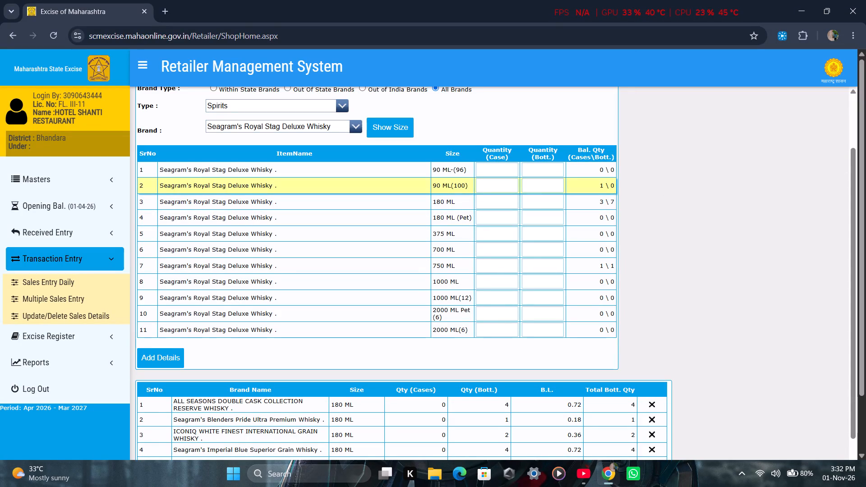
pyautogui.click(556, 265)
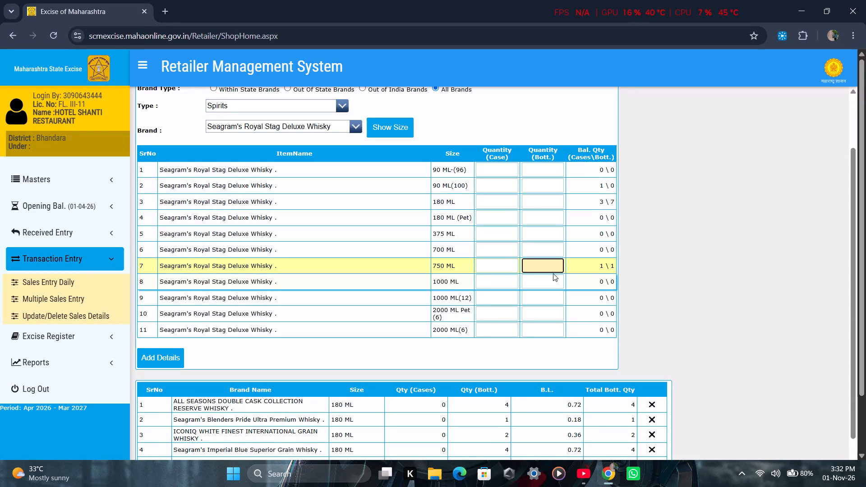
pyautogui.press('1')
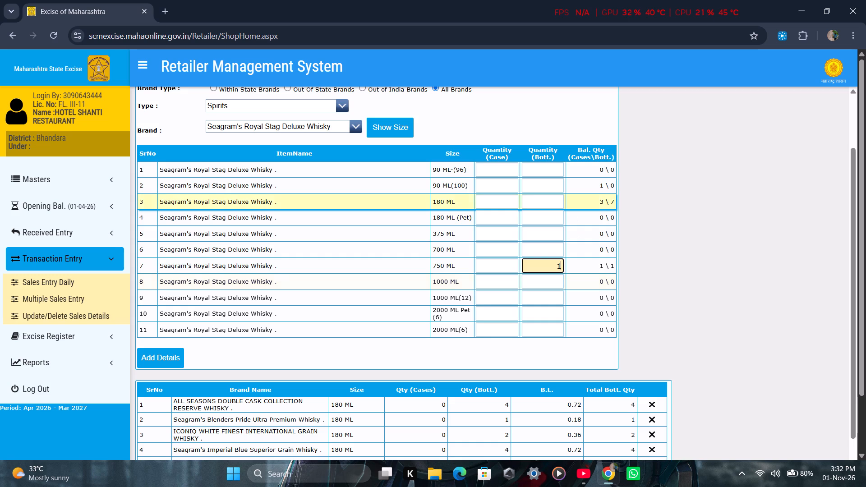
pyautogui.click(556, 201)
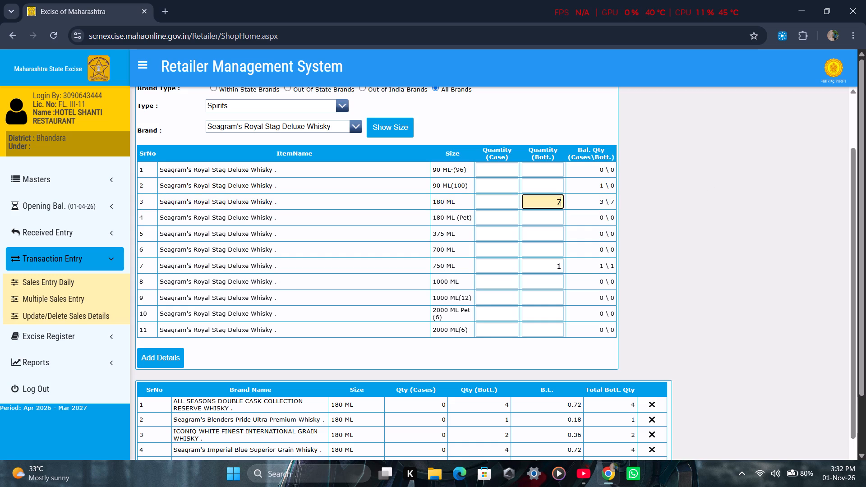
pyautogui.press('7')
pyautogui.click(532, 191)
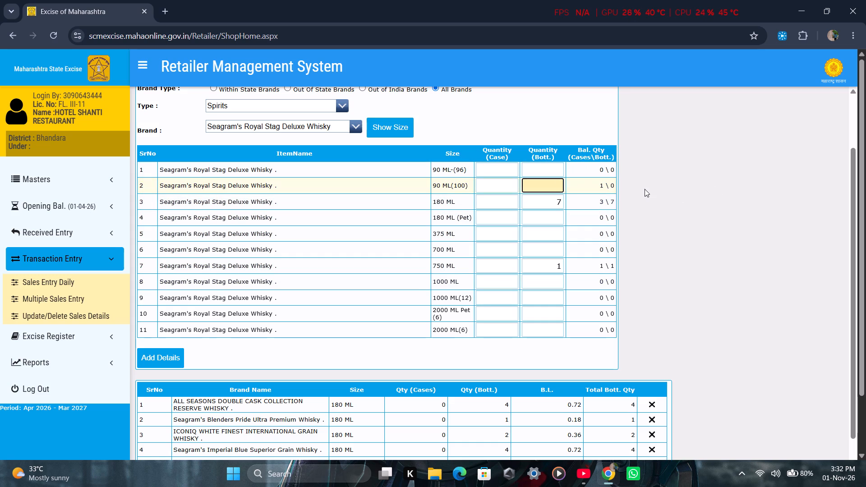
pyautogui.press('5')
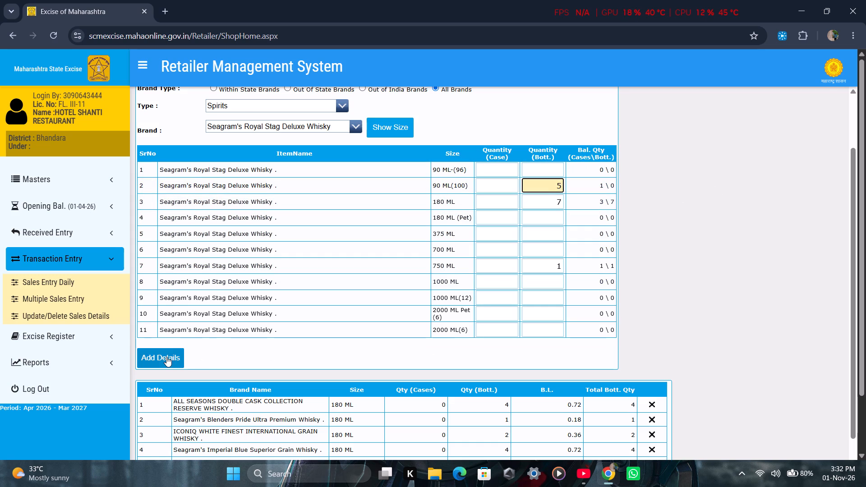
pyautogui.click(166, 357)
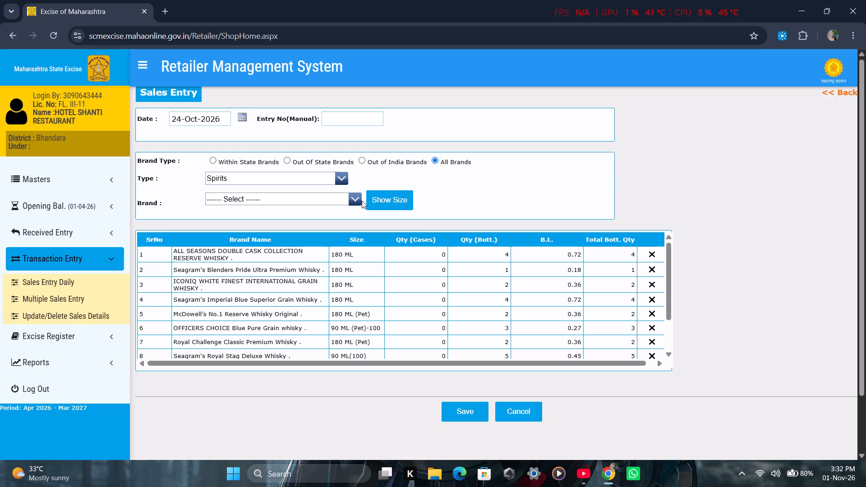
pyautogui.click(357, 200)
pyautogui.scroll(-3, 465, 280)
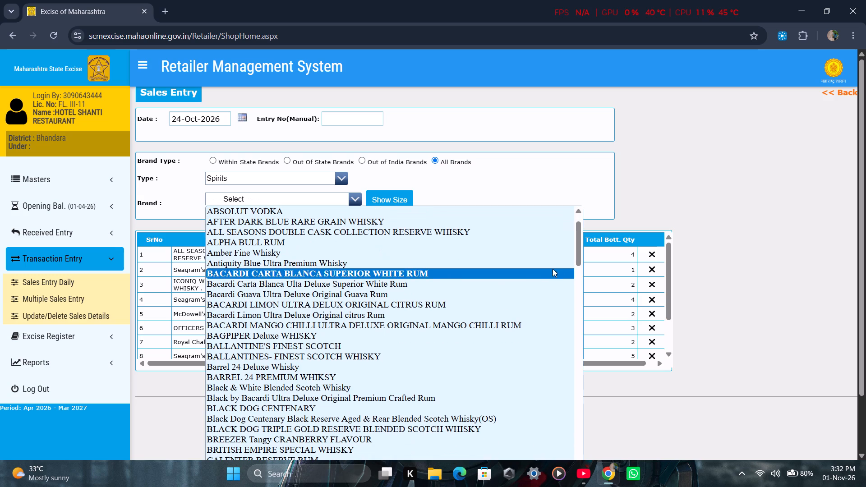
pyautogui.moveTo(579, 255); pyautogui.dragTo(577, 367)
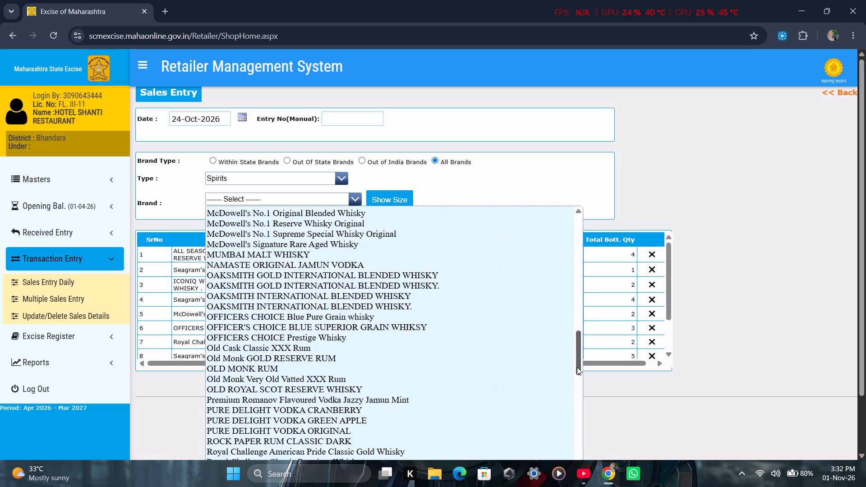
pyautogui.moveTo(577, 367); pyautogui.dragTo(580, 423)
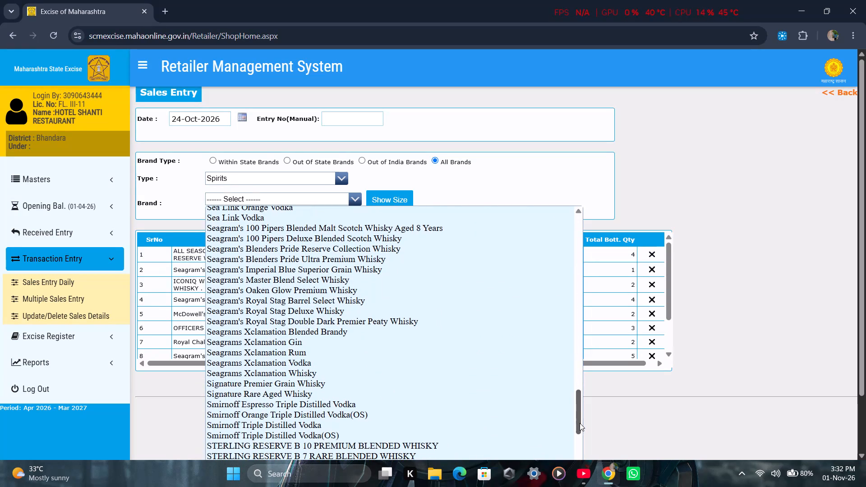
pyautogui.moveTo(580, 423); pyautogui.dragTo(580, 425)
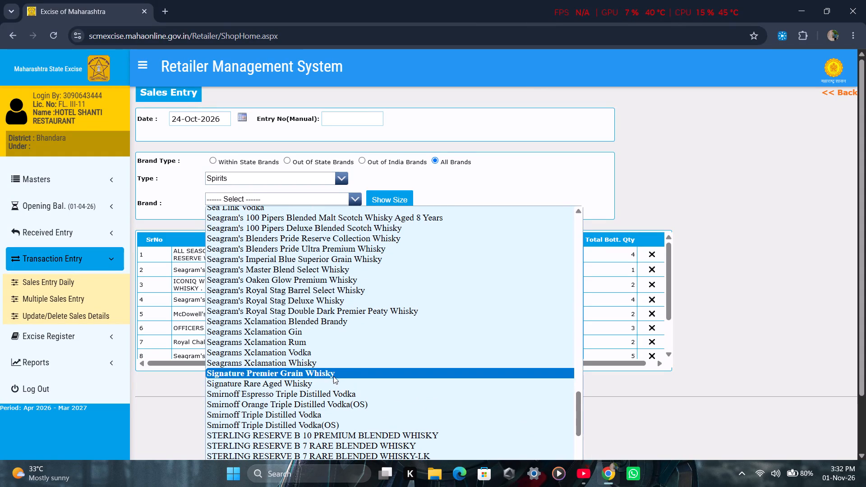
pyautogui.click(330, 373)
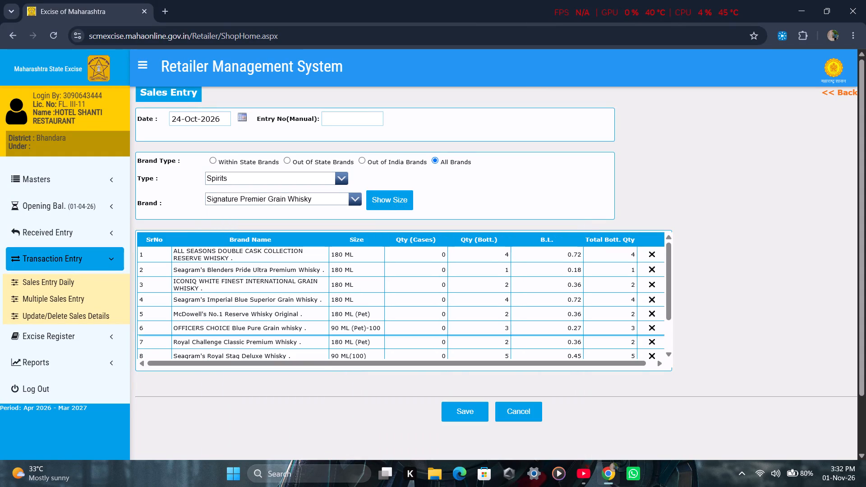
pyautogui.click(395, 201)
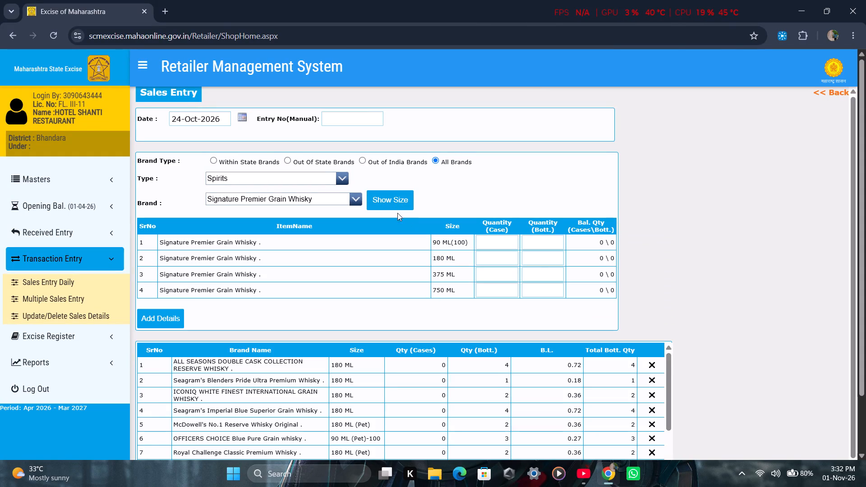
# Add 1 bottle of the 180 ML (Pet) Signature Rare Aged Whisky to the 24-Oct-2026 sales entry.
pyautogui.click(350, 199)
pyautogui.scroll(-1, 397, 269)
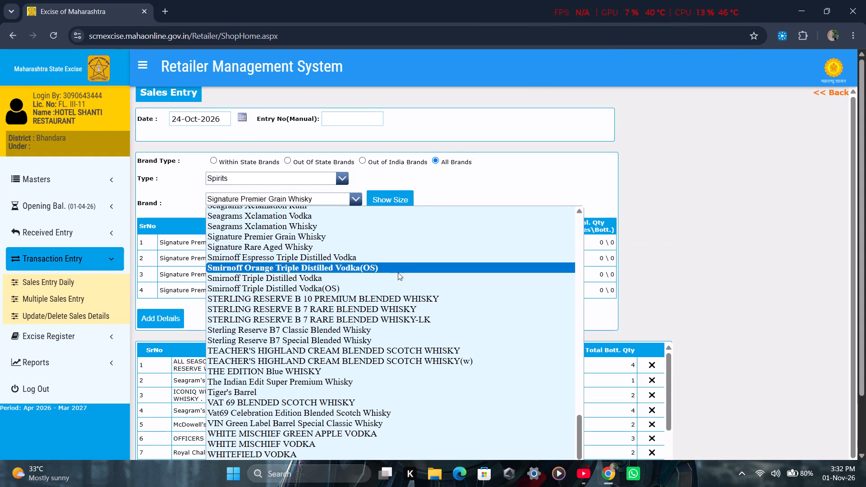
pyautogui.scroll(-5, 398, 272)
pyautogui.scroll(2, 400, 278)
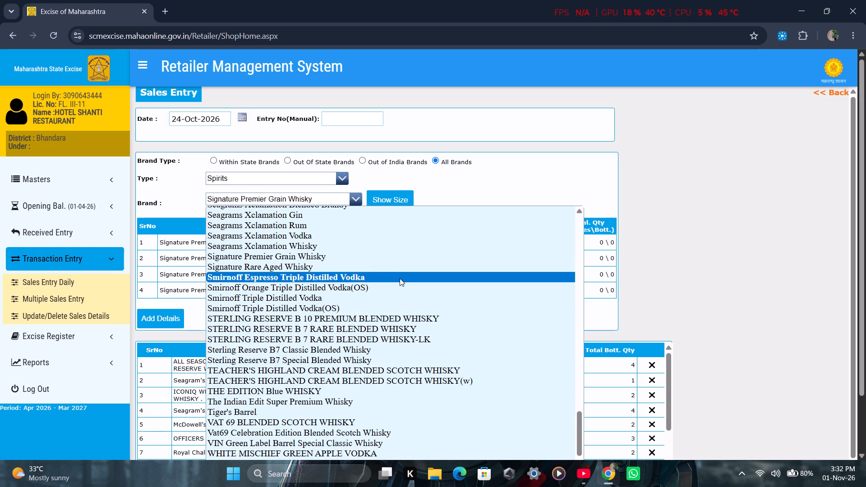
pyautogui.scroll(5, 400, 278)
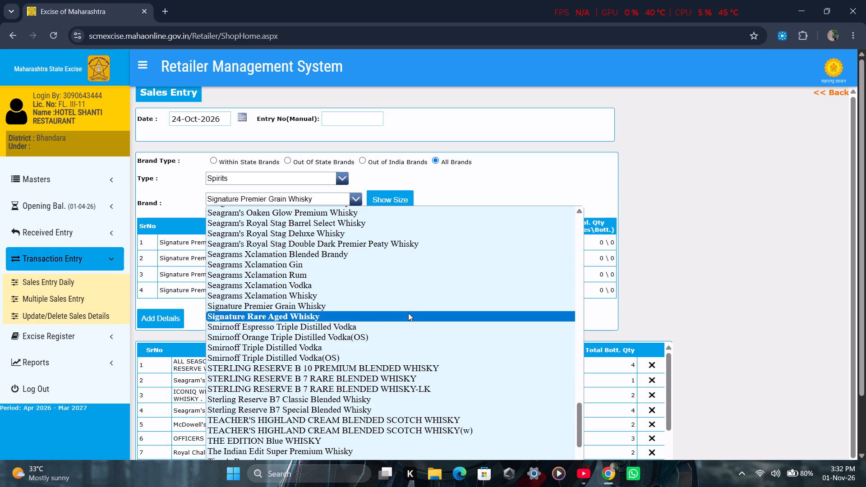
pyautogui.click(408, 313)
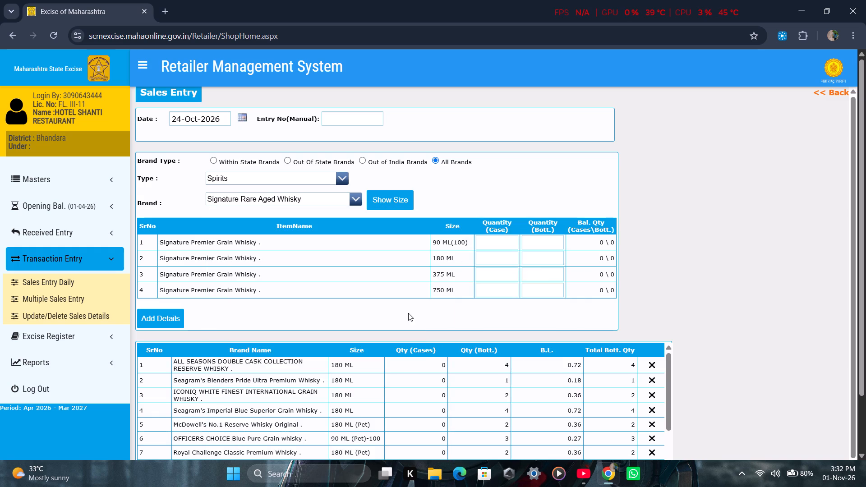
pyautogui.click(382, 195)
pyautogui.click(382, 195)
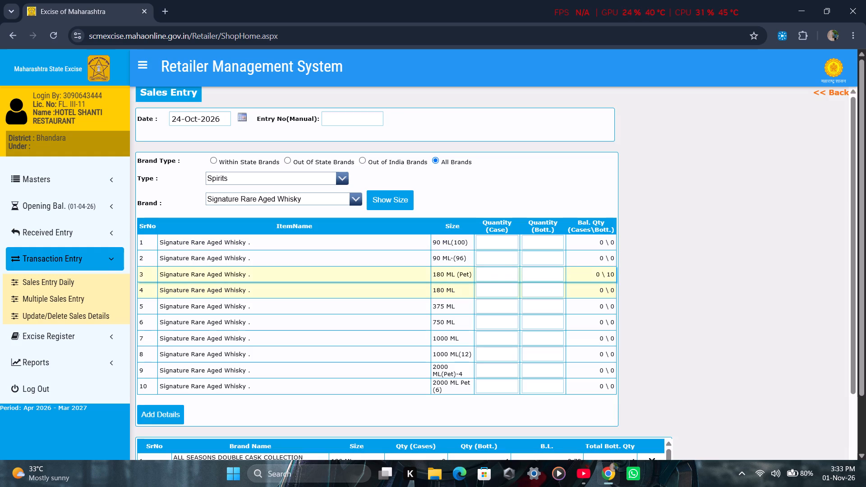
pyautogui.click(551, 277)
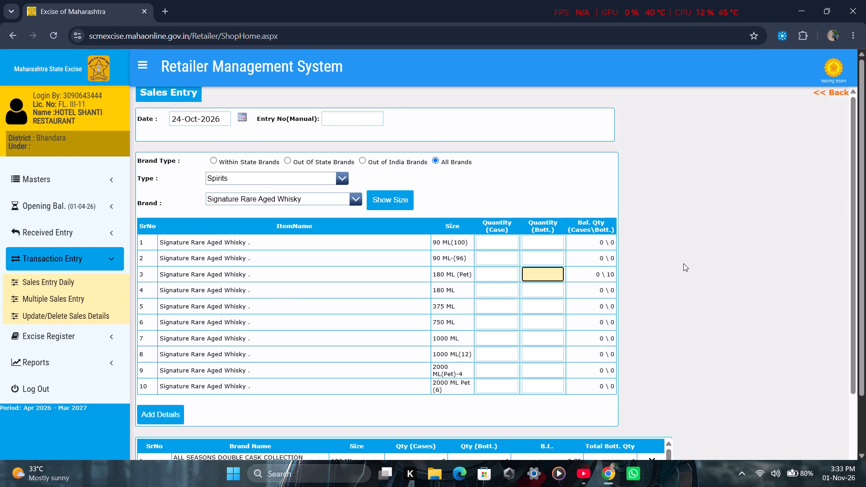
pyautogui.press('1')
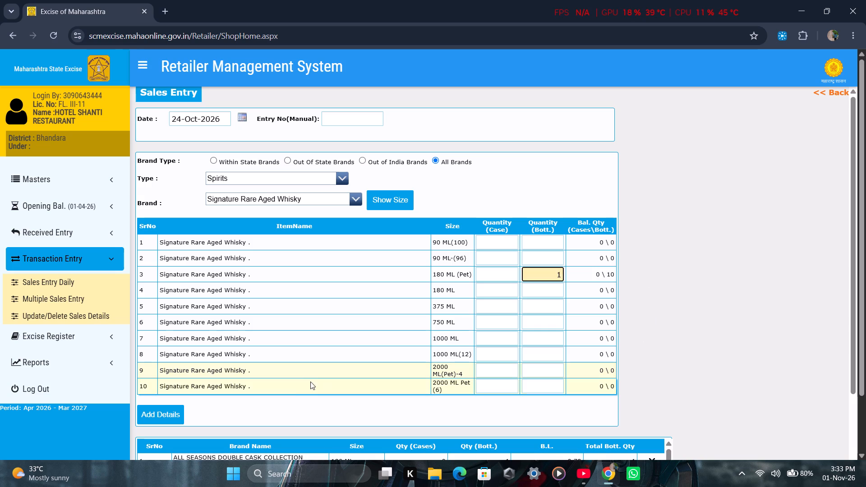
pyautogui.click(178, 412)
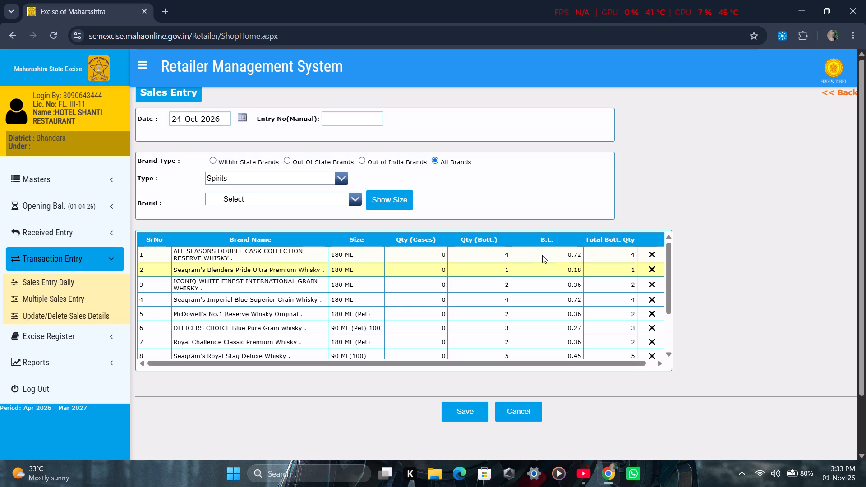
# Add 1 bottle of the 180 ML MAGIC MOMENTS PURE GRAIN VODKA to the 24-Oct-2026 sales entry.
pyautogui.click(358, 201)
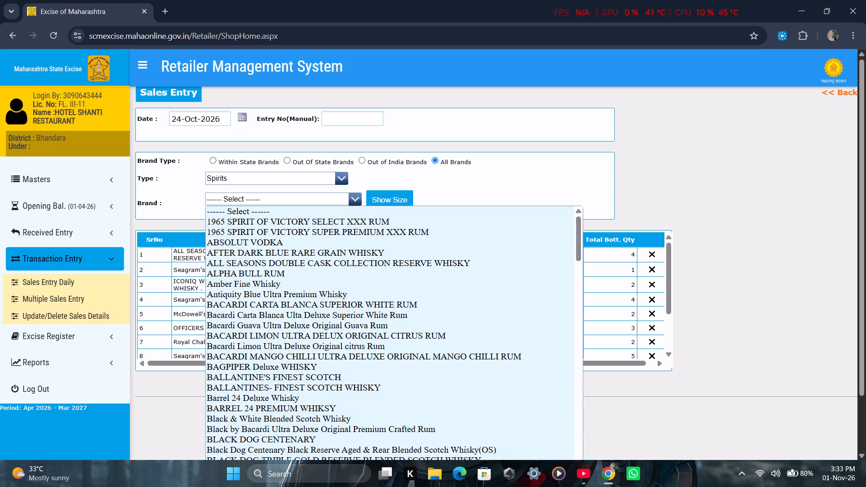
pyautogui.moveTo(577, 237); pyautogui.dragTo(580, 321)
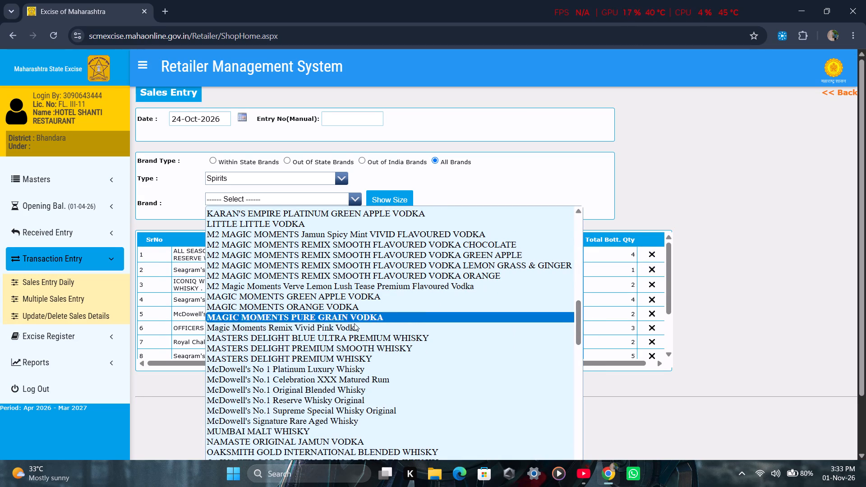
pyautogui.click(244, 317)
pyautogui.click(400, 198)
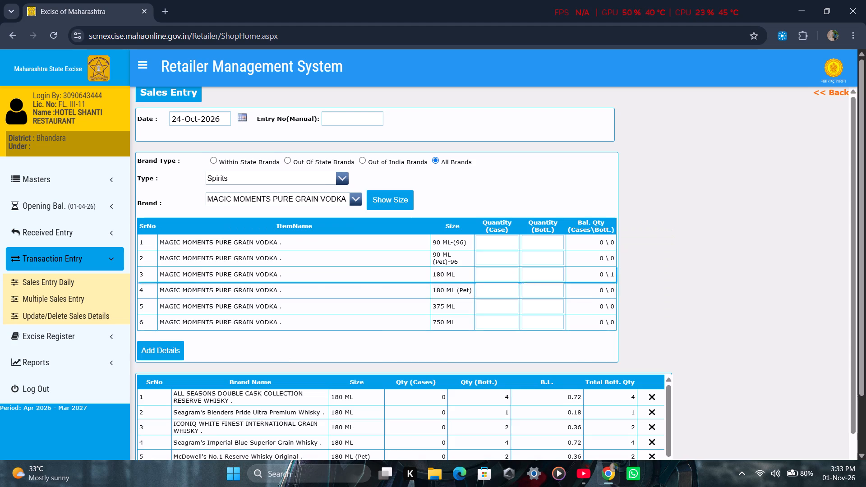
pyautogui.click(540, 275)
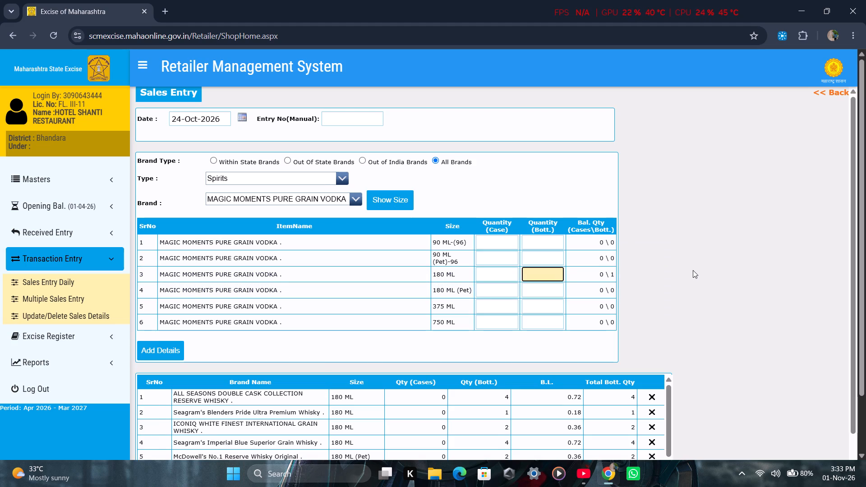
pyautogui.press('1')
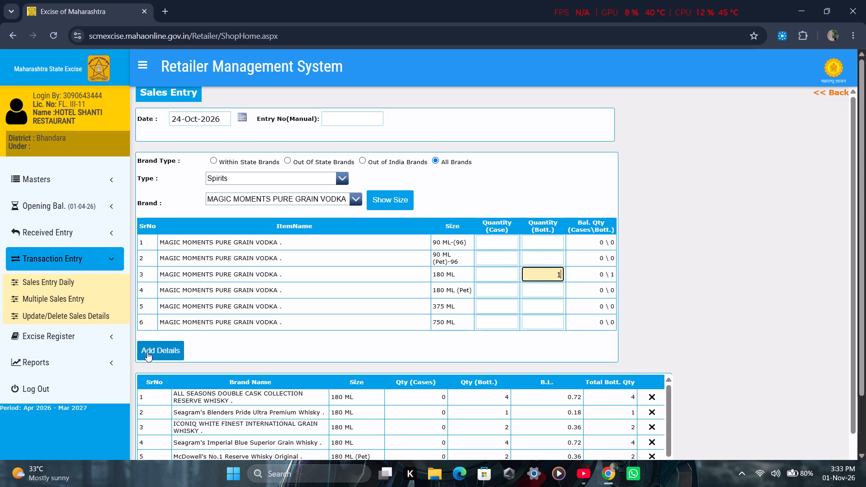
pyautogui.click(147, 345)
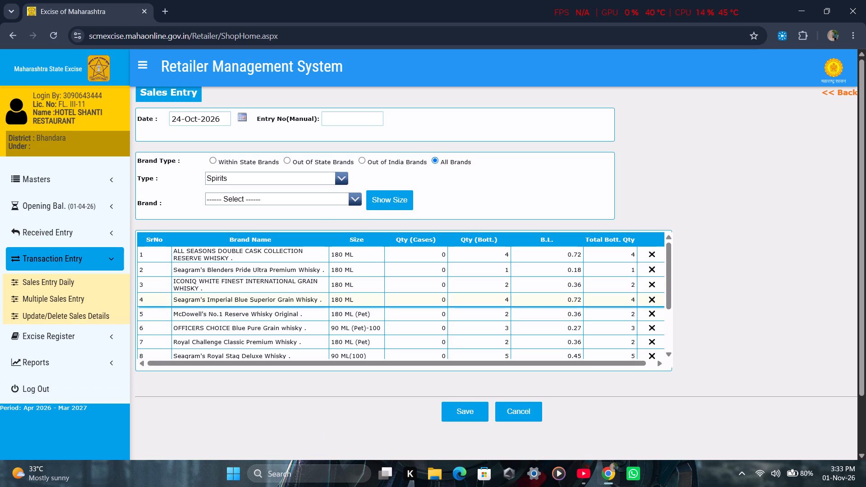
# Add 4 bottles of the 180 ML MASTERS DELIGHT PREMIUM SMOOTH WHISKY to the 24-Oct-2026 sales entry.
pyautogui.click(352, 200)
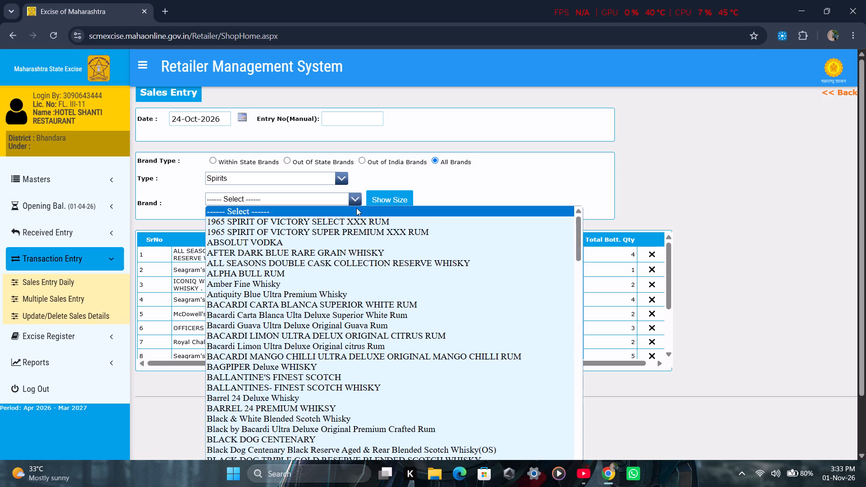
pyautogui.moveTo(578, 231); pyautogui.dragTo(582, 281)
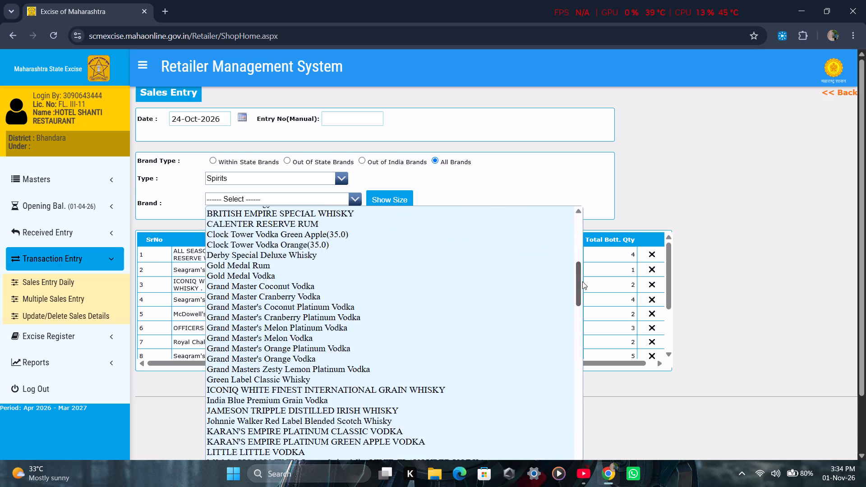
pyautogui.moveTo(582, 281); pyautogui.dragTo(589, 297)
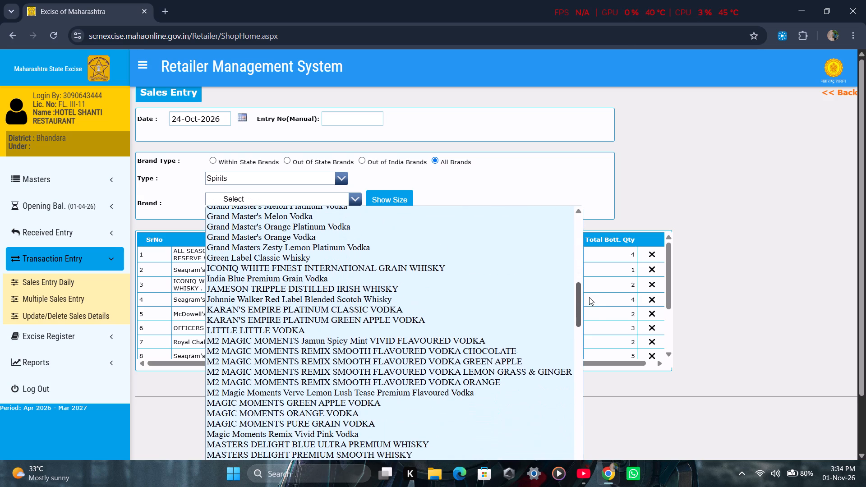
pyautogui.moveTo(589, 297); pyautogui.dragTo(598, 364)
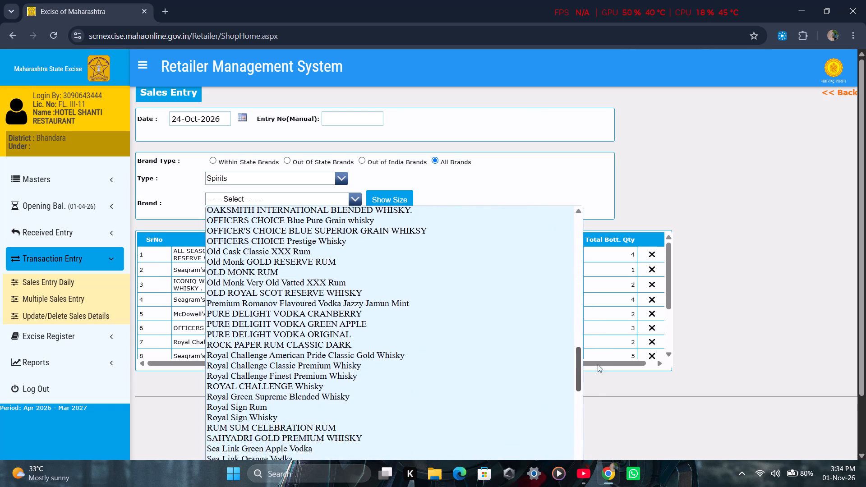
pyautogui.moveTo(598, 364); pyautogui.dragTo(588, 320)
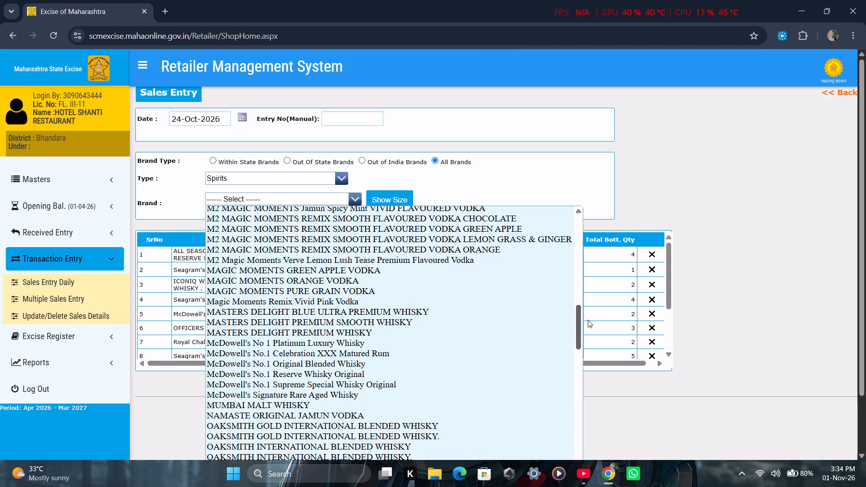
pyautogui.moveTo(588, 320); pyautogui.dragTo(584, 310)
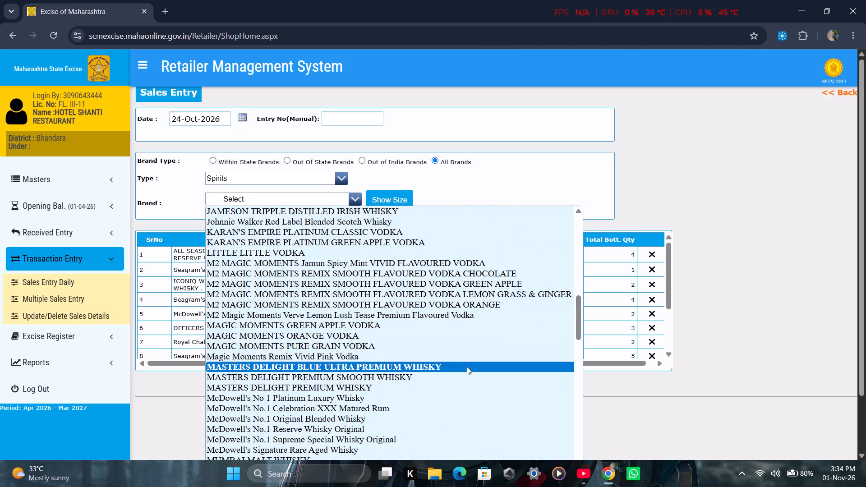
pyautogui.click(464, 379)
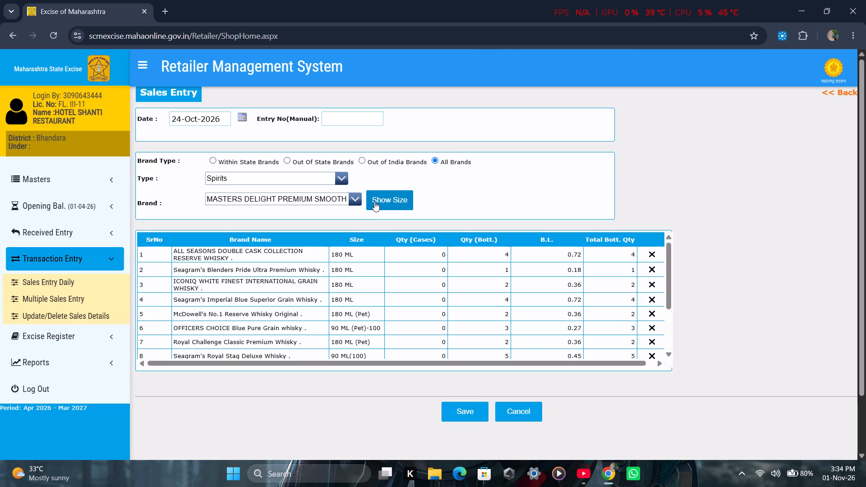
pyautogui.click(376, 198)
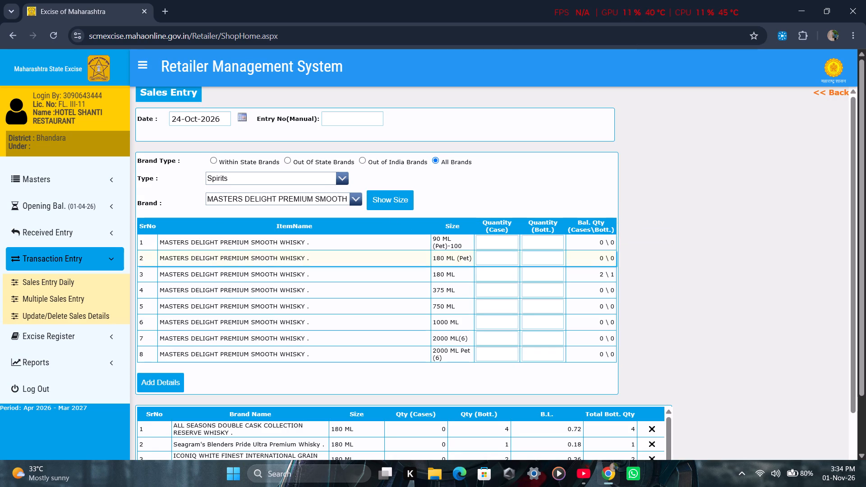
pyautogui.click(561, 275)
pyautogui.press('5')
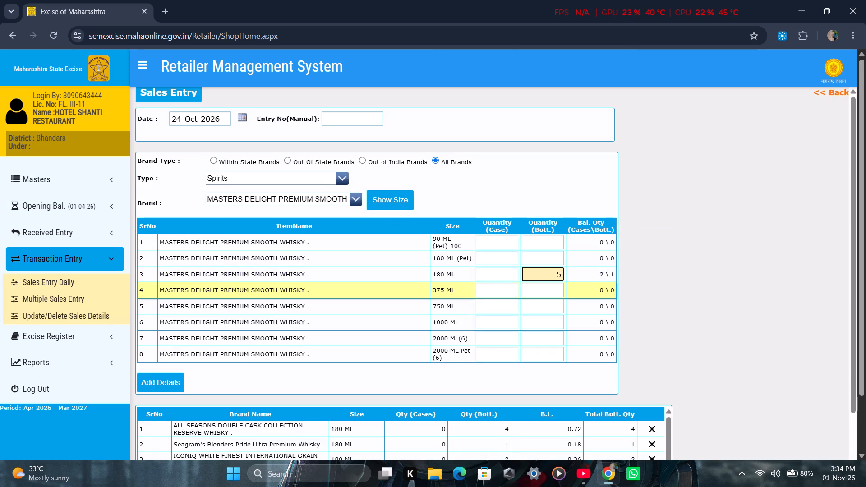
pyautogui.press('BackSpace')
pyautogui.press('4')
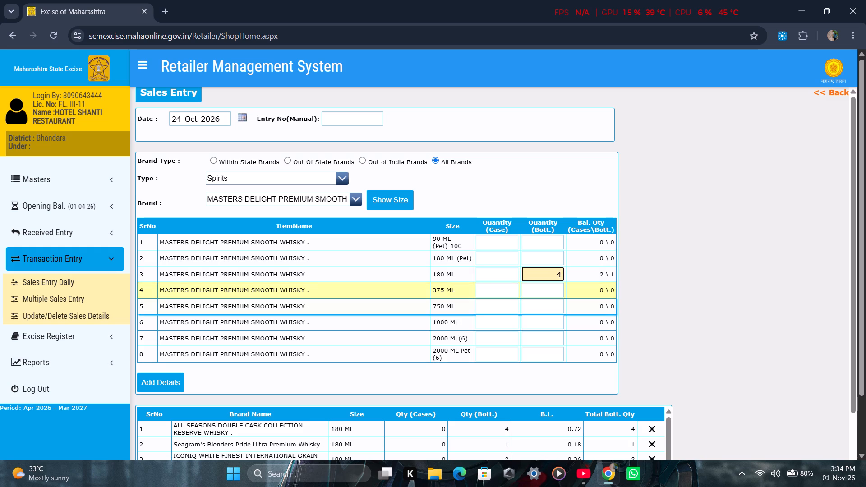
pyautogui.click(152, 387)
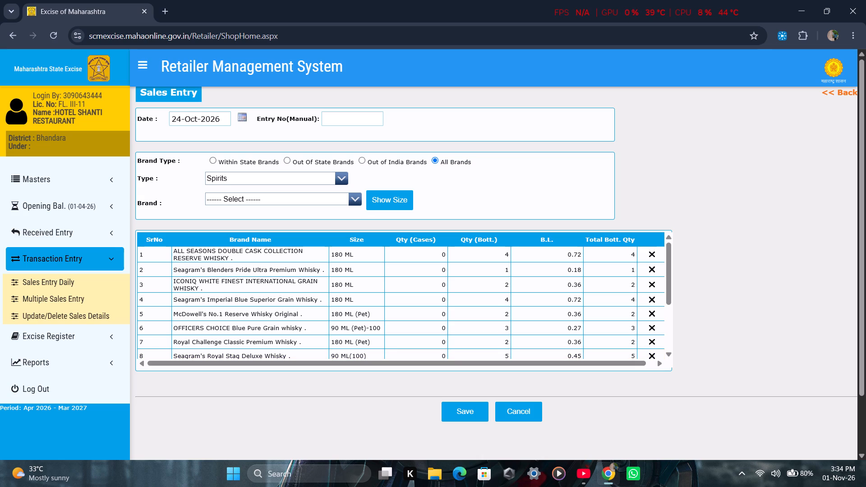
# Add 3 bottles of the 180 ML OLD ROYAL SCOT RESERVE WHISKY to the 24-Oct-2026 sales entry.
pyautogui.scroll(-5, 419, 242)
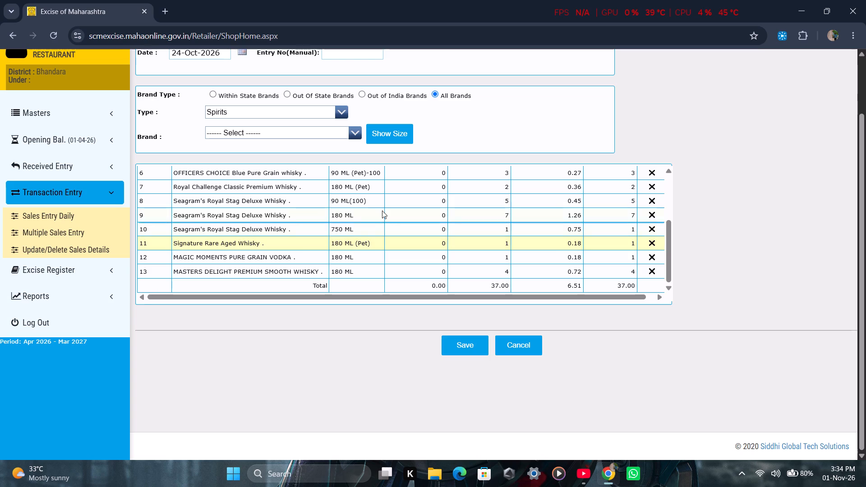
pyautogui.click(354, 133)
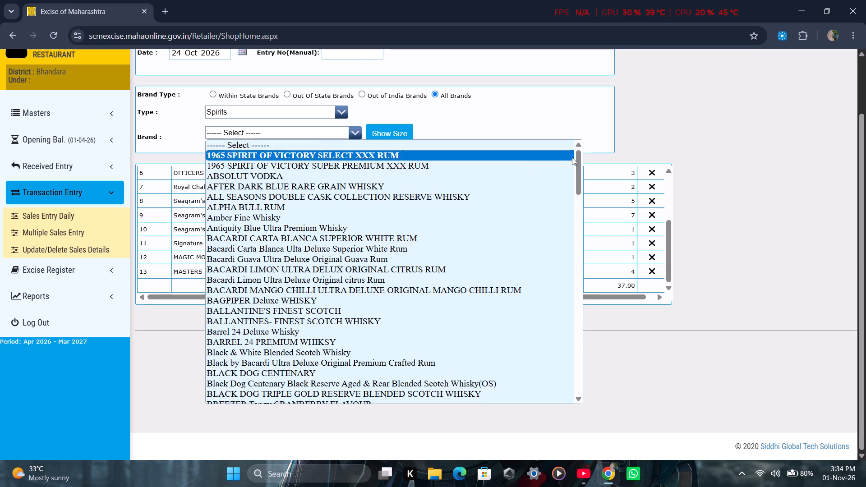
pyautogui.moveTo(580, 161); pyautogui.dragTo(602, 292)
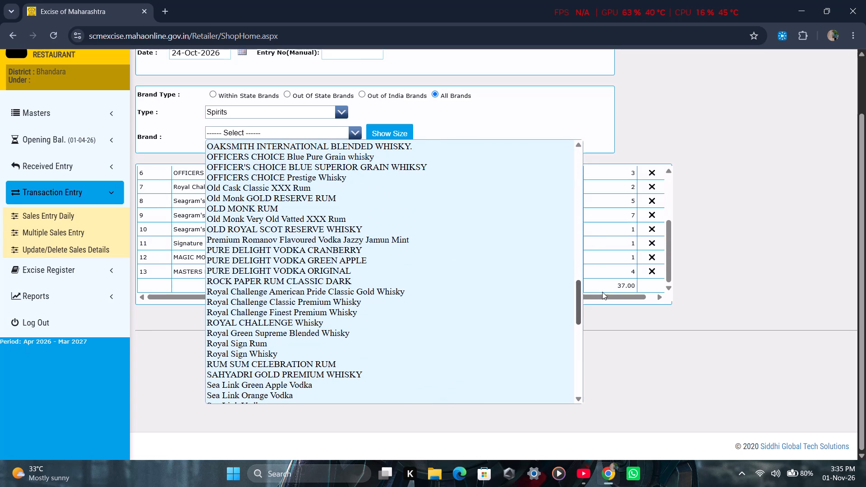
pyautogui.moveTo(602, 292); pyautogui.dragTo(602, 291)
pyautogui.click(420, 229)
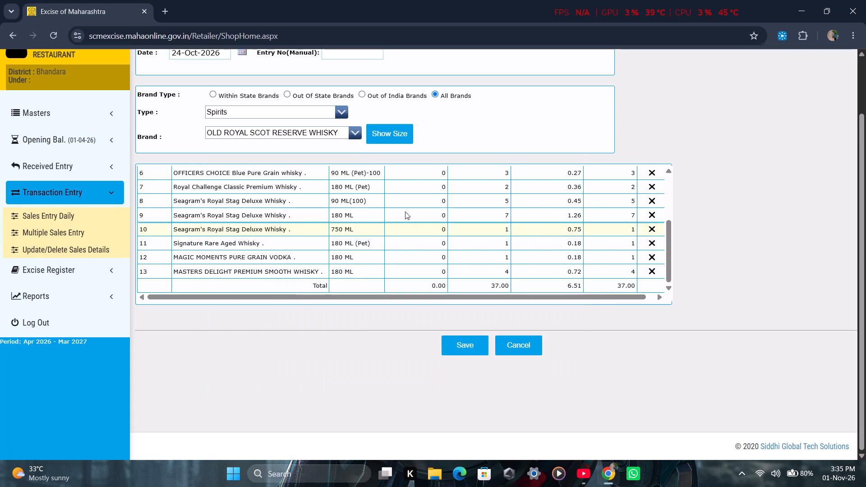
pyautogui.click(378, 137)
pyautogui.click(382, 137)
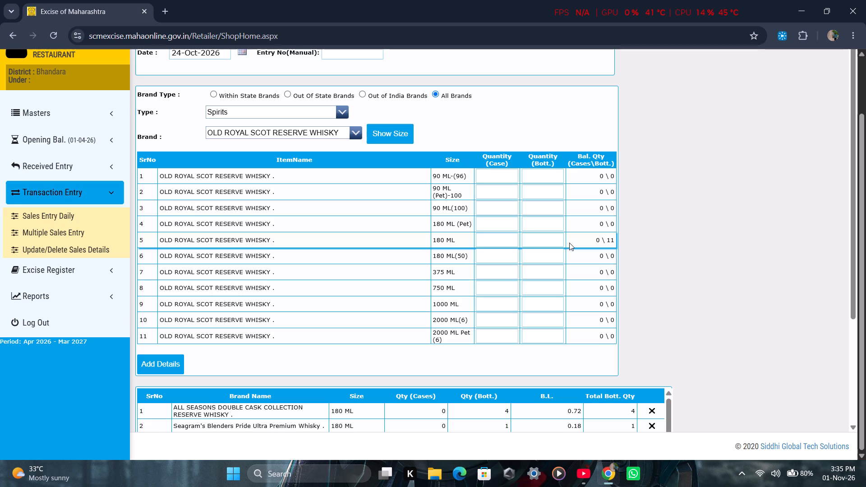
pyautogui.click(550, 238)
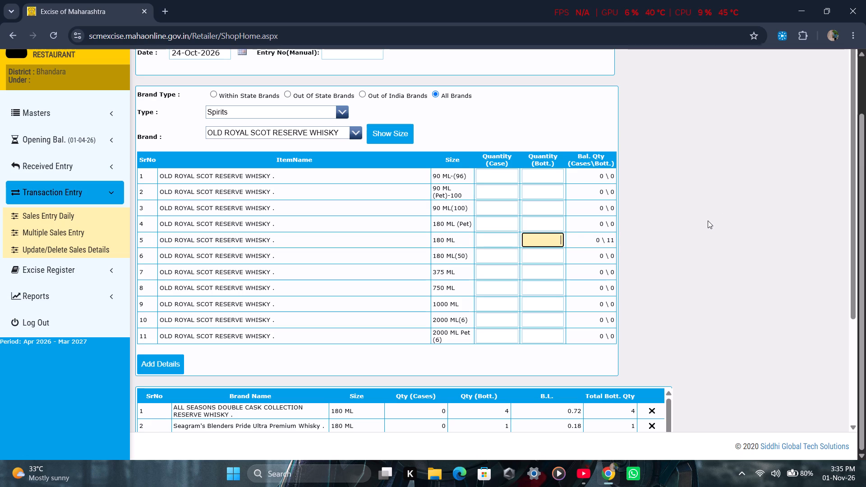
pyautogui.press('3')
pyautogui.click(138, 361)
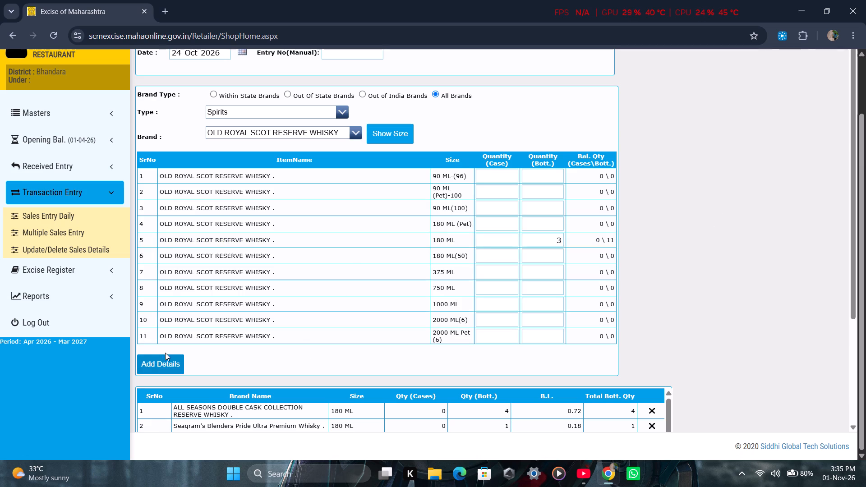
# Add 10 bottles of the 180 ML SAHYADRI GOLD PREMIUM WHISKY to the 24-Oct-2026 sales entry.
pyautogui.click(359, 135)
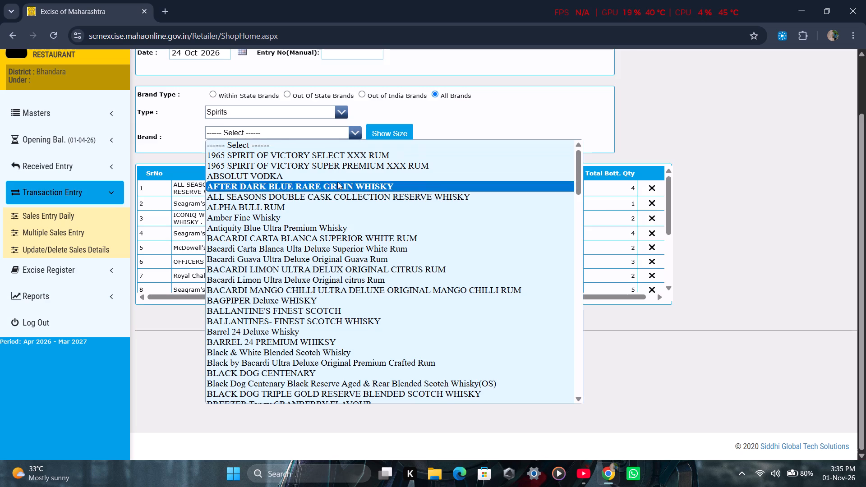
pyautogui.scroll(-8, 340, 199)
pyautogui.scroll(1, 341, 211)
pyautogui.scroll(-4, 341, 211)
pyautogui.moveTo(577, 189); pyautogui.dragTo(580, 346)
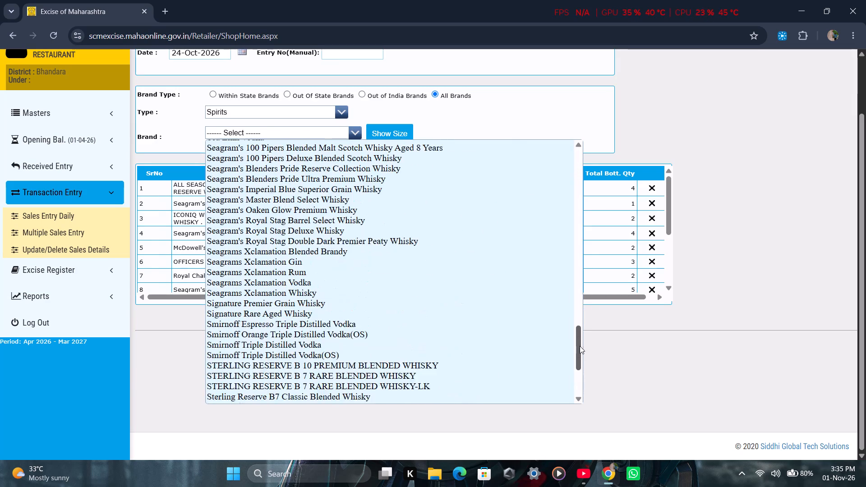
pyautogui.moveTo(580, 346); pyautogui.dragTo(581, 324)
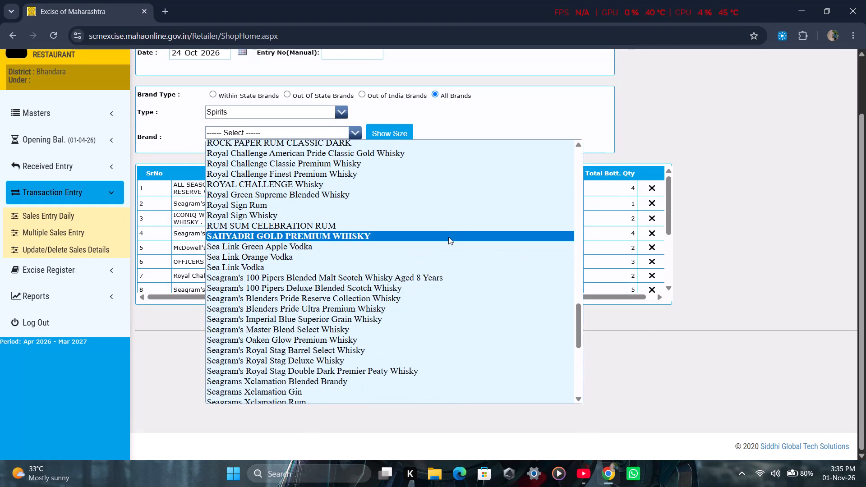
pyautogui.click(448, 237)
pyautogui.click(388, 138)
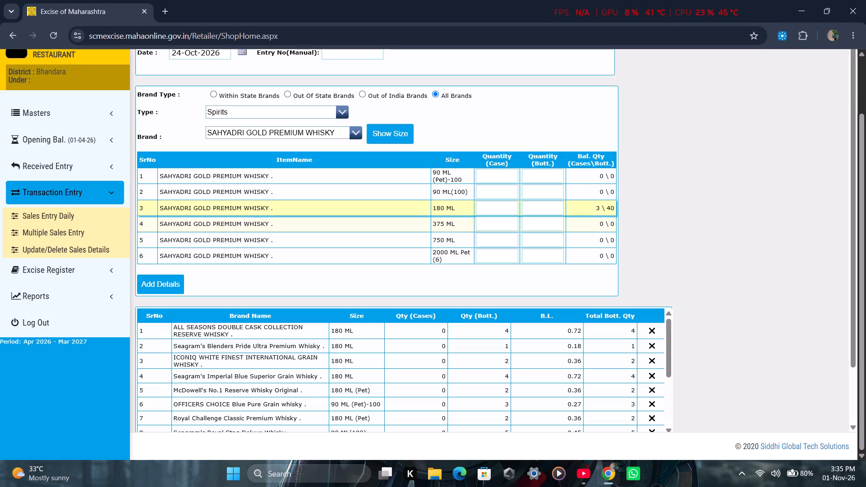
pyautogui.click(528, 209)
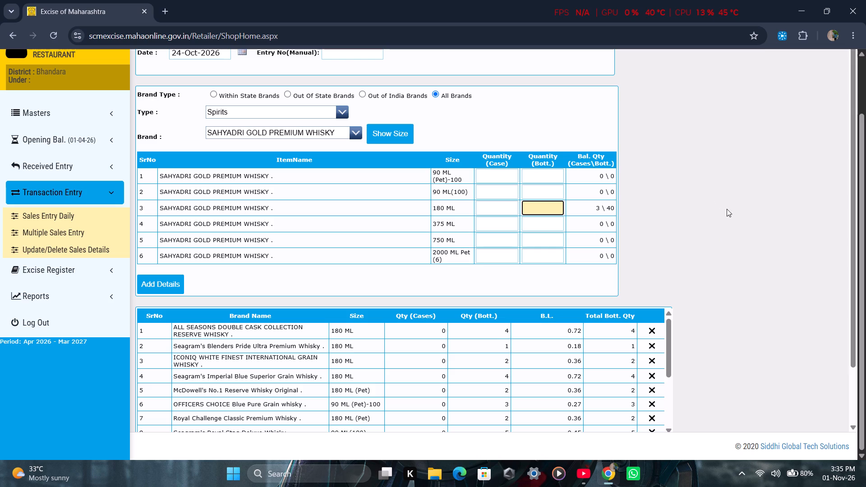
pyautogui.write('10')
pyautogui.click(145, 290)
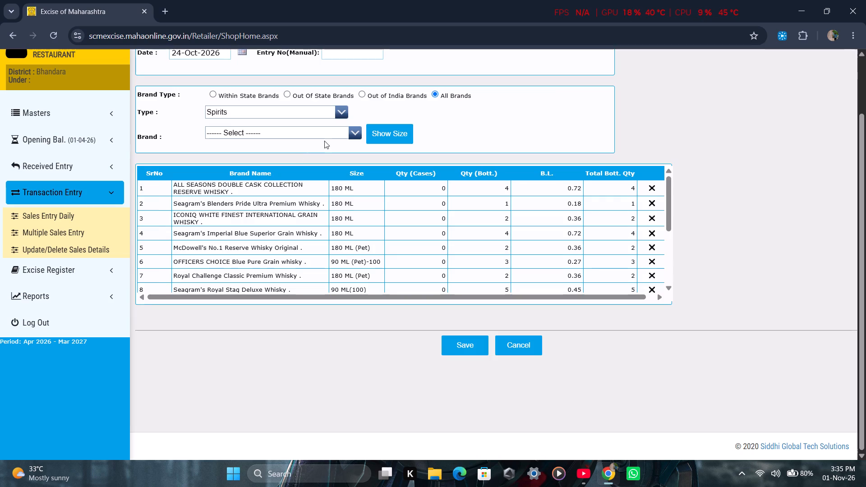
pyautogui.scroll(-5, 384, 219)
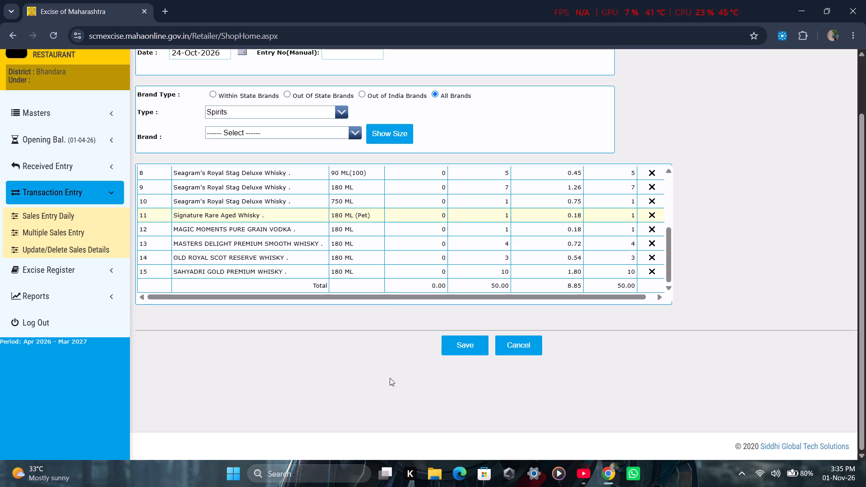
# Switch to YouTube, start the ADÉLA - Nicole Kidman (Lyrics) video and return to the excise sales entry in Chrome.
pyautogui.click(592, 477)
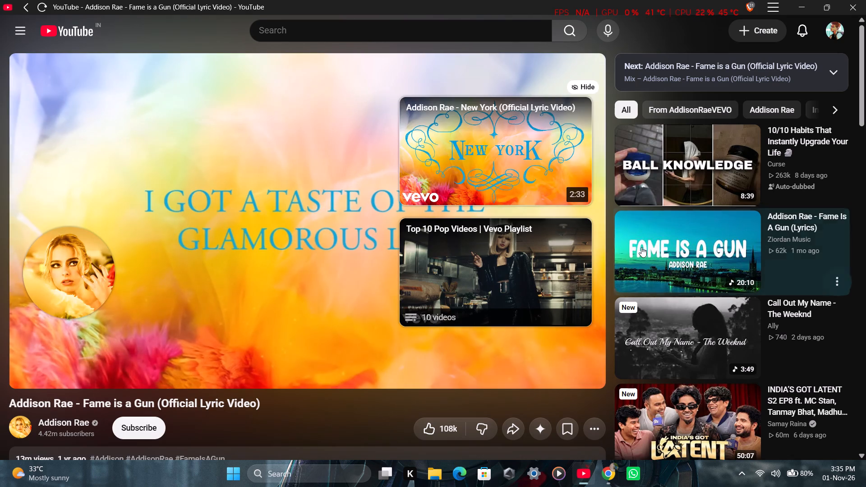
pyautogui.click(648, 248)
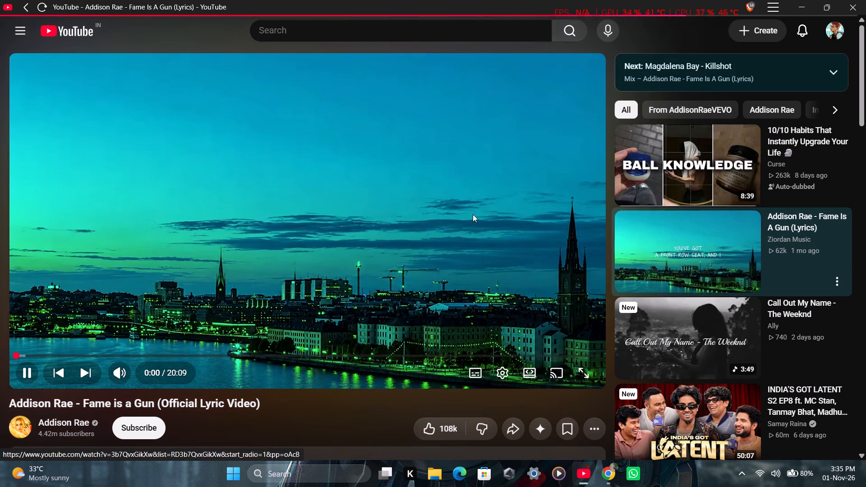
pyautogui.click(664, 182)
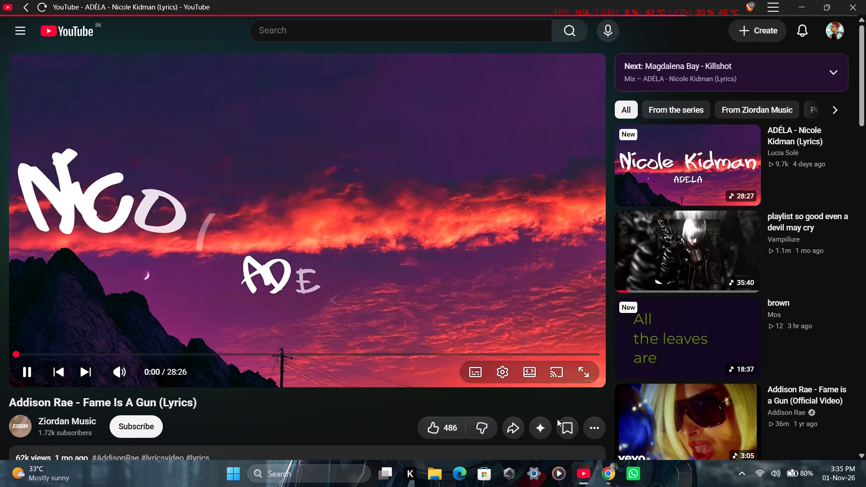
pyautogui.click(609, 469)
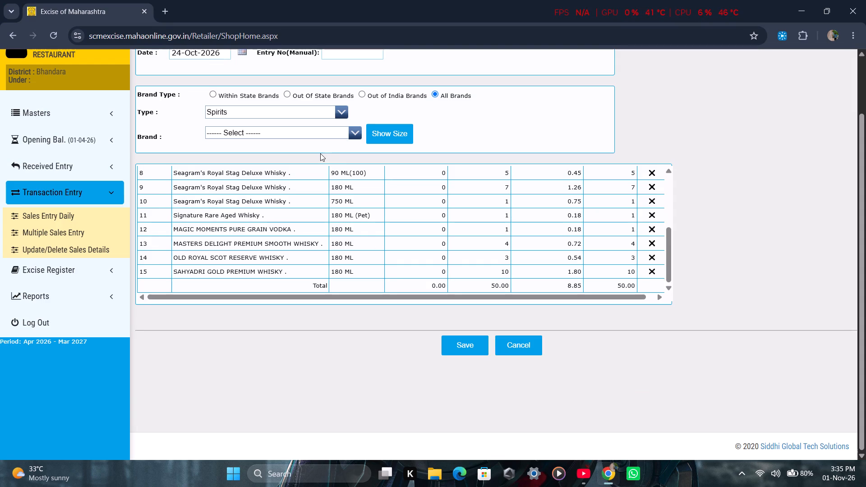
# Add Tiger's Barrel to the 24-Oct-2026 sales entry: 5 bottles of 180 ML and 3 of 90 ML (Pet)-100.
pyautogui.scroll(-7, 359, 239)
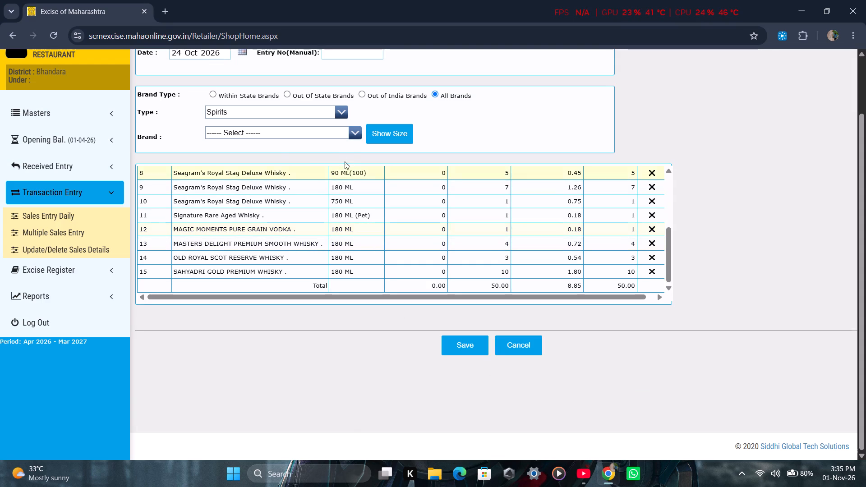
pyautogui.click(358, 131)
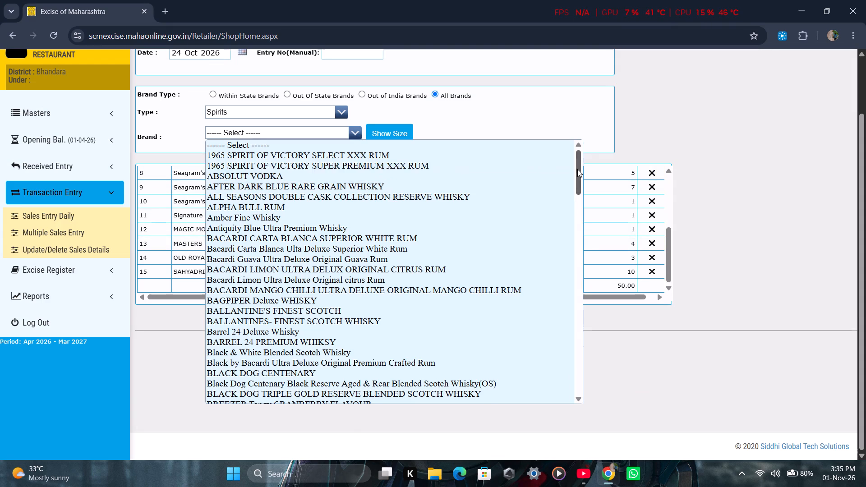
pyautogui.moveTo(577, 169); pyautogui.dragTo(598, 423)
pyautogui.click(352, 327)
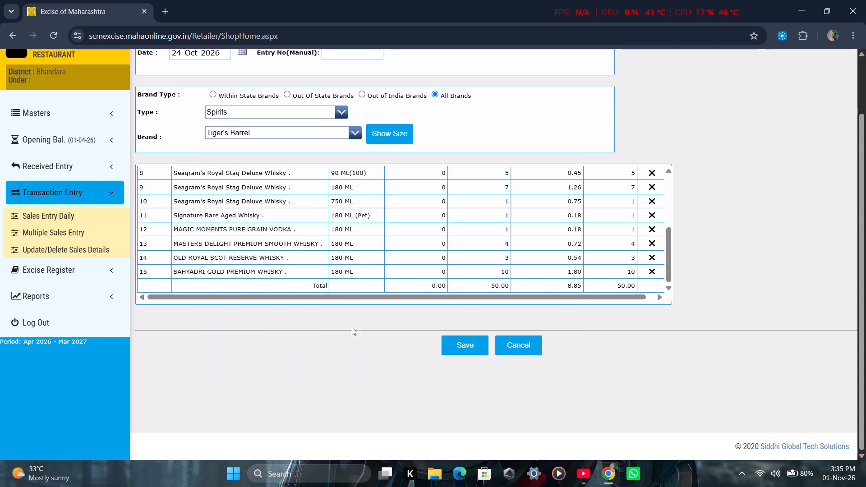
pyautogui.click(386, 130)
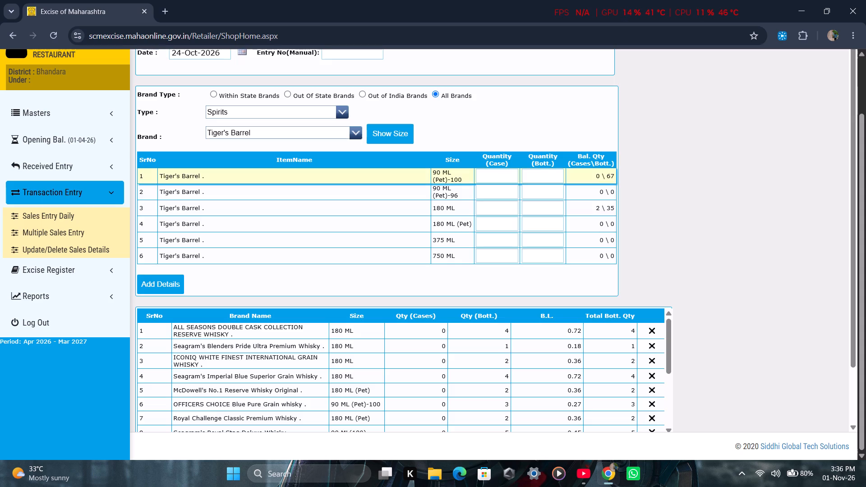
pyautogui.click(536, 209)
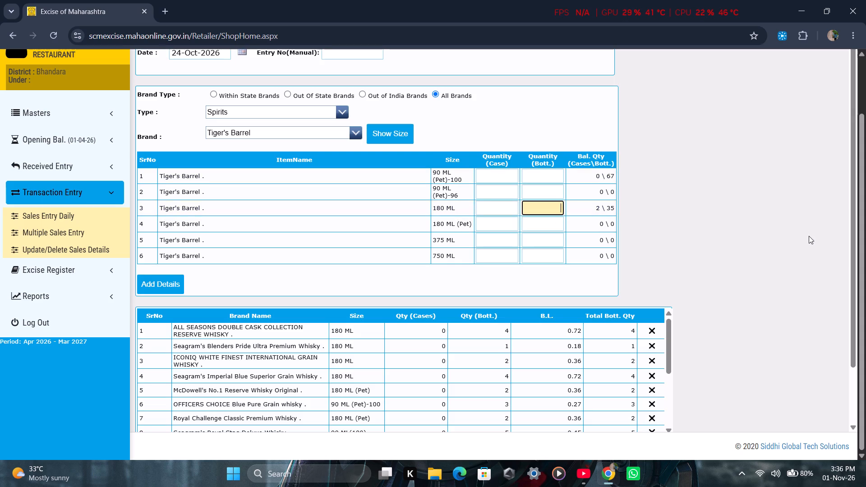
pyautogui.press('5')
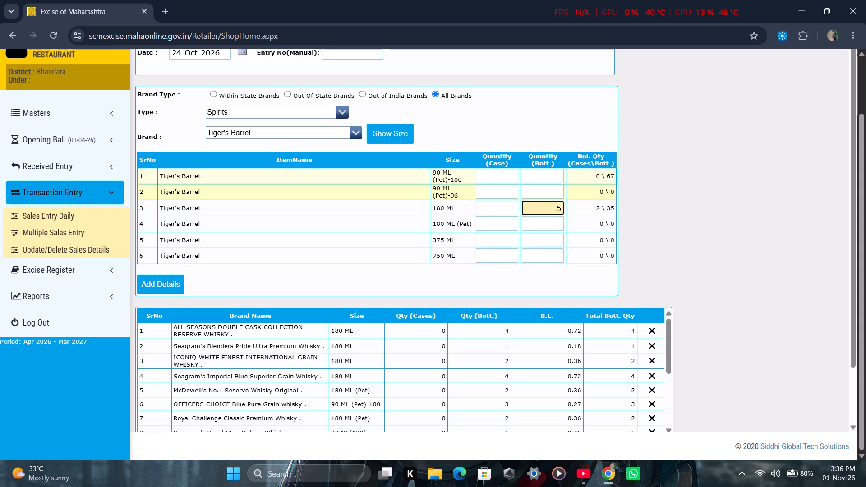
pyautogui.click(548, 175)
pyautogui.press('3')
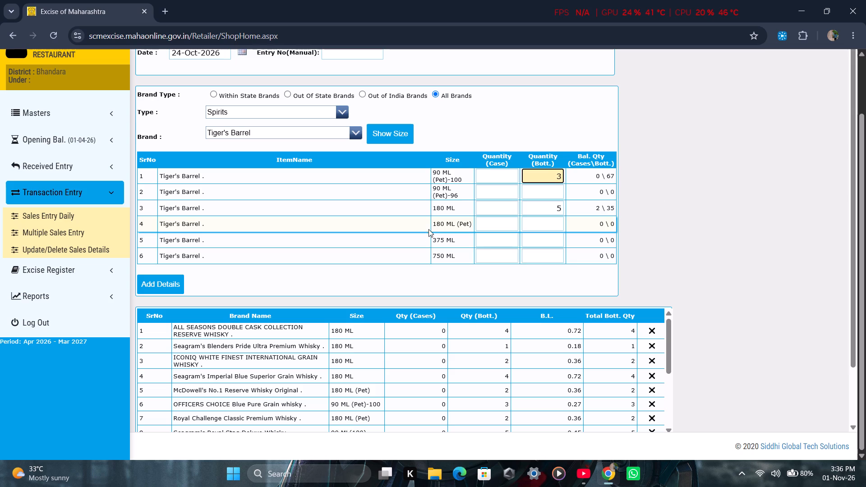
pyautogui.click(176, 280)
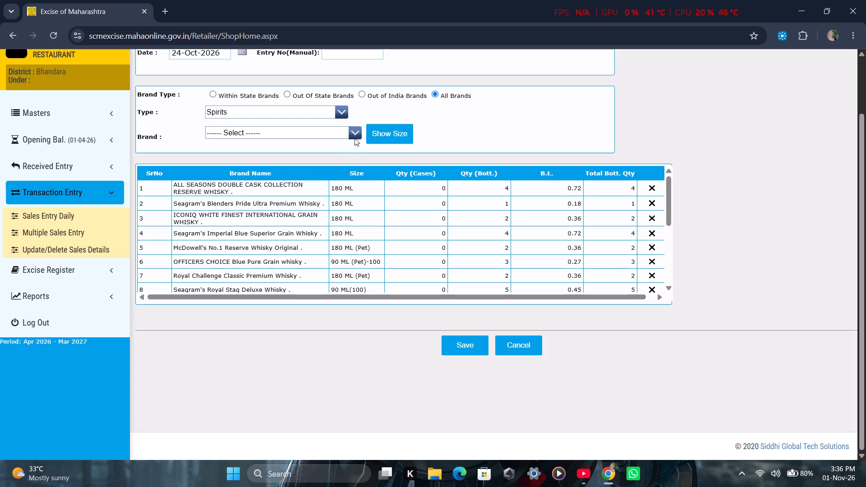
# Add 5 bottles of the 90 ML (Pet)-96 Gold Medal Vodka to the 24-Oct-2026 sales entry.
pyautogui.click(355, 133)
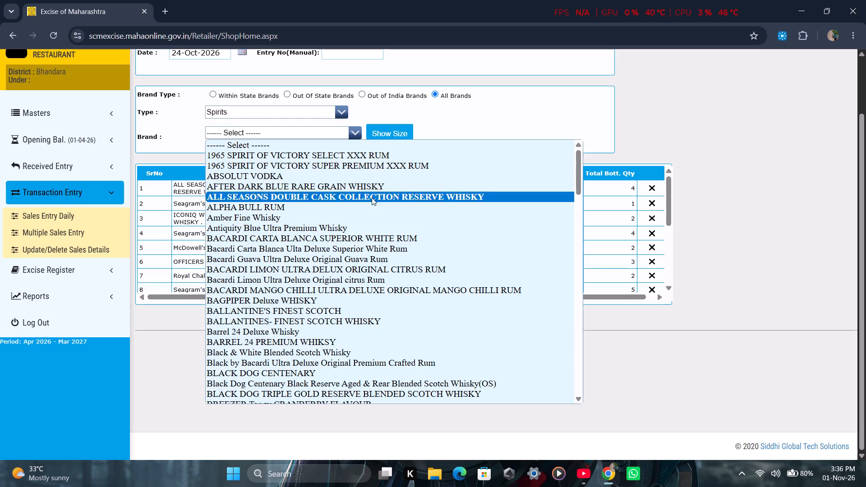
pyautogui.scroll(-6, 380, 221)
pyautogui.moveTo(581, 187); pyautogui.dragTo(588, 221)
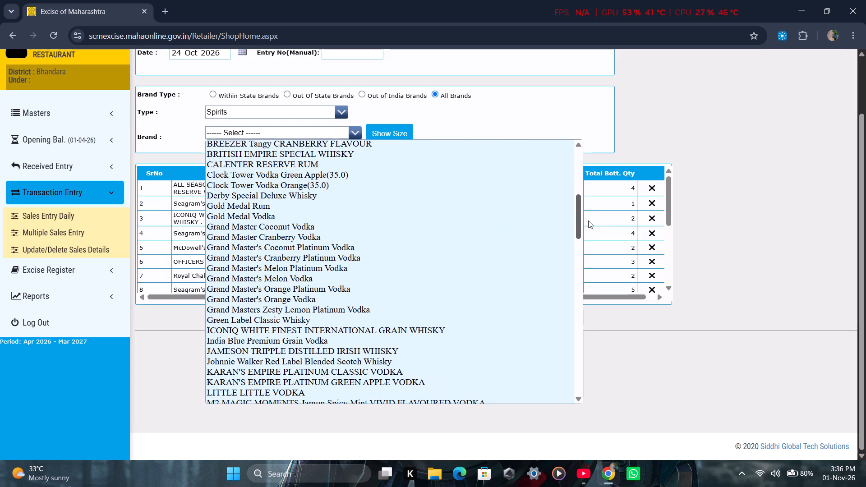
pyautogui.moveTo(588, 221); pyautogui.dragTo(588, 221)
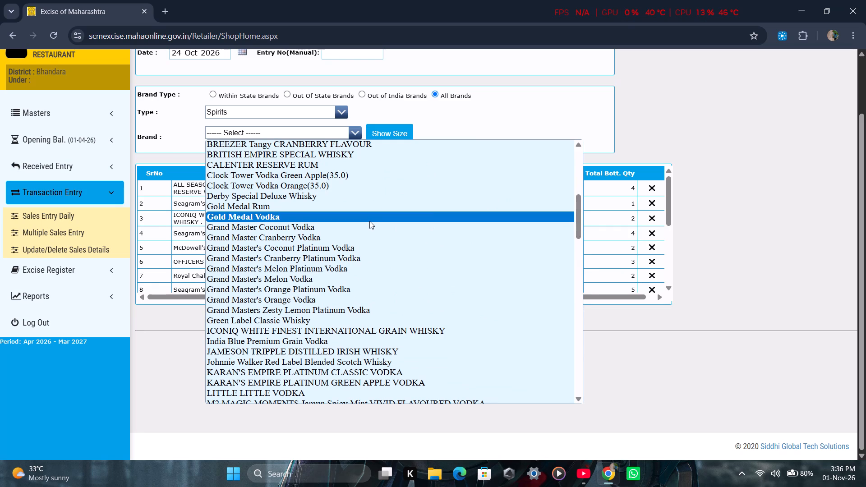
pyautogui.click(369, 221)
pyautogui.click(401, 135)
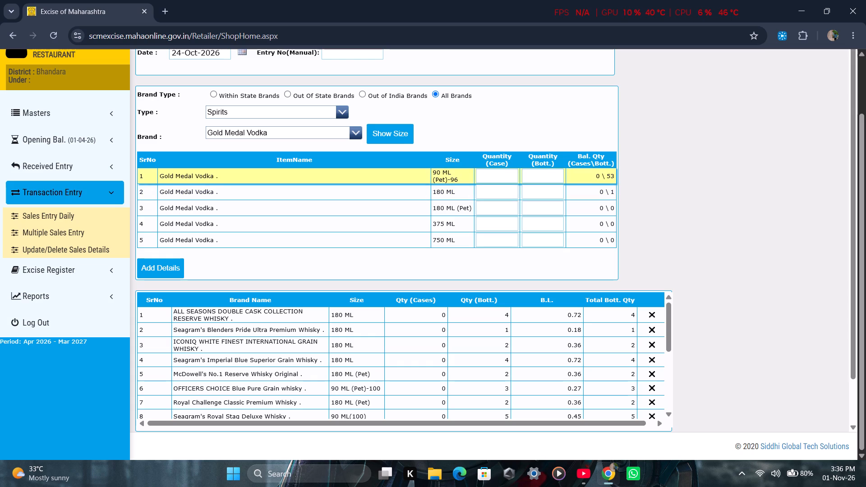
pyautogui.click(536, 175)
pyautogui.press('5')
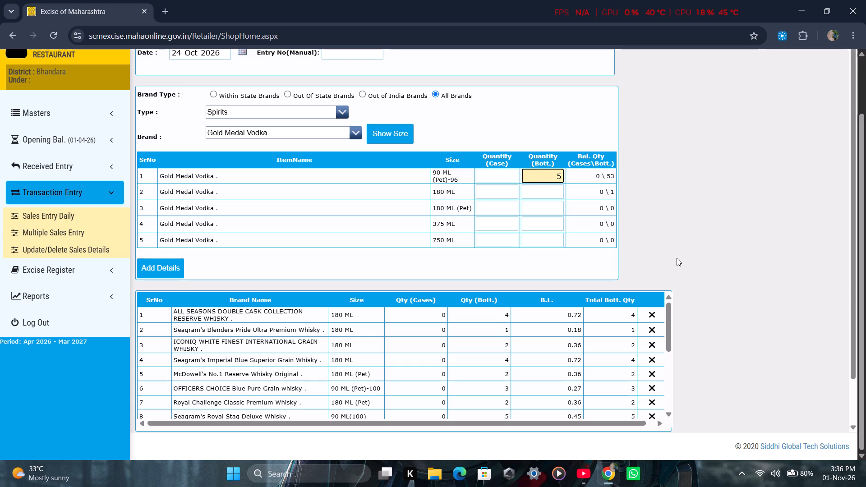
pyautogui.click(167, 267)
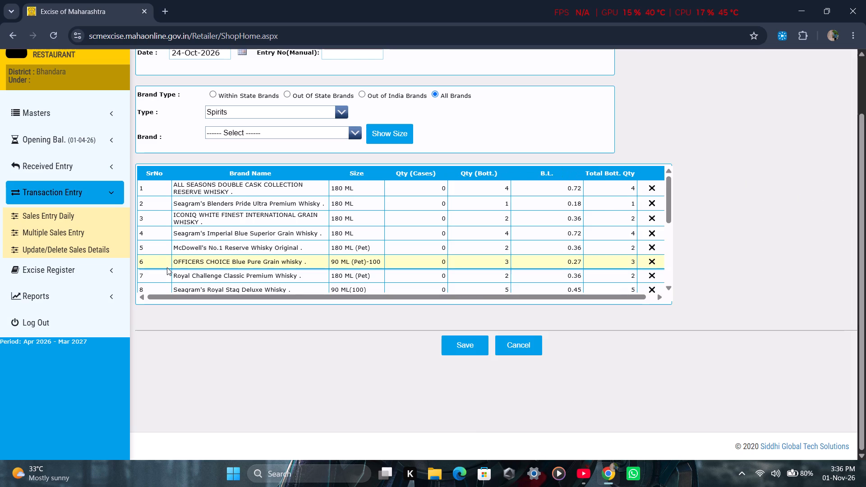
pyautogui.scroll(-6, 430, 235)
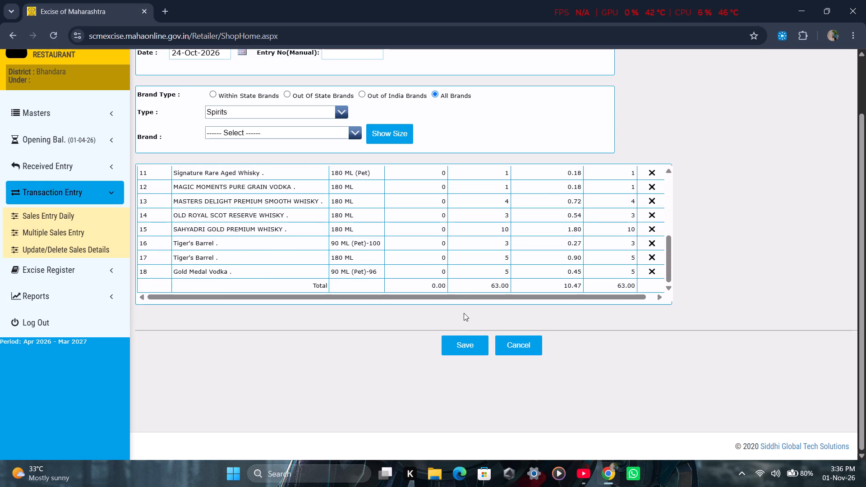
# Save the 24-Oct-2026 spirits sales entry.
pyautogui.click(462, 342)
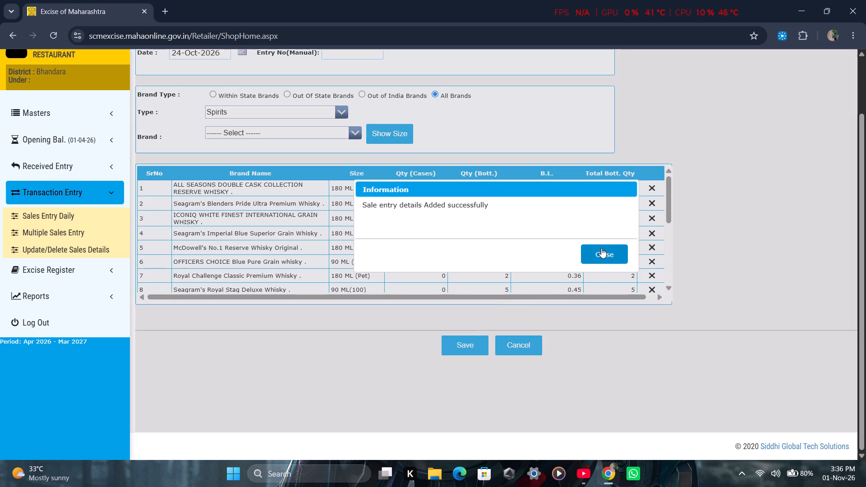
pyautogui.click(601, 248)
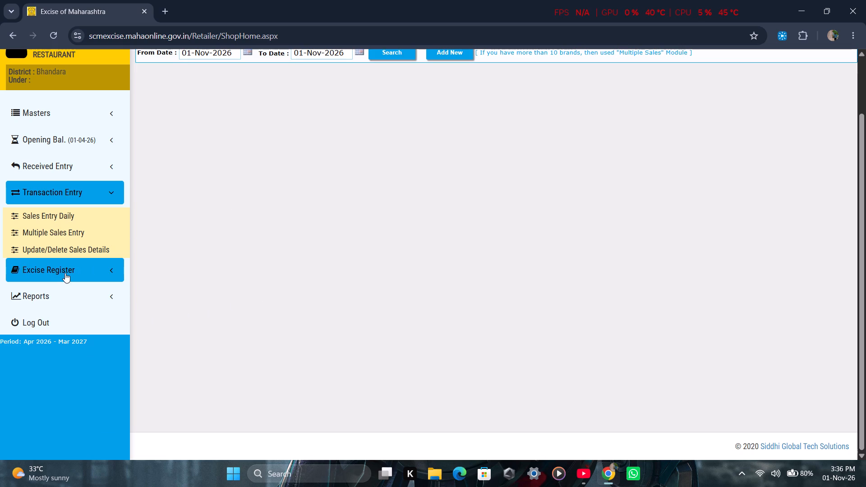
# Search the daily sales entries from 01-Oct-2026 to 01-Nov-2026.
pyautogui.scroll(2, 332, 186)
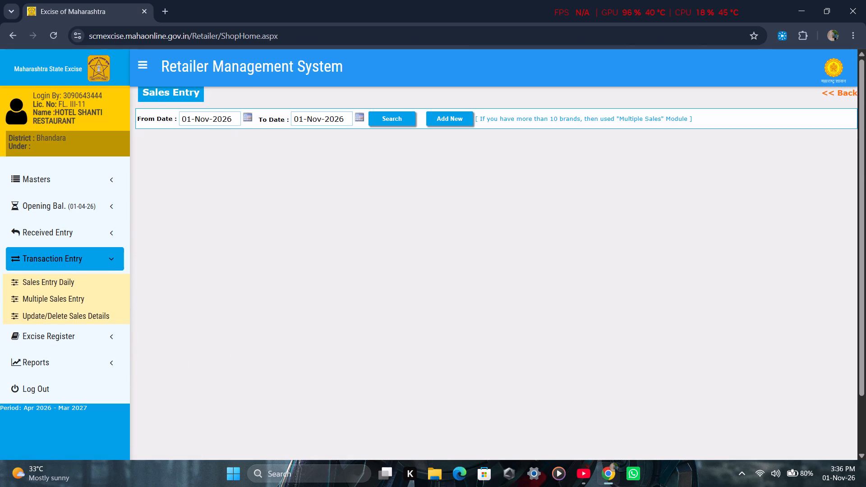
pyautogui.click(244, 115)
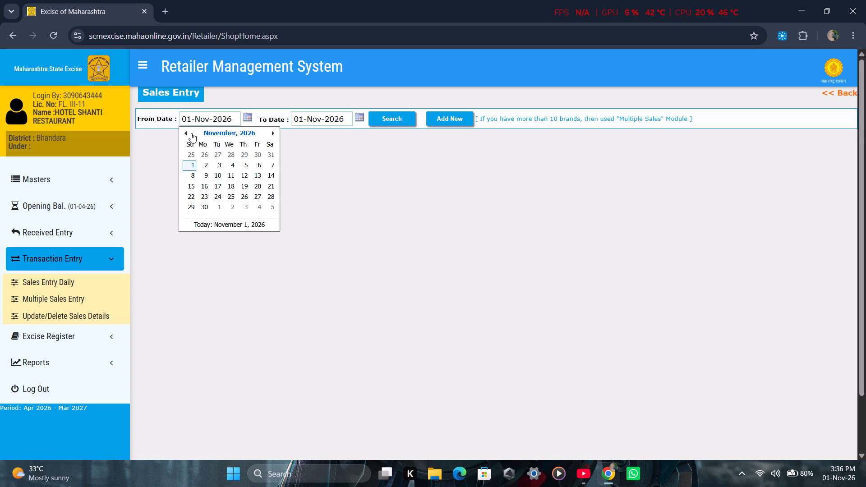
pyautogui.click(186, 134)
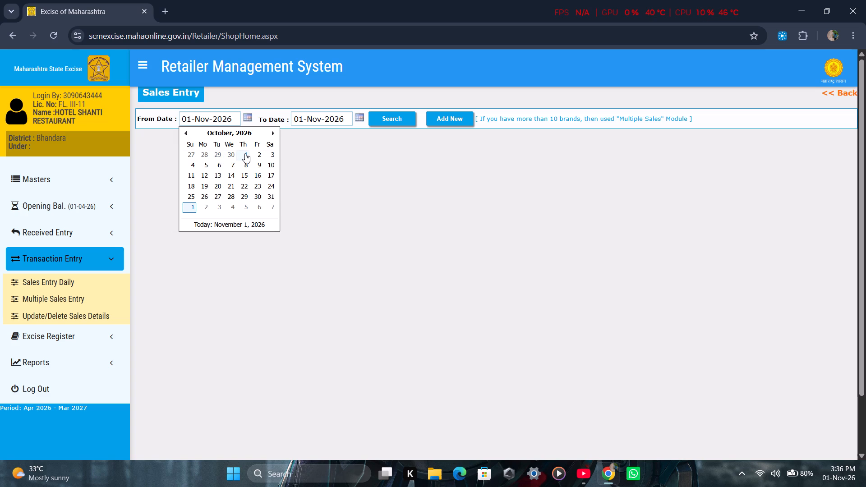
pyautogui.click(246, 153)
pyautogui.click(376, 116)
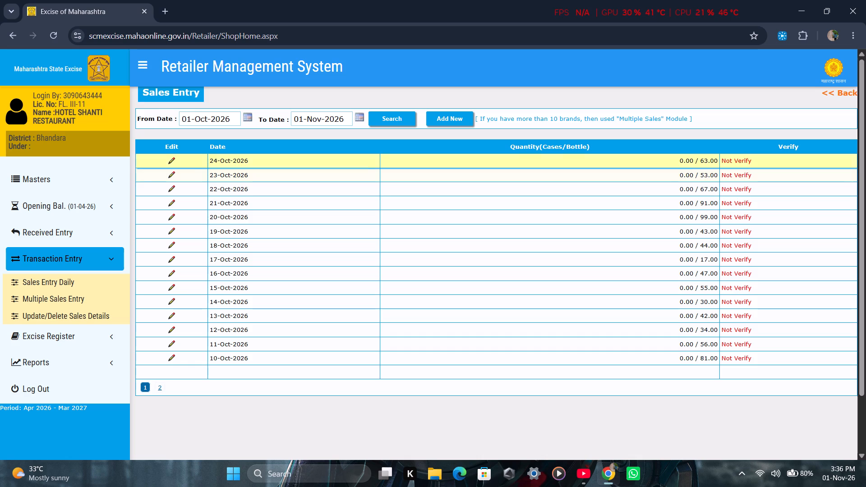
pyautogui.click(345, 421)
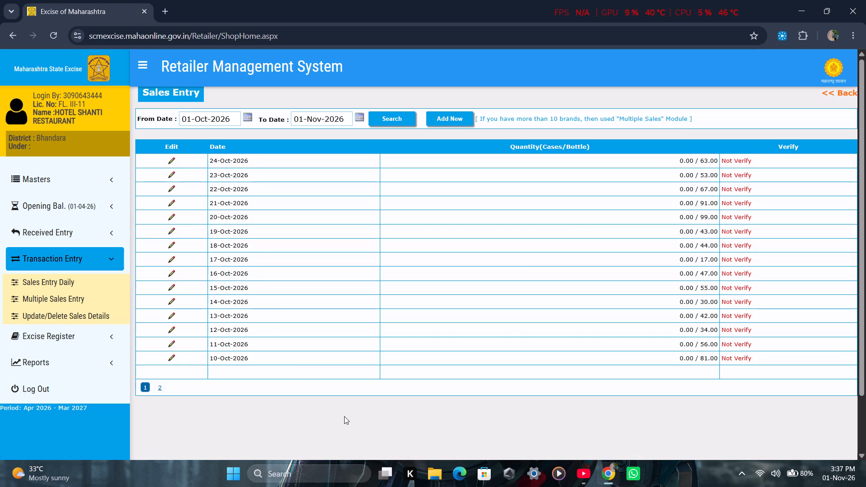
# Show the bottle-wise FLR 4A monthly statement from 24-Oct-2026 to 24-Oct-2026 for all brands and types.
pyautogui.click(49, 335)
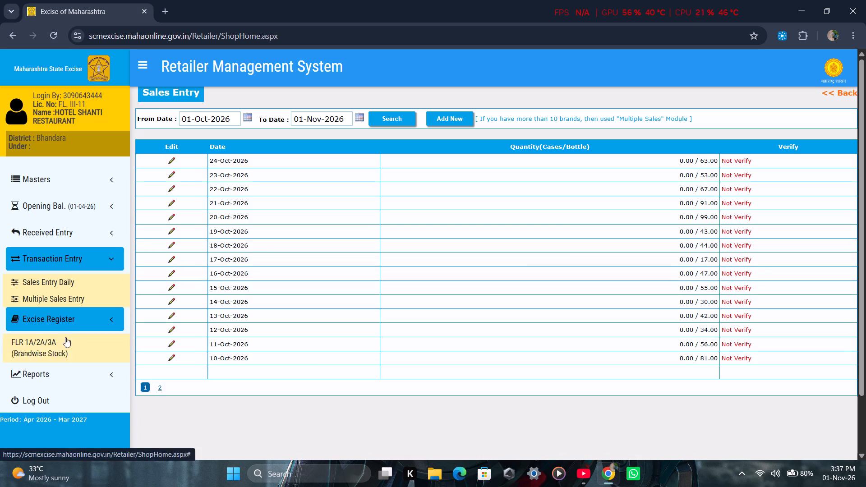
pyautogui.click(52, 340)
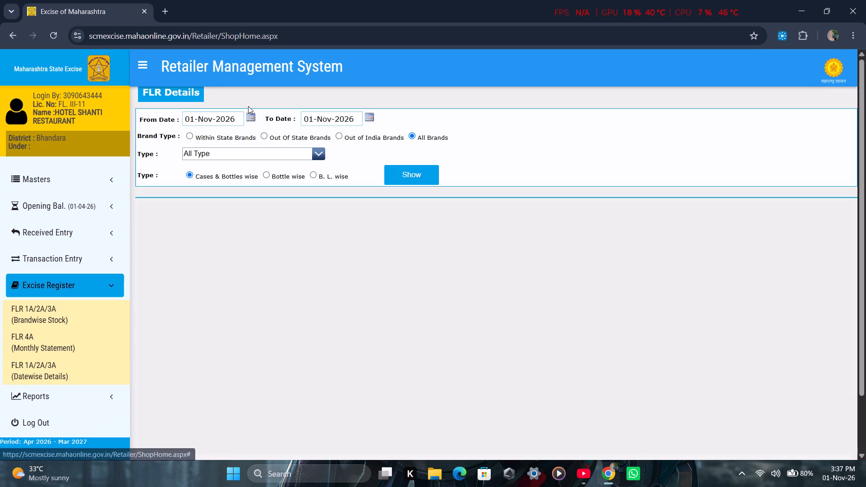
pyautogui.click(248, 119)
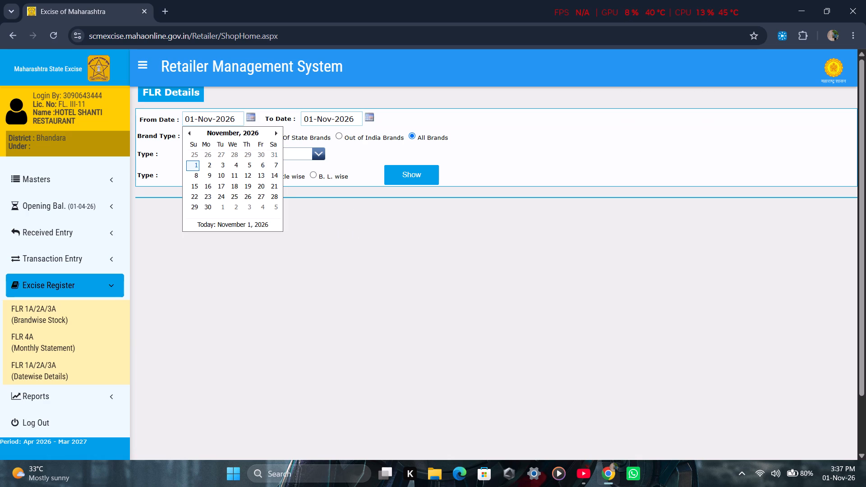
pyautogui.click(190, 134)
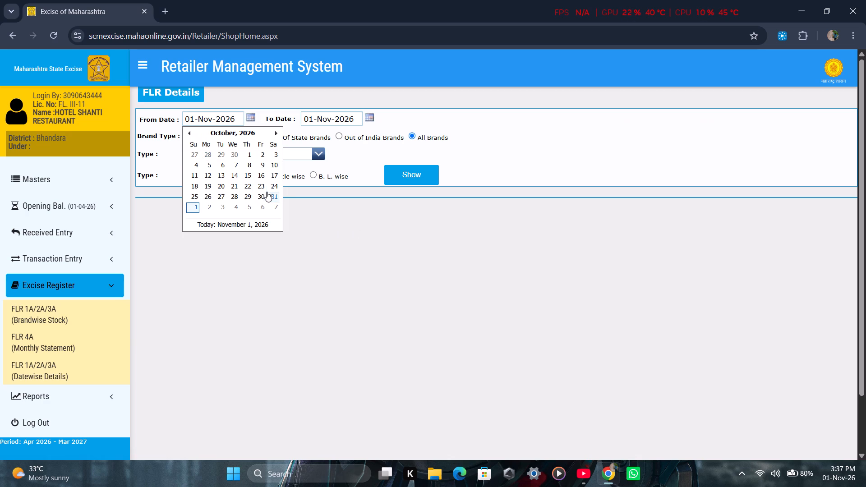
pyautogui.click(269, 188)
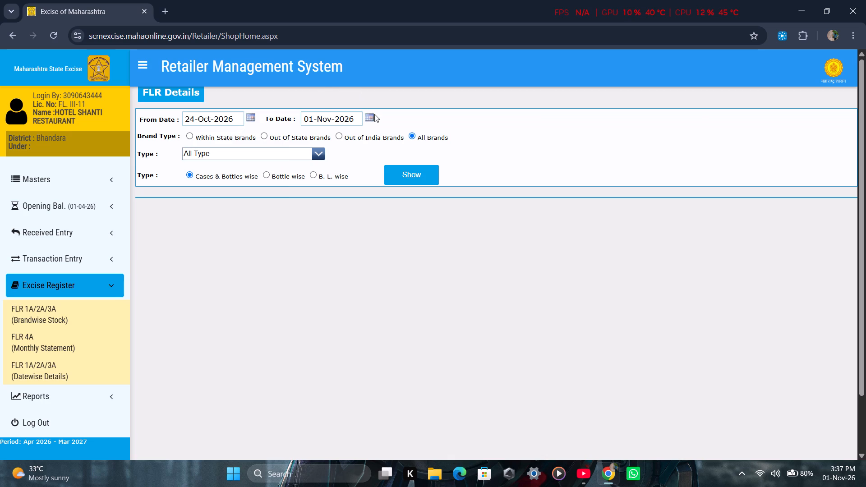
pyautogui.click(374, 114)
pyautogui.click(372, 121)
pyautogui.click(310, 131)
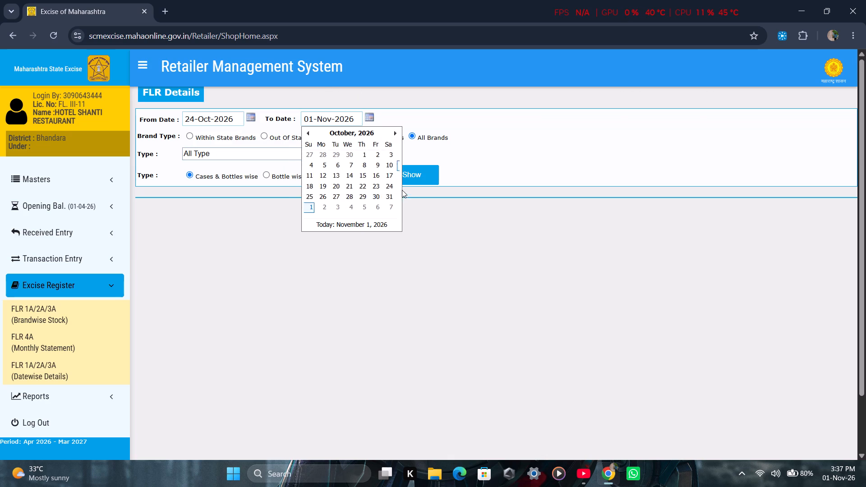
pyautogui.click(389, 190)
pyautogui.click(272, 173)
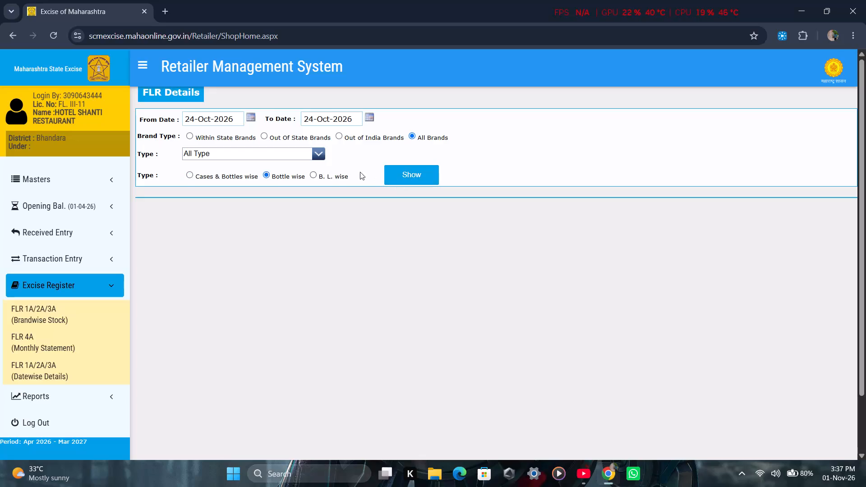
pyautogui.click(411, 171)
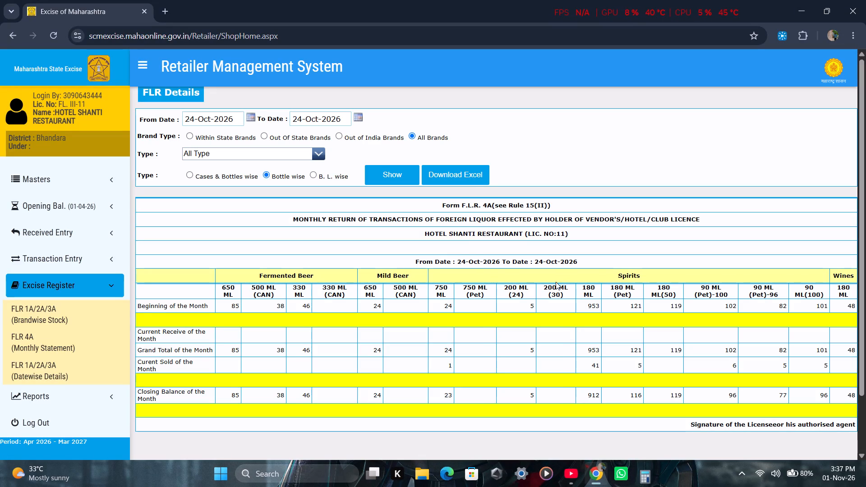
# Switch to Calculator and work out the sums 912+116+119+5 and 604+736.
pyautogui.click(635, 481)
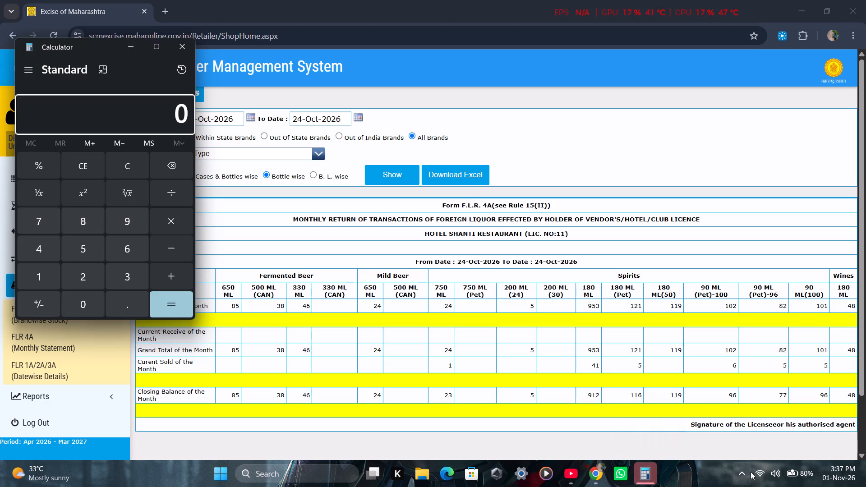
pyautogui.write('912')
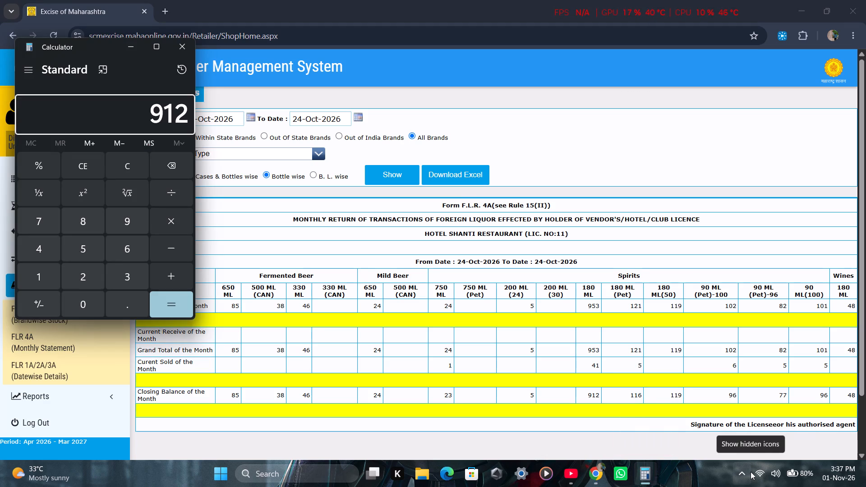
pyautogui.write('+116+119+5')
pyautogui.press('Return')
pyautogui.press('`')
pyautogui.press('Escape')
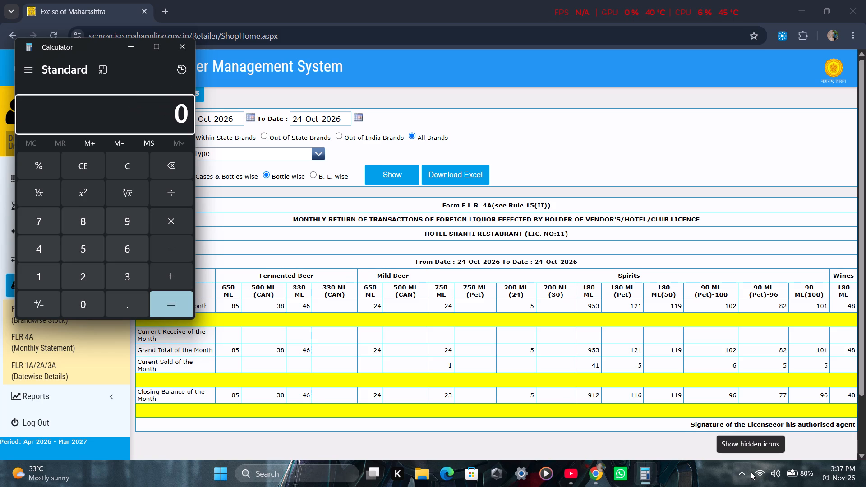
pyautogui.write('604+')
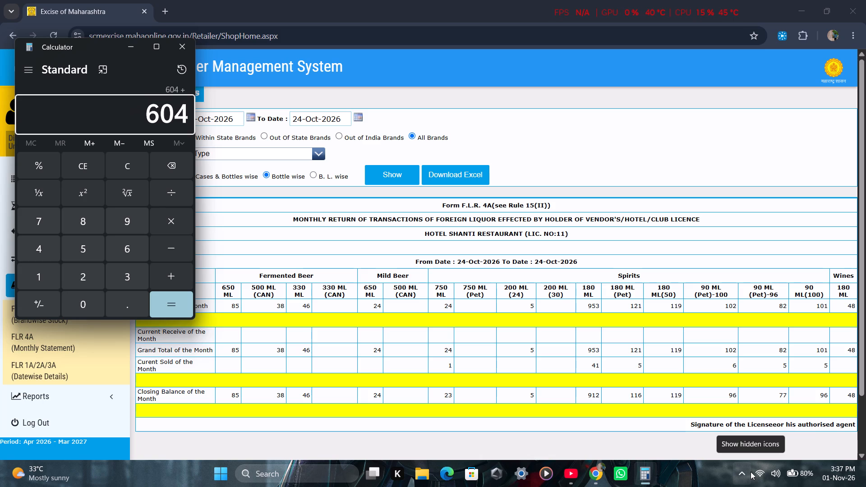
pyautogui.press('7')
pyautogui.write('36')
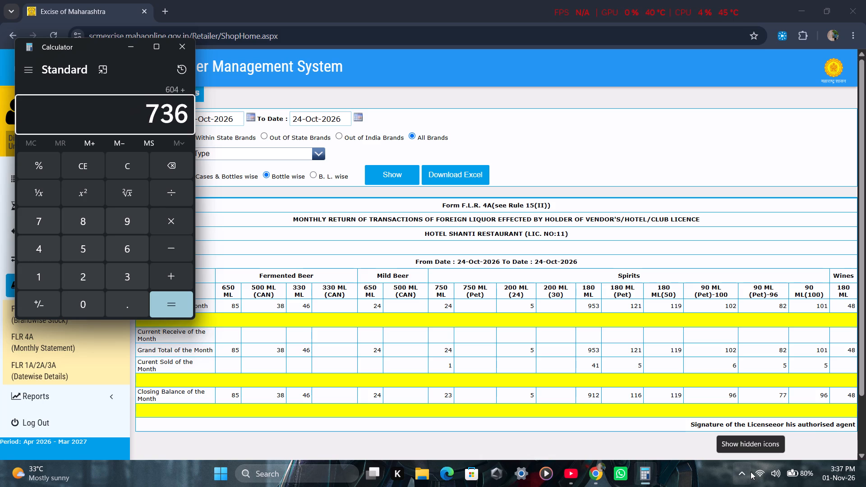
pyautogui.press('Return')
pyautogui.press('Escape')
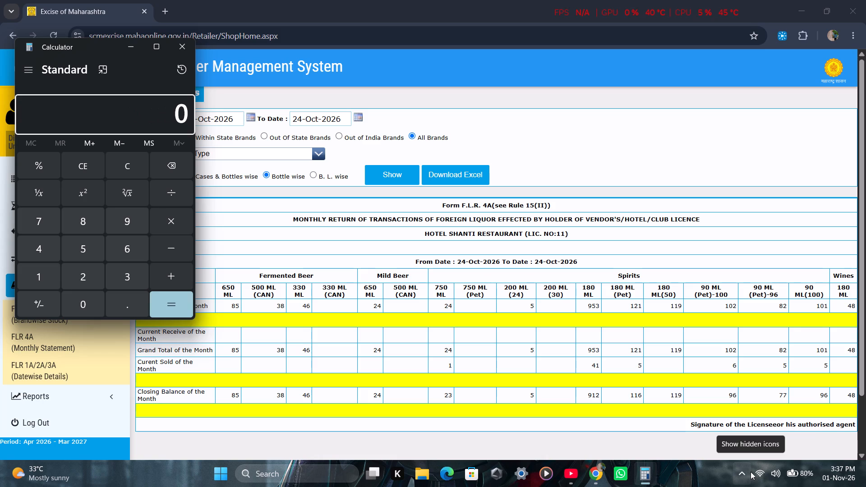
# Return to Chrome and regenerate the 24-Oct-2026 FLR 4A statement.
pyautogui.click(547, 134)
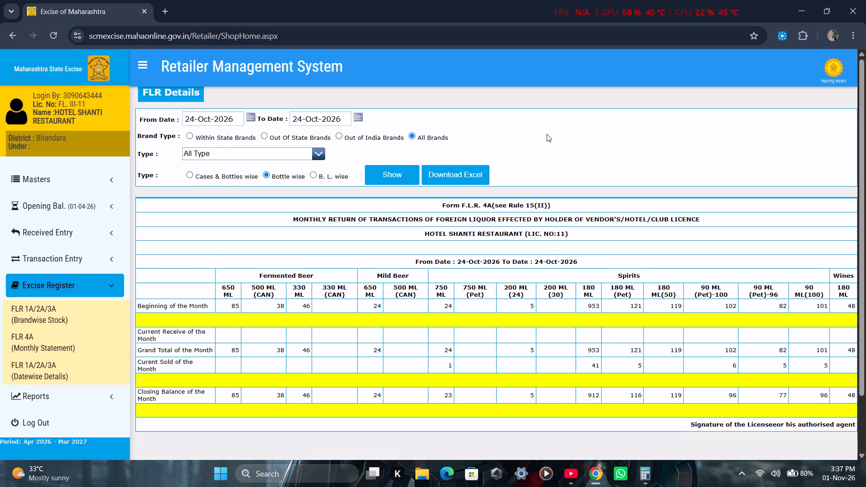
pyautogui.click(396, 174)
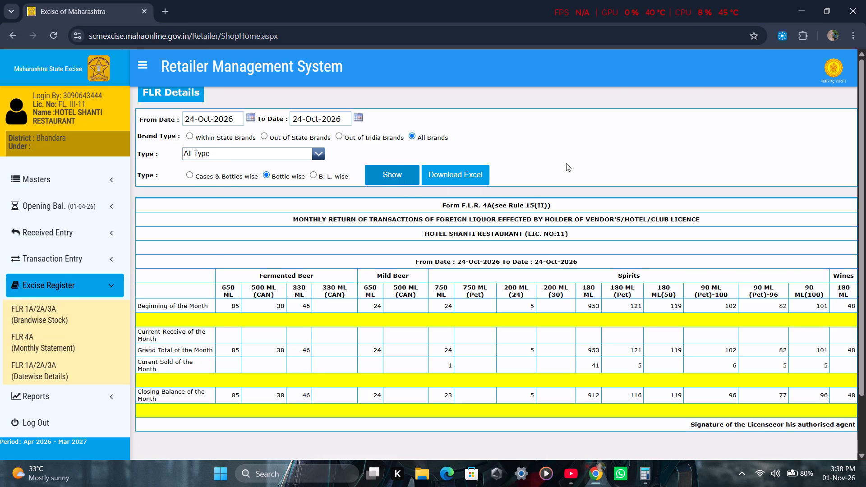
# Search the pending TP details of stock received from traders from 17-Oct-2026 to 01-Nov-2026.
pyautogui.click(34, 253)
pyautogui.click(40, 231)
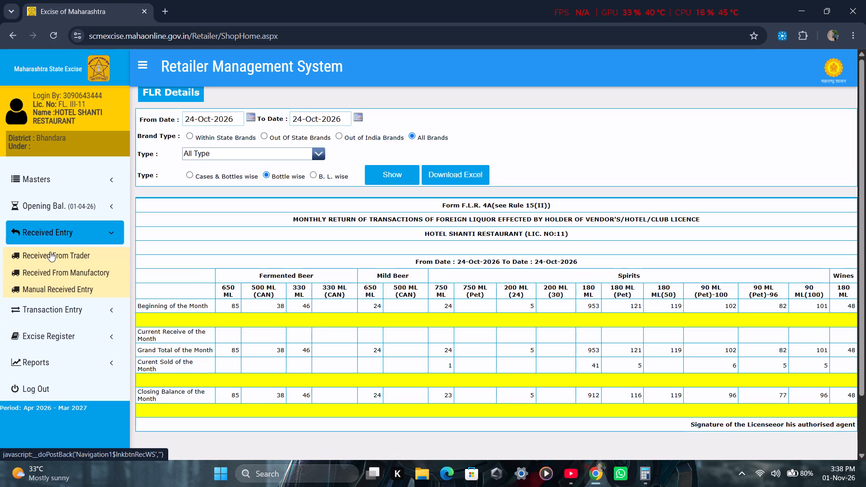
pyautogui.click(50, 252)
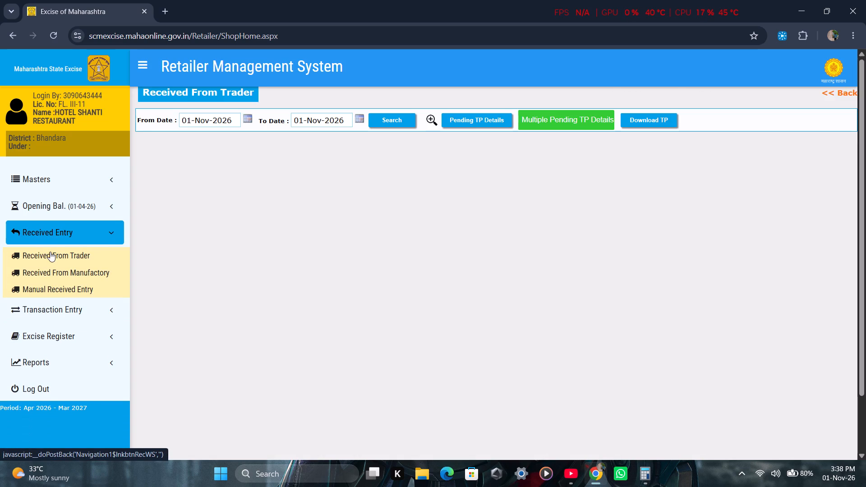
pyautogui.click(471, 113)
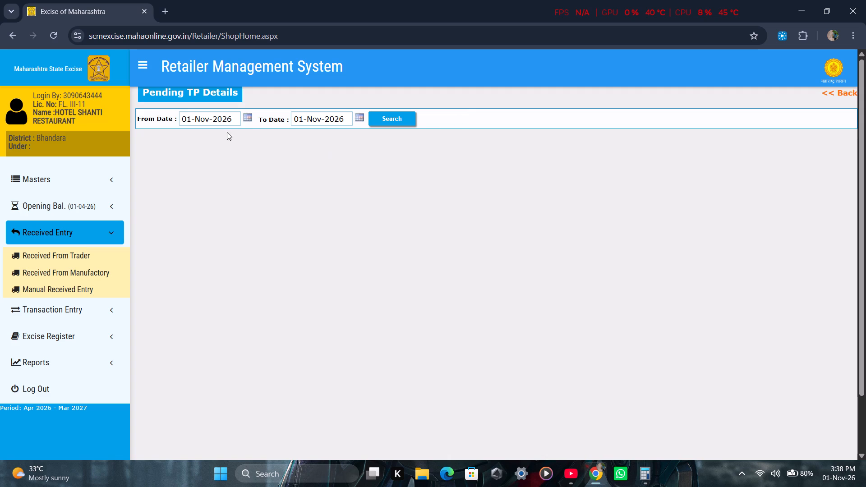
pyautogui.click(251, 116)
pyautogui.click(185, 134)
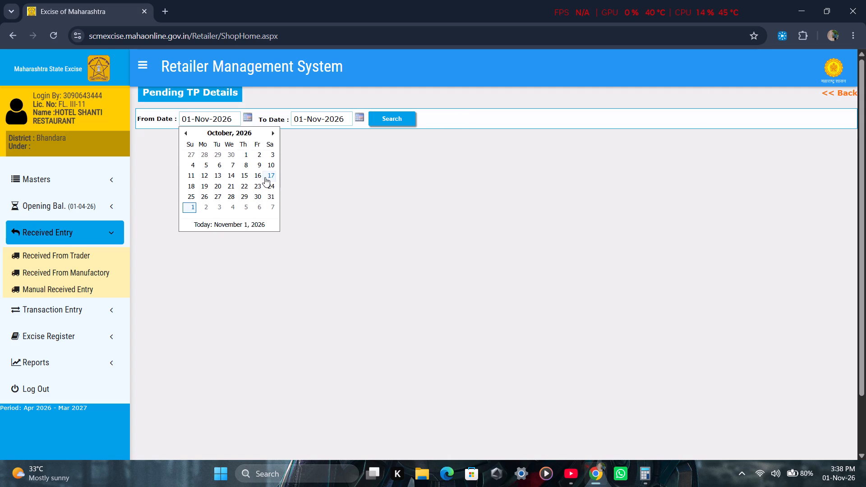
pyautogui.click(265, 177)
pyautogui.click(403, 115)
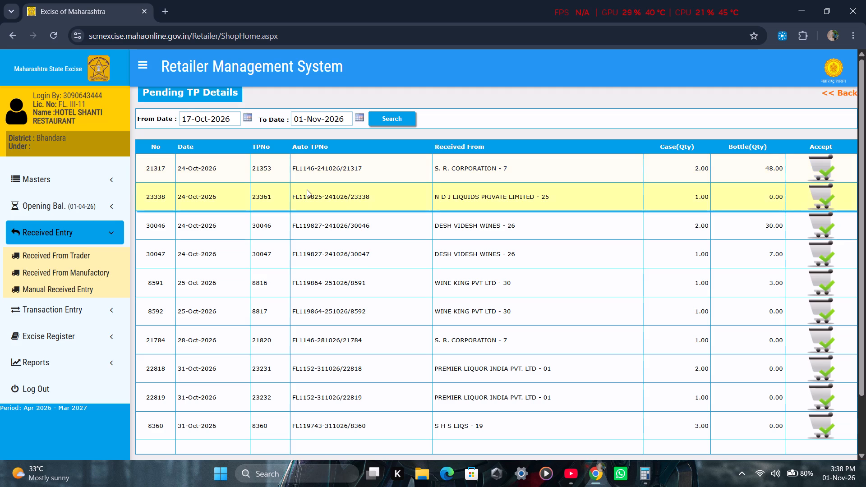
# Accept and save the pending TP 21353 from S. R. CORPORATION - 7 dated 24-Oct-2026 as received.
pyautogui.scroll(-1, 311, 191)
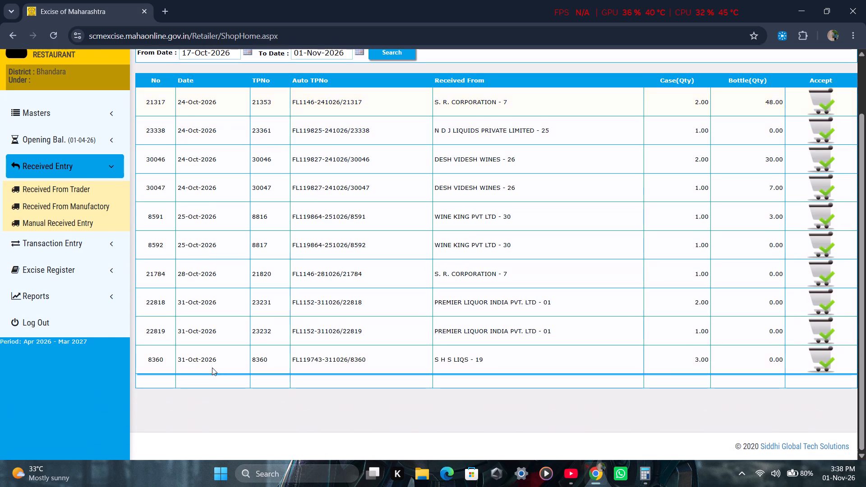
pyautogui.click(822, 102)
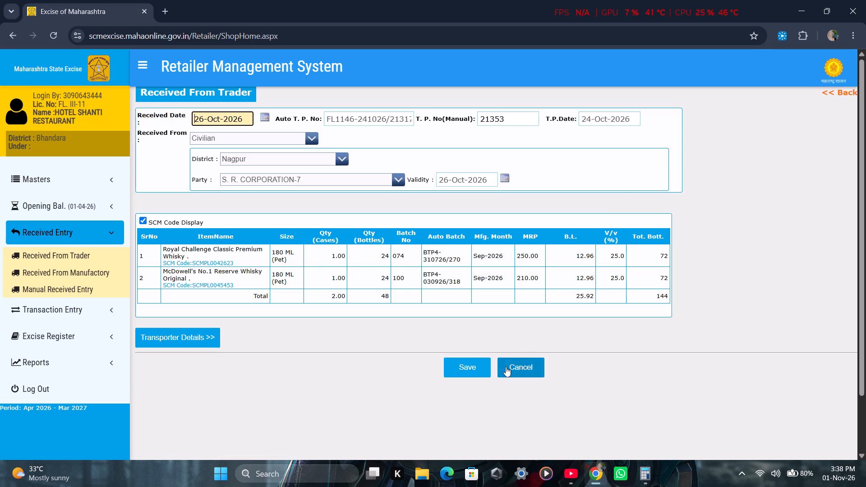
pyautogui.click(458, 372)
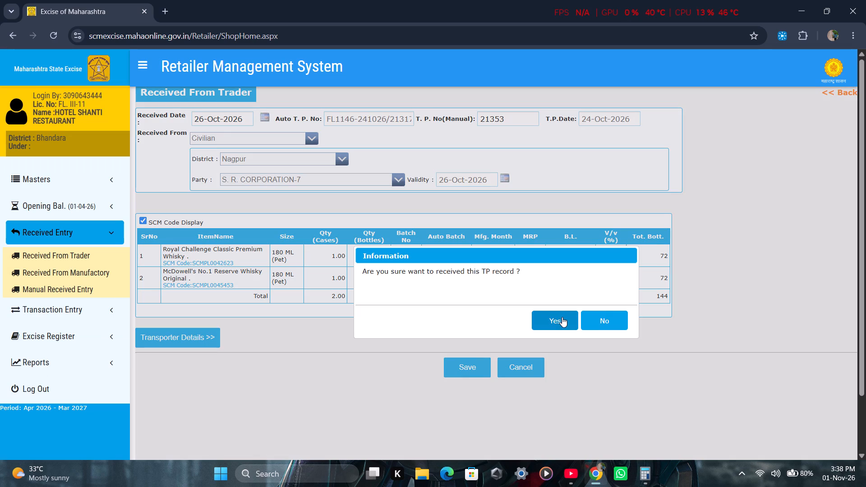
pyautogui.click(562, 317)
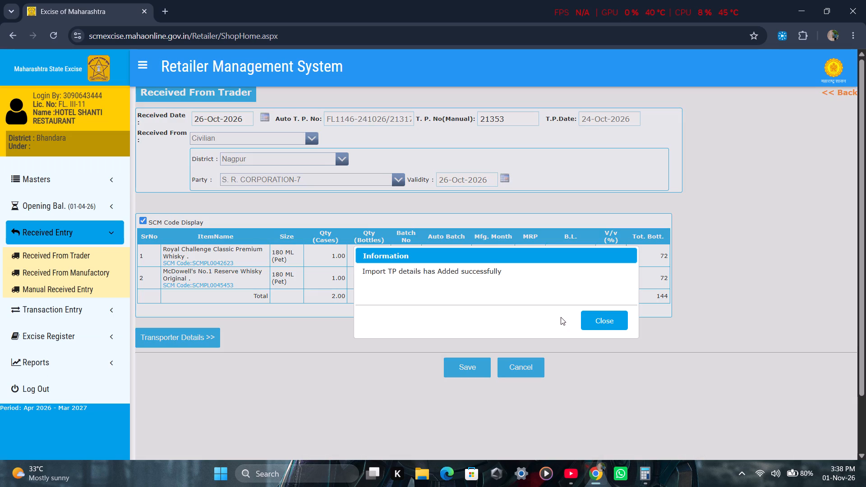
pyautogui.click(603, 317)
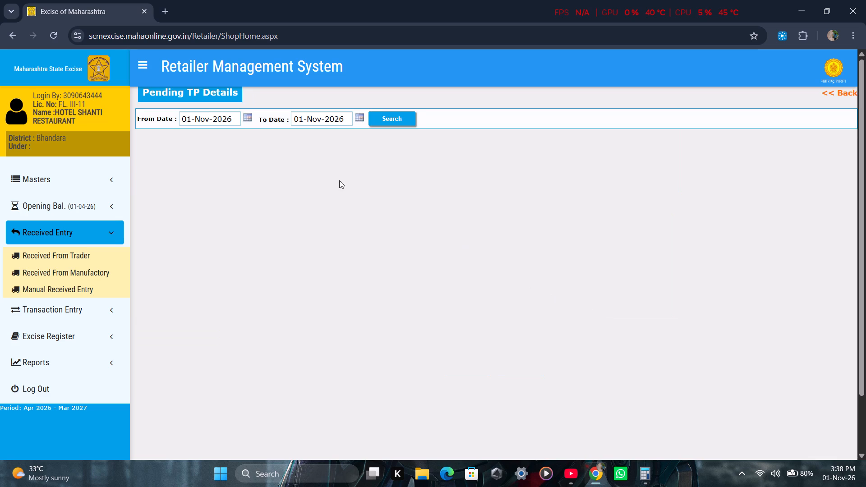
# Search pending TPs from 01-Oct-2026, then accept and save TP 23361 from N D J LIQUIDS PRIVATE LIMITED - 25 as received.
pyautogui.click(248, 114)
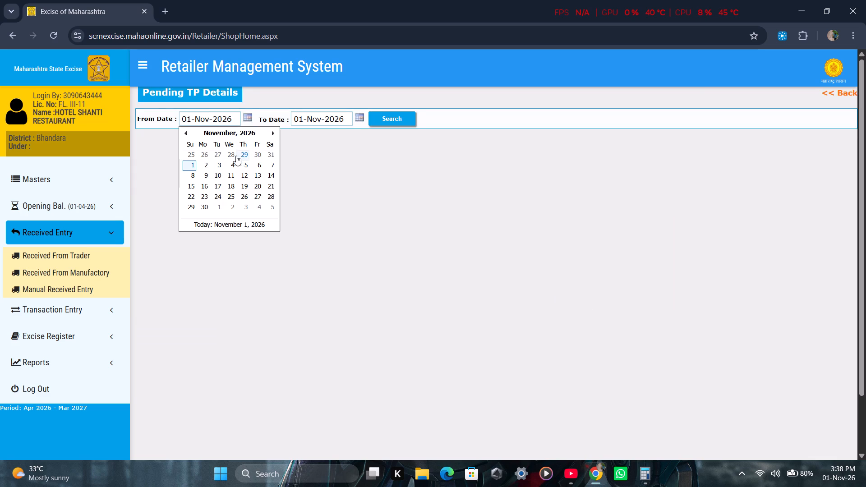
pyautogui.click(180, 130)
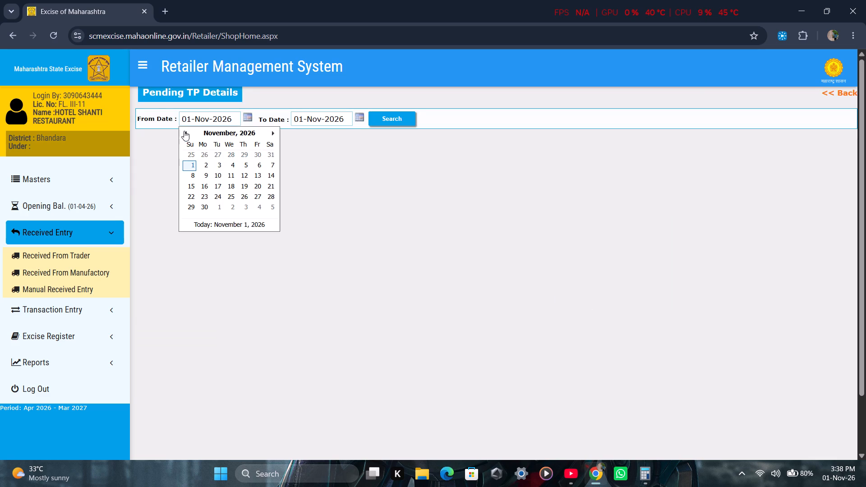
pyautogui.click(185, 131)
pyautogui.click(246, 157)
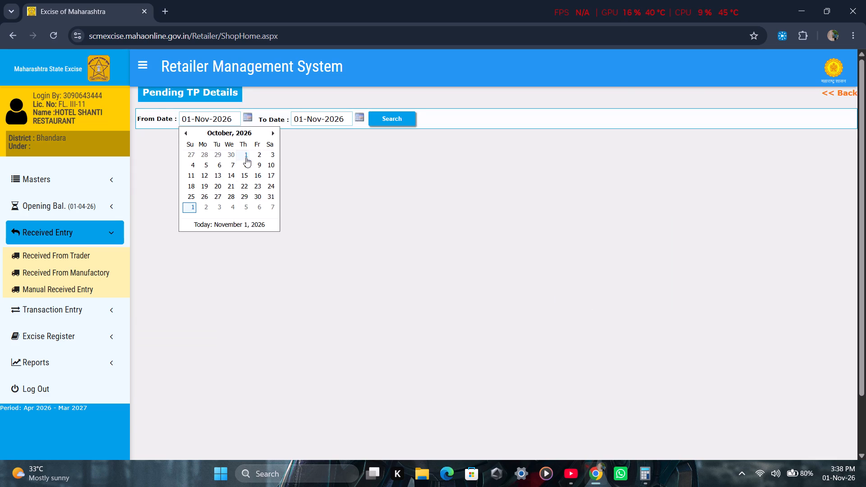
pyautogui.click(400, 114)
pyautogui.scroll(-2, 759, 207)
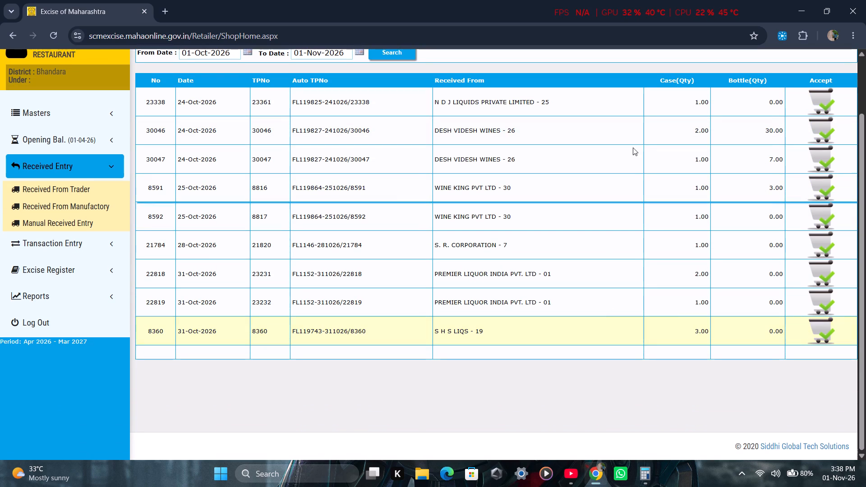
pyautogui.click(828, 98)
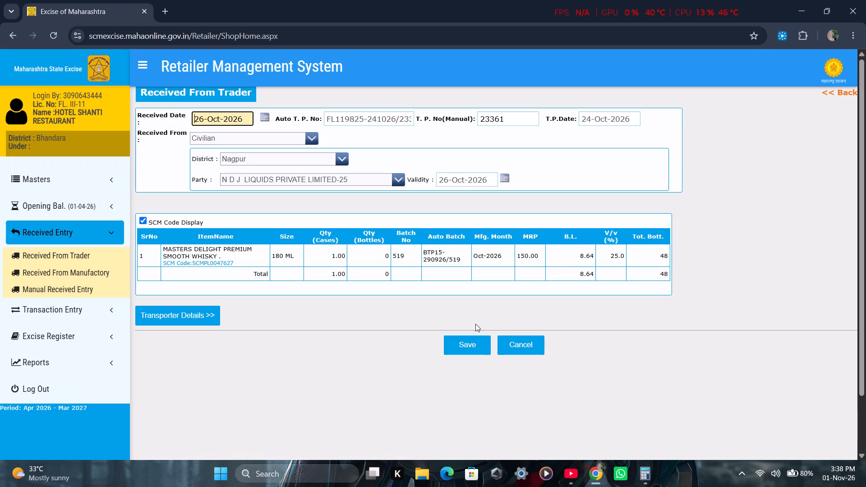
pyautogui.click(456, 341)
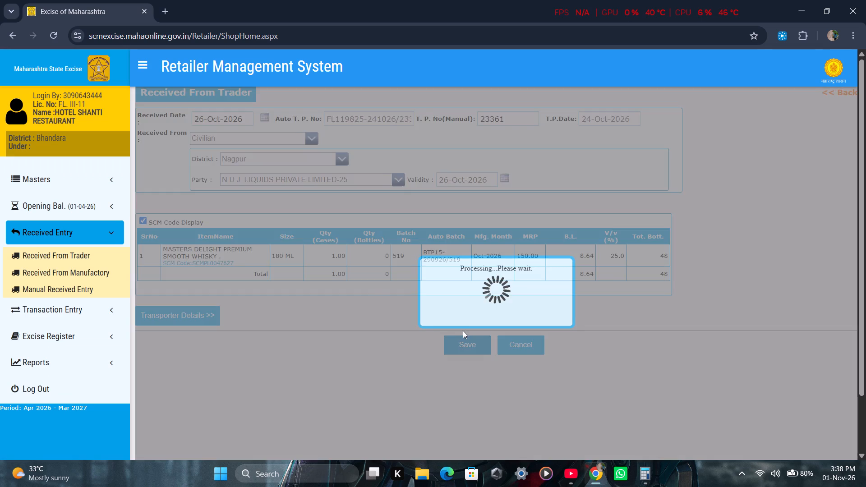
pyautogui.click(549, 318)
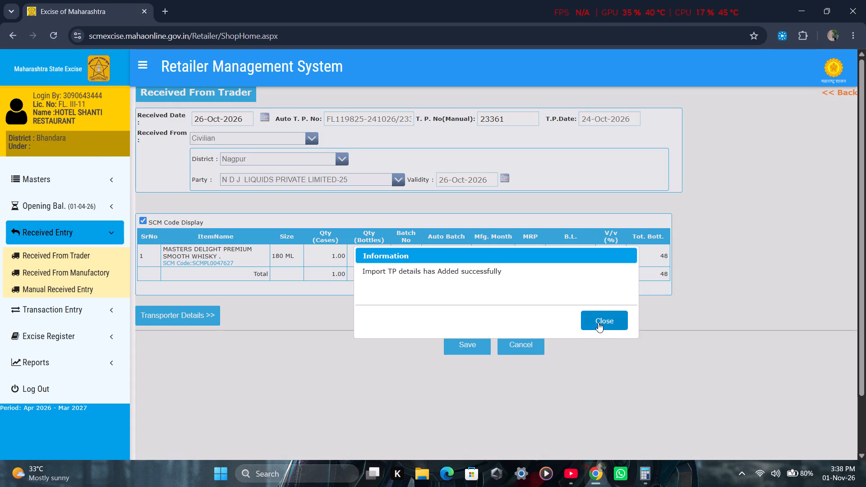
pyautogui.click(598, 322)
# Search pending TPs from 08-Oct-2026, then accept and save TP 30046 from DESH VIDESH WINES - 26 as received.
pyautogui.click(249, 123)
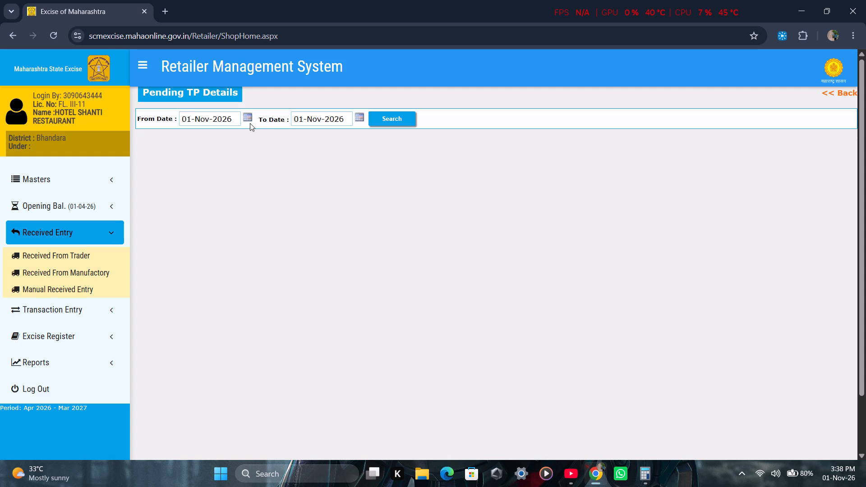
pyautogui.click(252, 119)
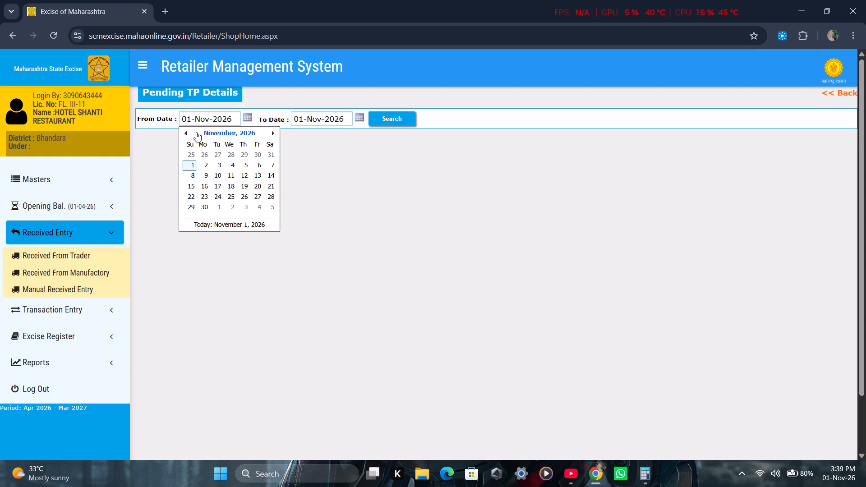
pyautogui.click(188, 133)
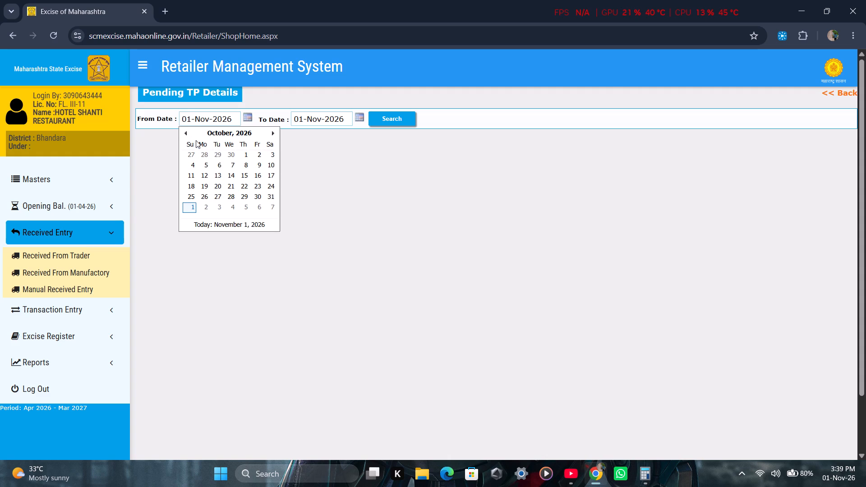
pyautogui.click(247, 161)
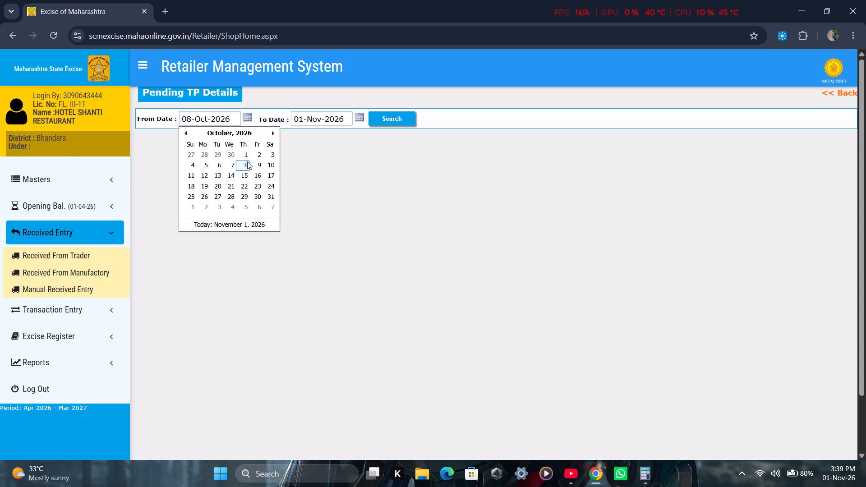
pyautogui.click(407, 119)
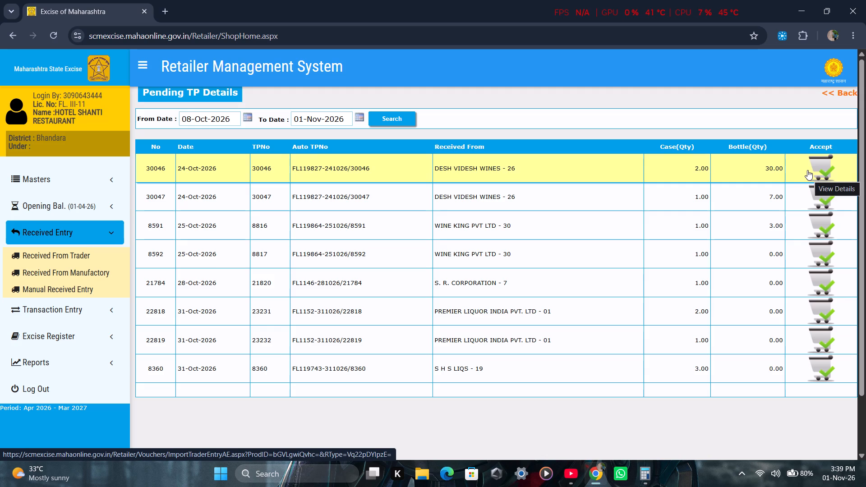
pyautogui.click(810, 168)
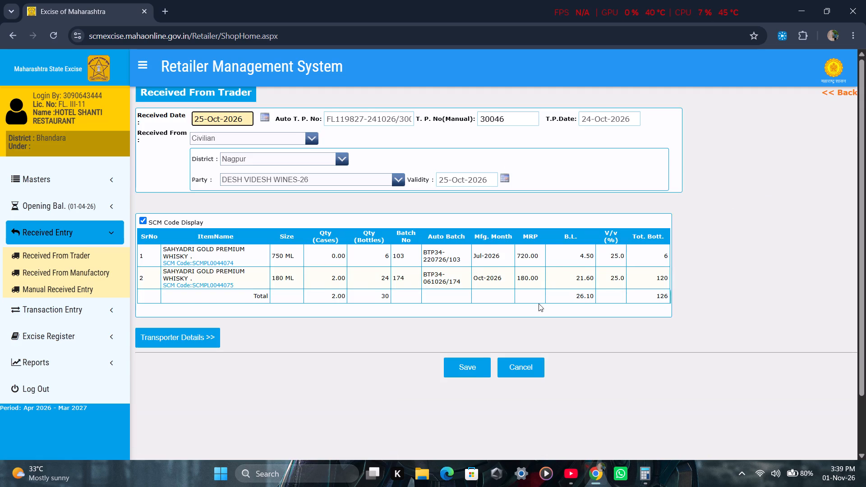
pyautogui.click(468, 367)
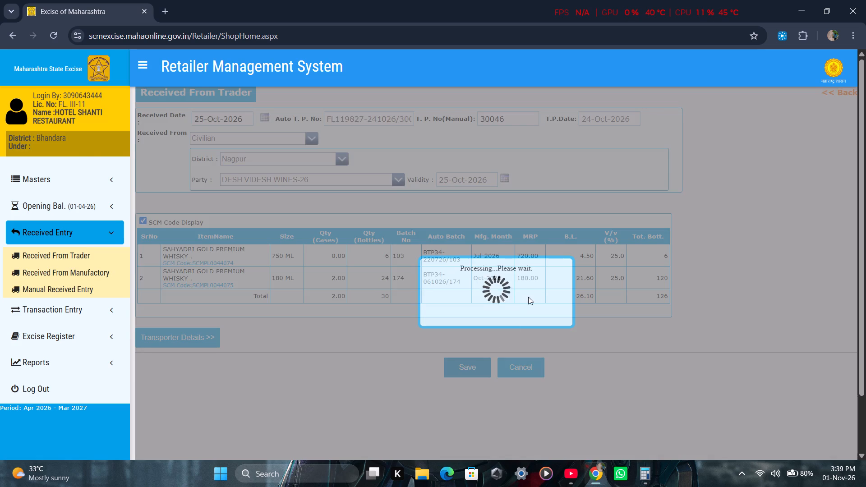
pyautogui.click(563, 323)
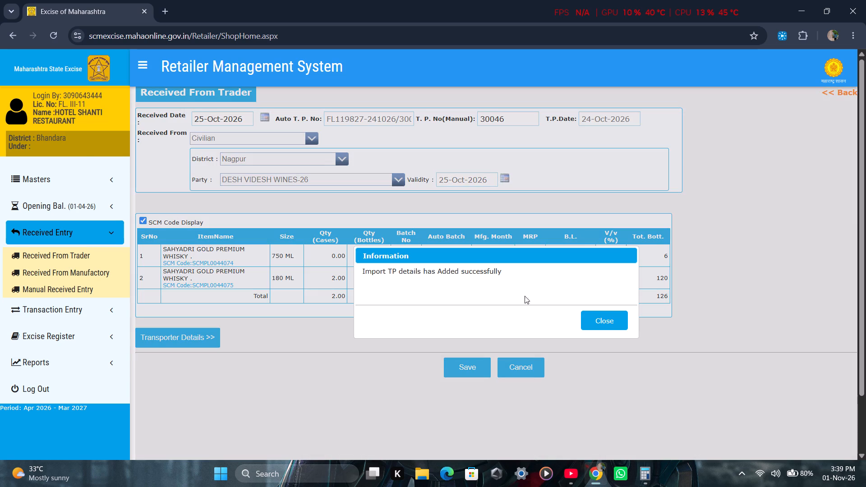
pyautogui.click(593, 317)
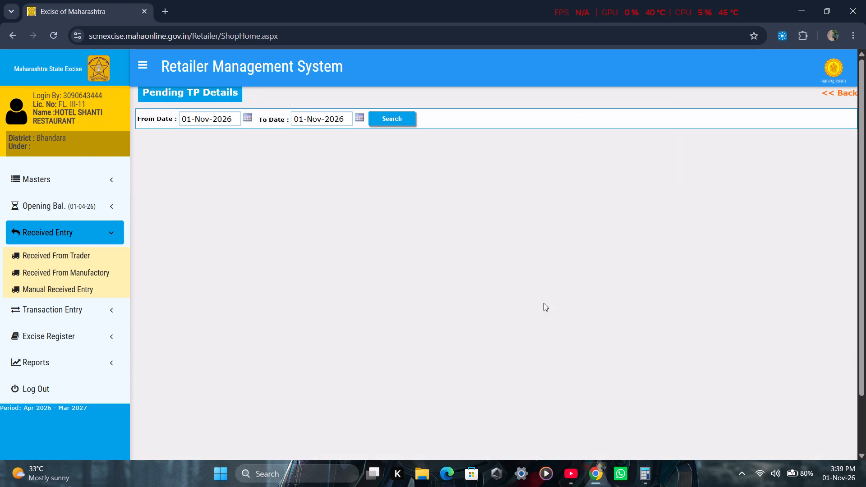
# Search pending TPs from 02-Oct-2026, then accept and save TP 30047 from DESH VIDESH WINES - 26 as received.
pyautogui.click(246, 123)
pyautogui.click(216, 96)
pyautogui.click(216, 96)
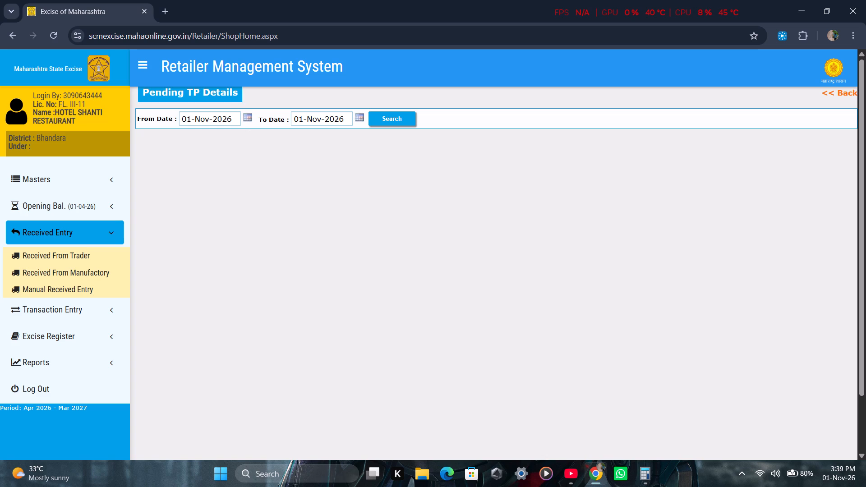
pyautogui.click(245, 116)
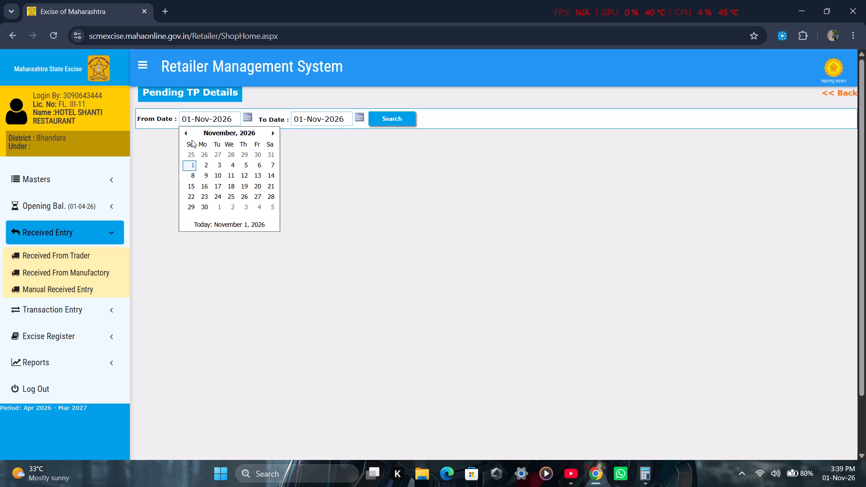
pyautogui.click(184, 134)
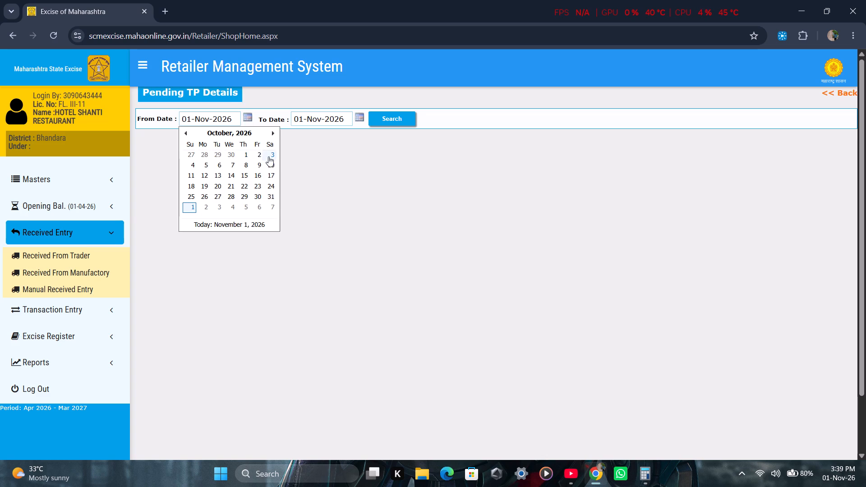
pyautogui.click(259, 152)
pyautogui.click(395, 119)
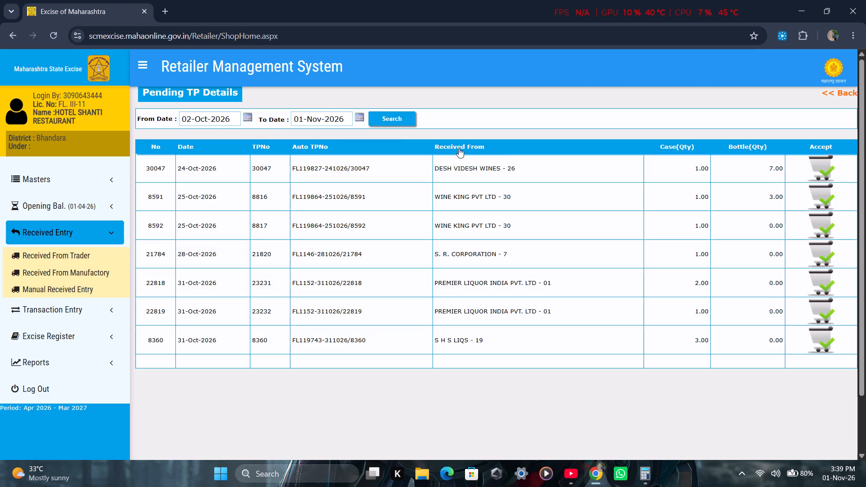
pyautogui.click(818, 164)
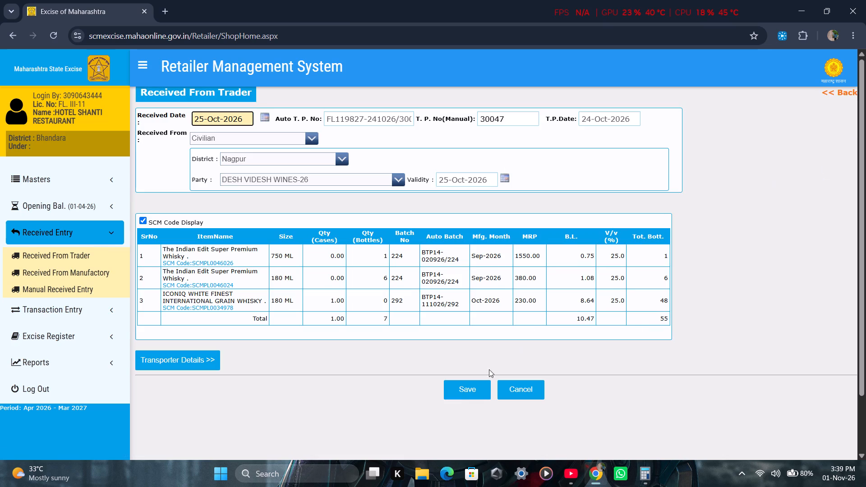
pyautogui.click(462, 389)
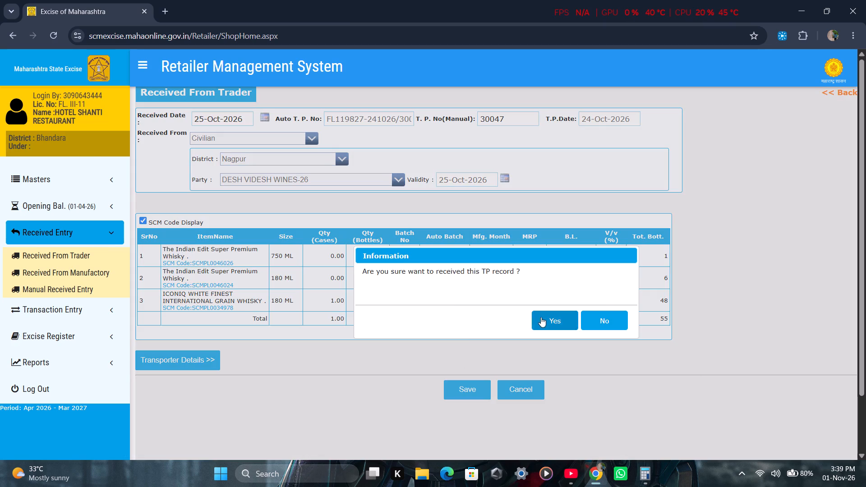
pyautogui.click(545, 317)
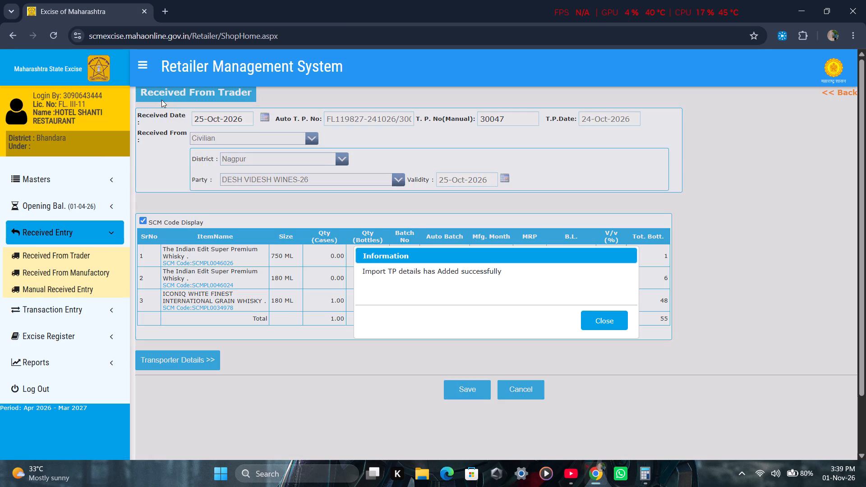
pyautogui.click(621, 321)
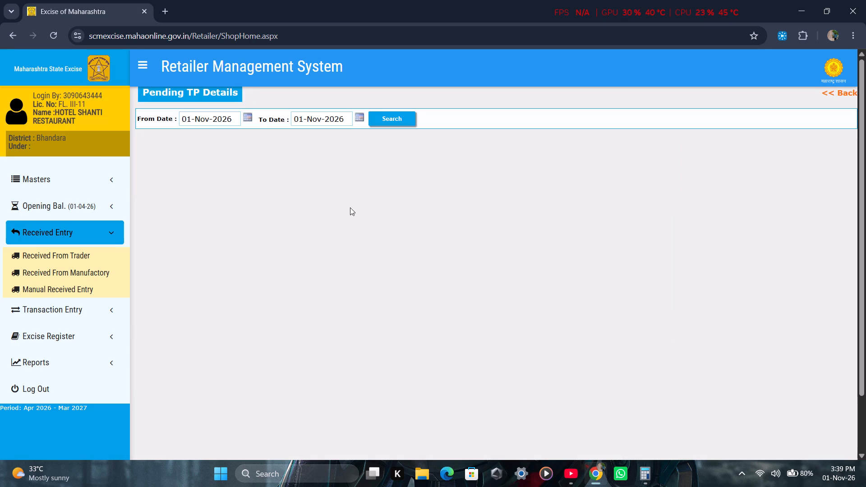
# Search pending TPs from 01-Oct-2026, then accept and save TP 8816 from WINE KING PVT LTD - 30 as received.
pyautogui.click(249, 118)
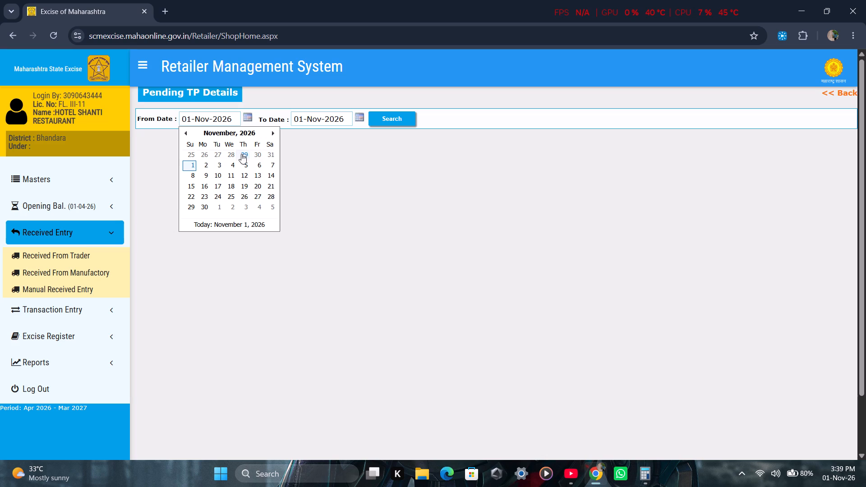
pyautogui.click(184, 133)
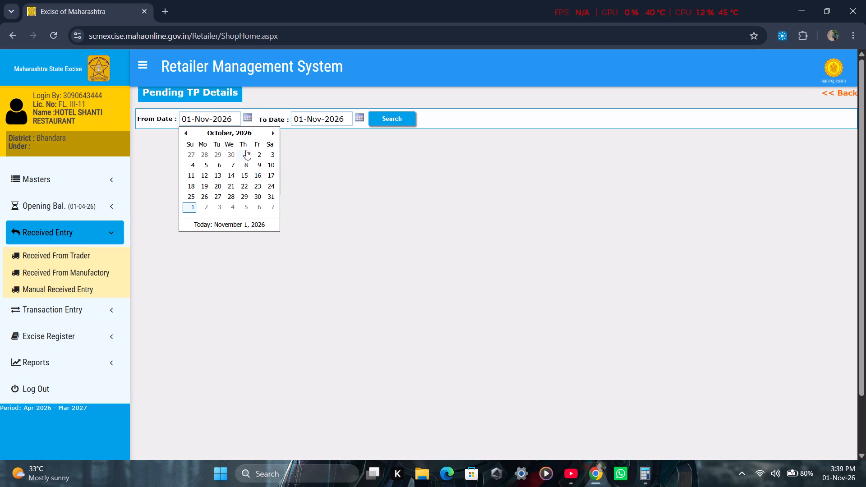
pyautogui.click(246, 150)
pyautogui.click(409, 119)
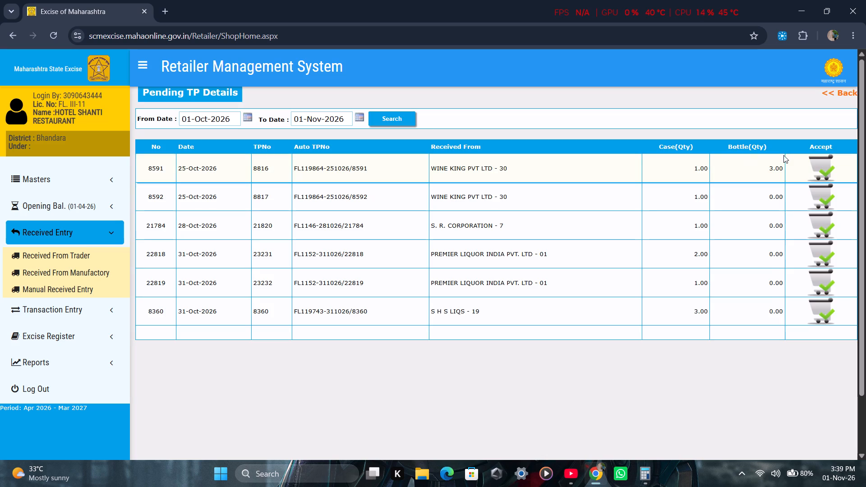
pyautogui.click(828, 168)
pyautogui.click(464, 367)
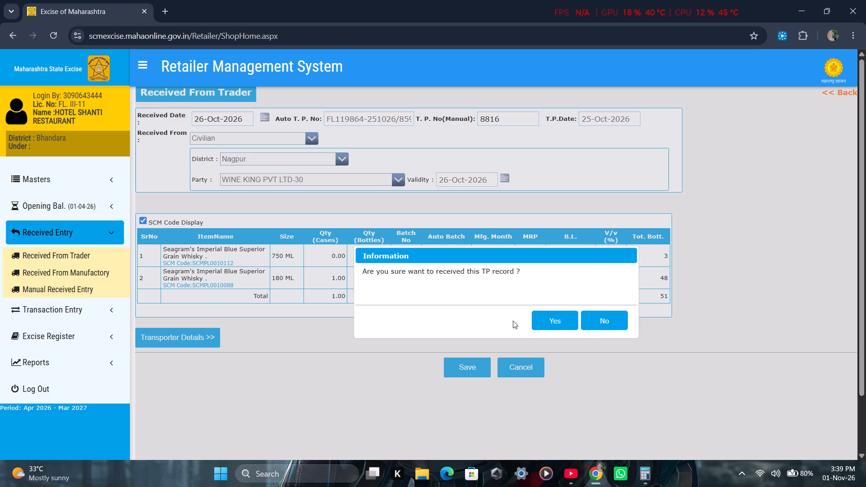
pyautogui.click(544, 317)
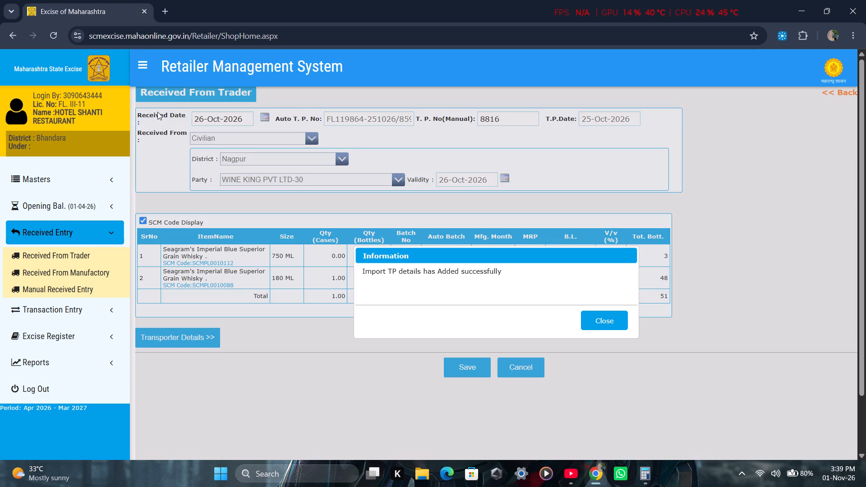
pyautogui.click(603, 322)
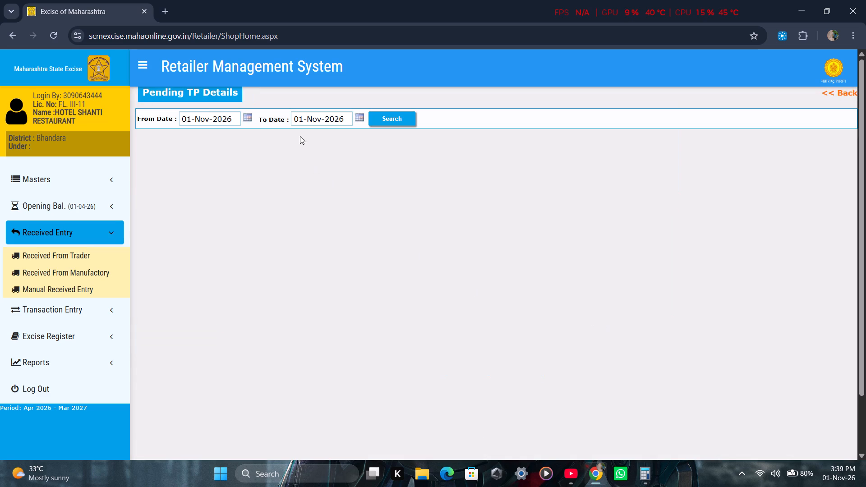
# Search pending TPs from 09-Oct-2026, then accept and save TP 8817 from WINE KING PVT LTD - 30 as received.
pyautogui.click(247, 117)
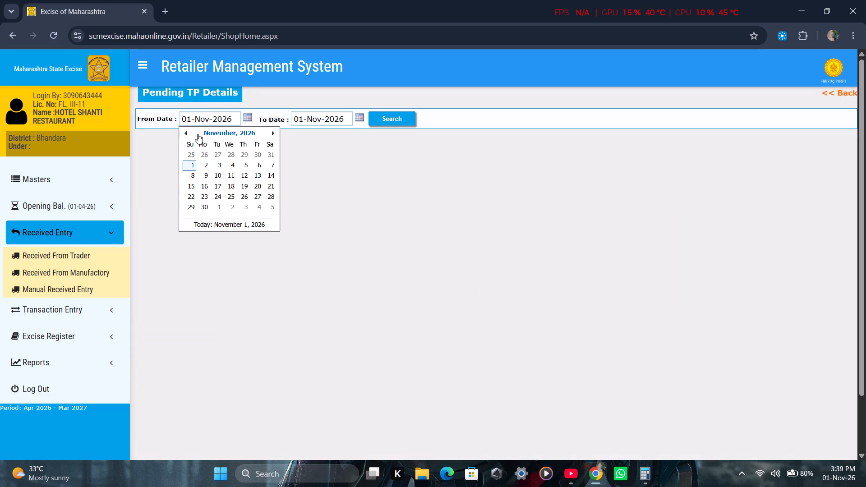
pyautogui.click(189, 134)
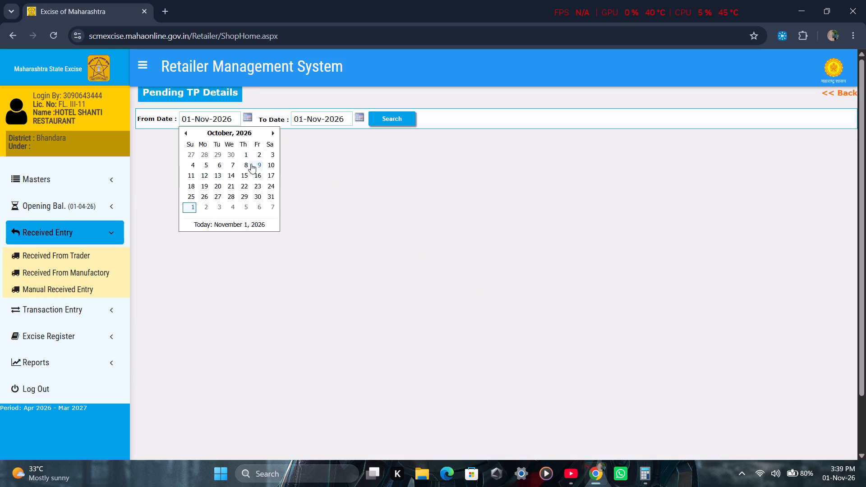
pyautogui.click(255, 164)
pyautogui.click(400, 120)
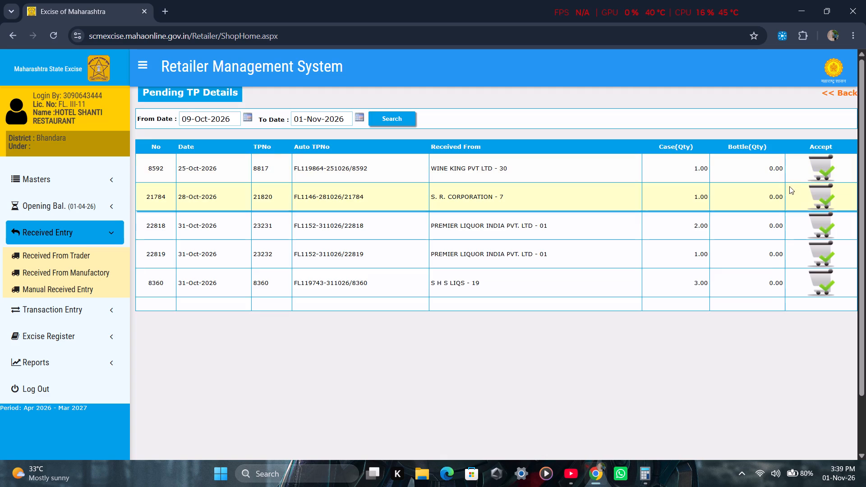
pyautogui.click(817, 168)
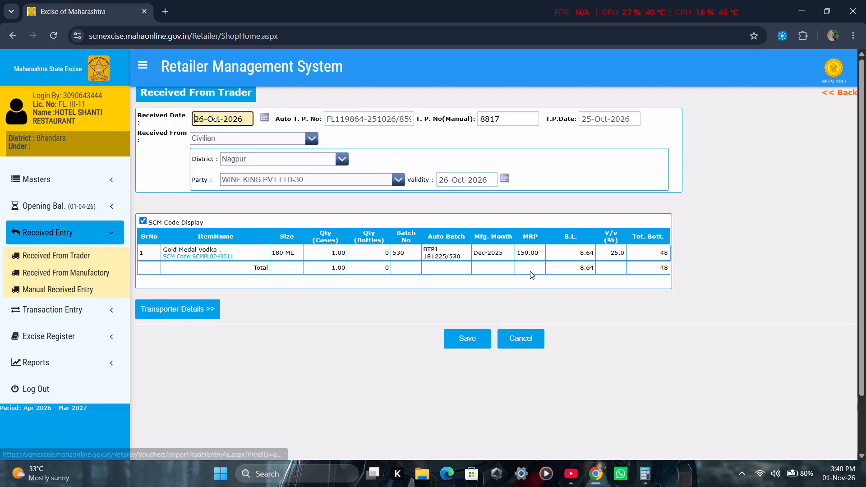
pyautogui.click(477, 344)
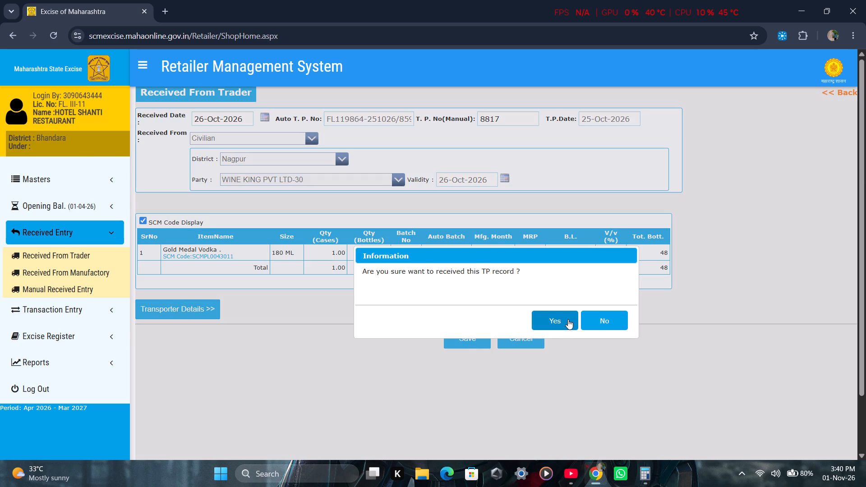
pyautogui.click(567, 319)
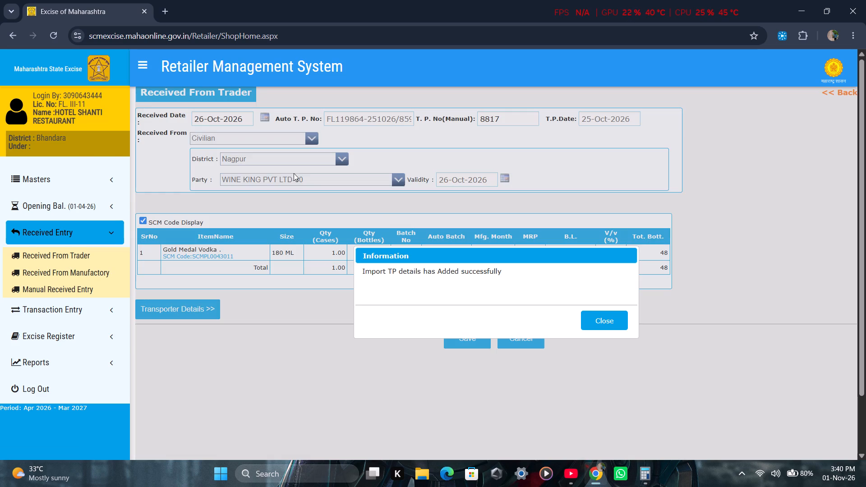
pyautogui.click(612, 323)
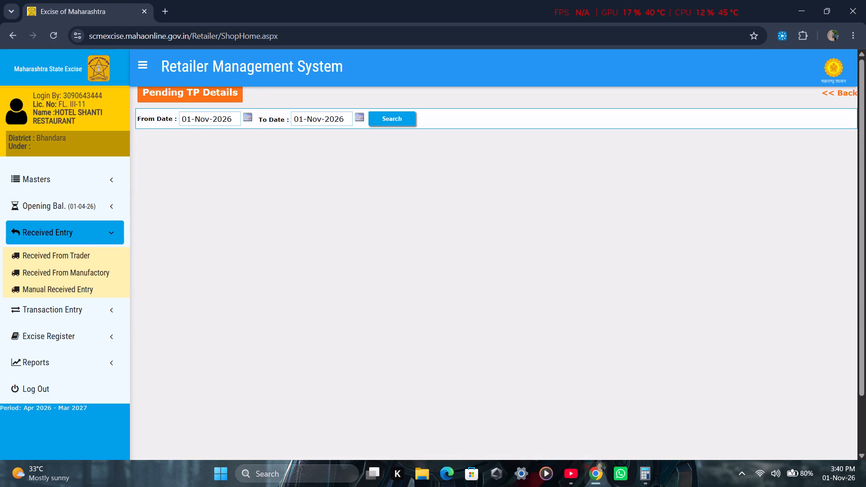
# Search pending TPs from 15-Oct-2026, then accept and save TP 21820 from S. R. CORPORATION - 7 as received.
pyautogui.click(249, 114)
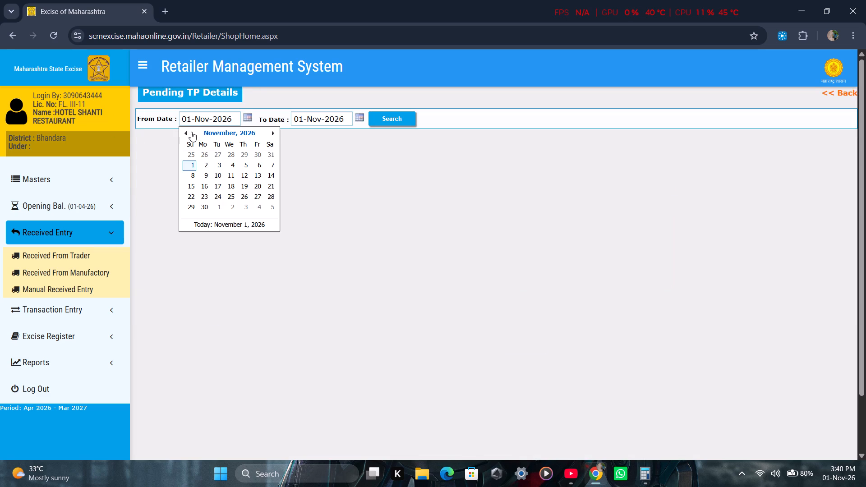
pyautogui.click(191, 132)
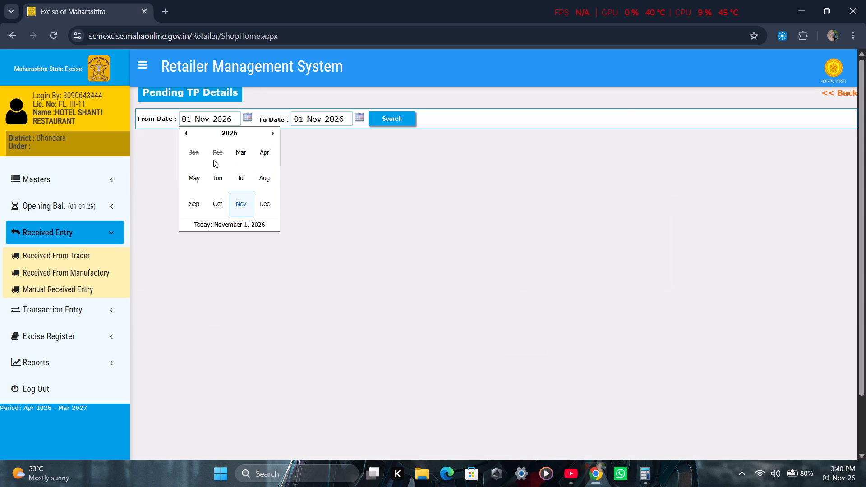
pyautogui.click(221, 202)
pyautogui.click(240, 175)
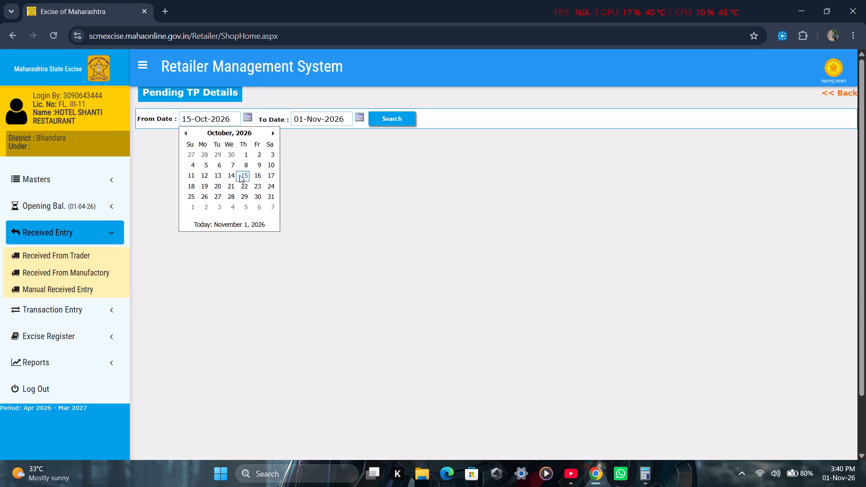
pyautogui.click(410, 121)
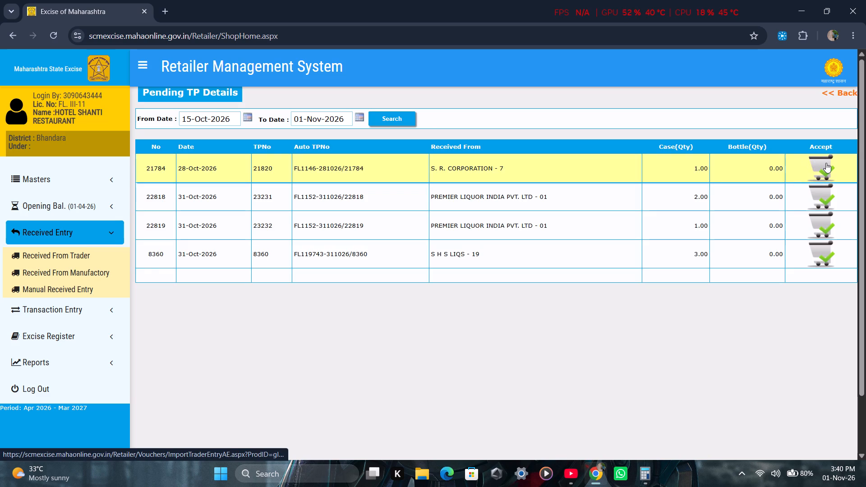
pyautogui.click(826, 163)
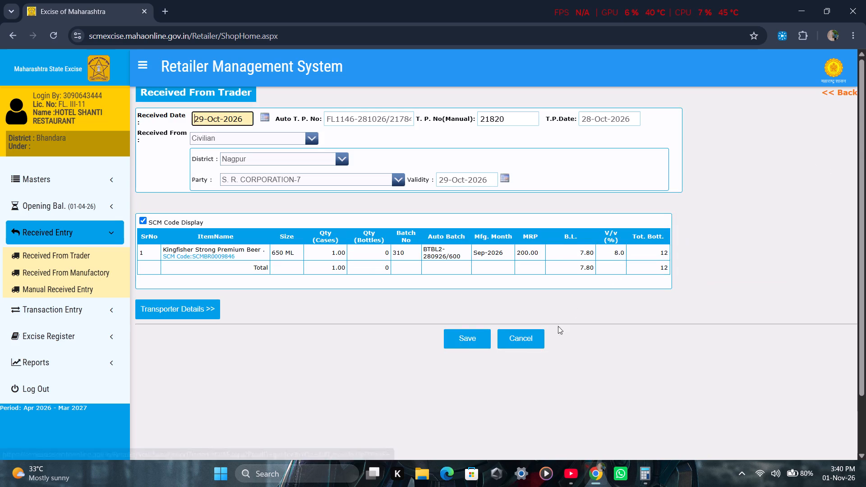
pyautogui.click(472, 338)
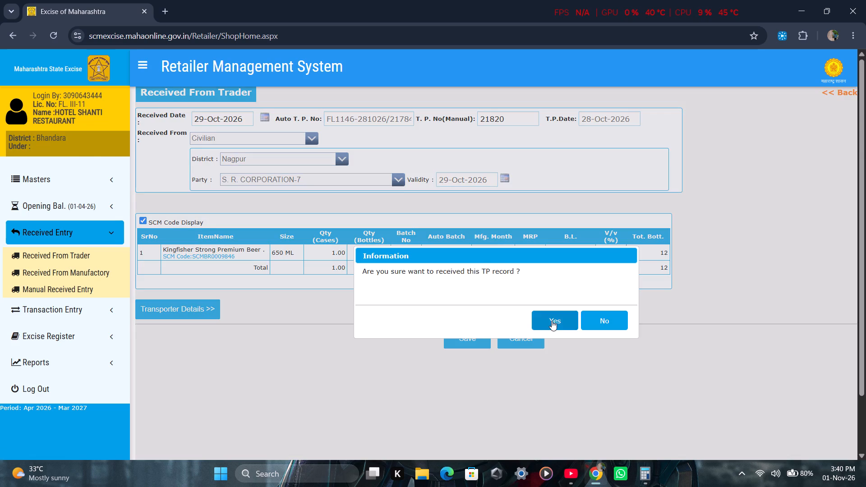
pyautogui.click(552, 321)
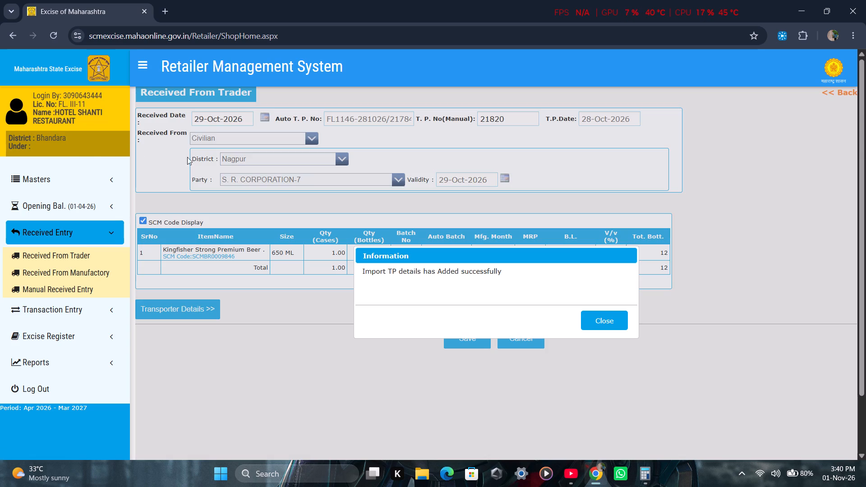
pyautogui.click(592, 323)
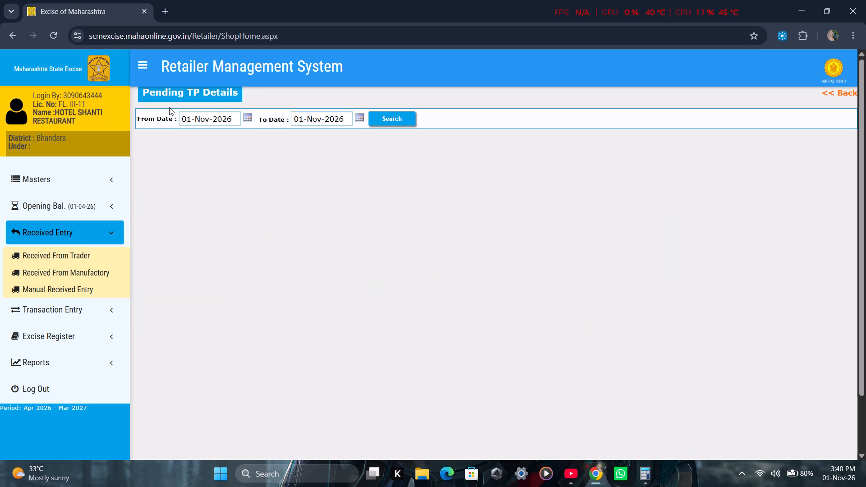
# Search pending TPs from 08-Oct-2026 and open TP 8360 from S H S LIQS - 19 to review its items.
pyautogui.click(248, 114)
pyautogui.click(182, 134)
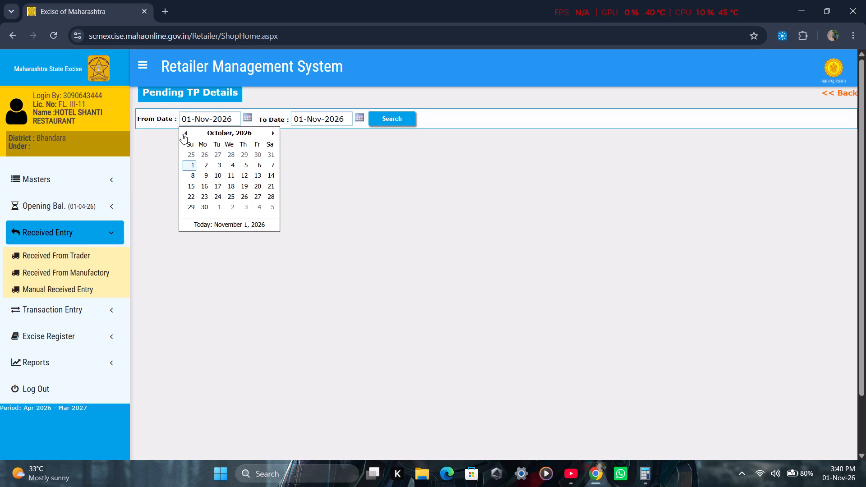
pyautogui.click(246, 164)
pyautogui.click(385, 123)
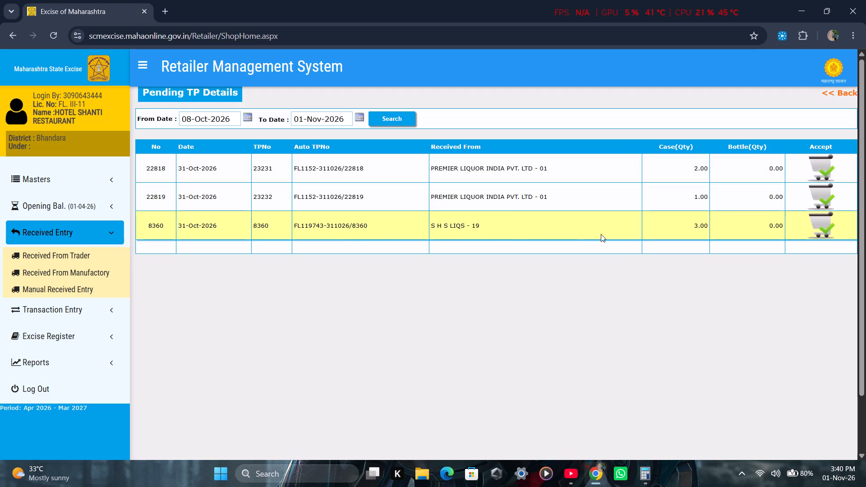
pyautogui.click(824, 231)
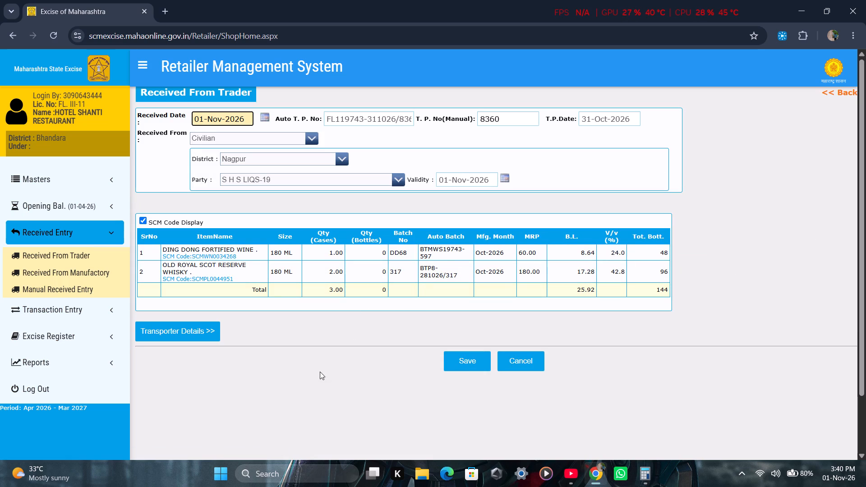
pyautogui.click(284, 378)
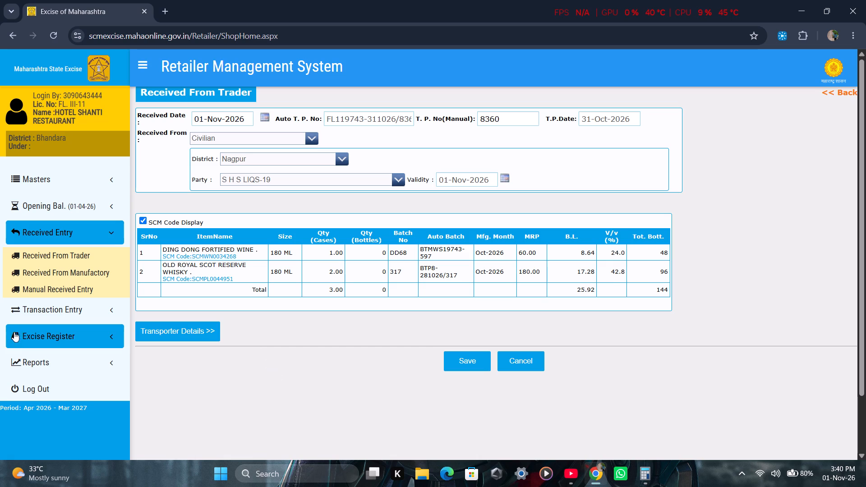
# Show the FLR 4A monthly statement for 24-Oct-2026 to 24-Oct-2026, all brands, bottle wise.
pyautogui.click(59, 235)
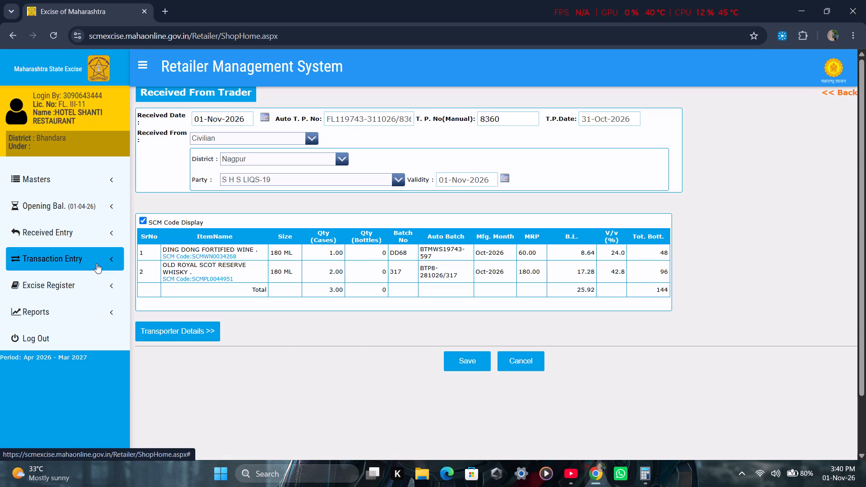
pyautogui.click(97, 263)
pyautogui.click(97, 263)
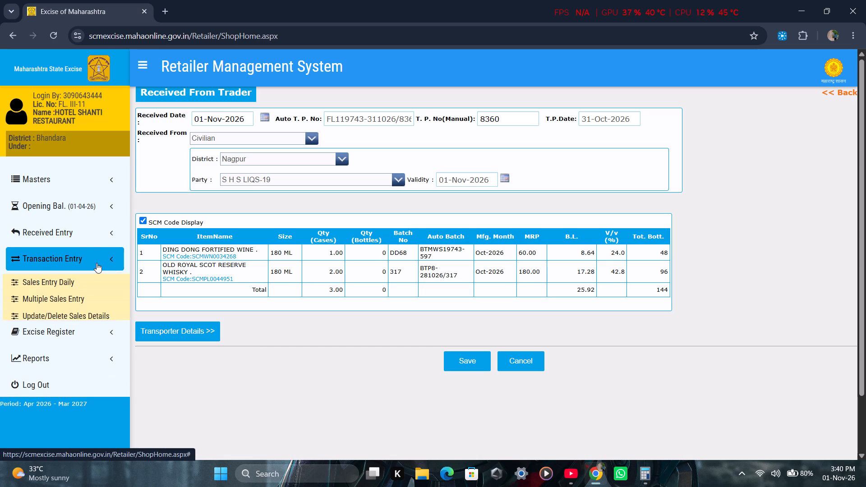
pyautogui.click(95, 279)
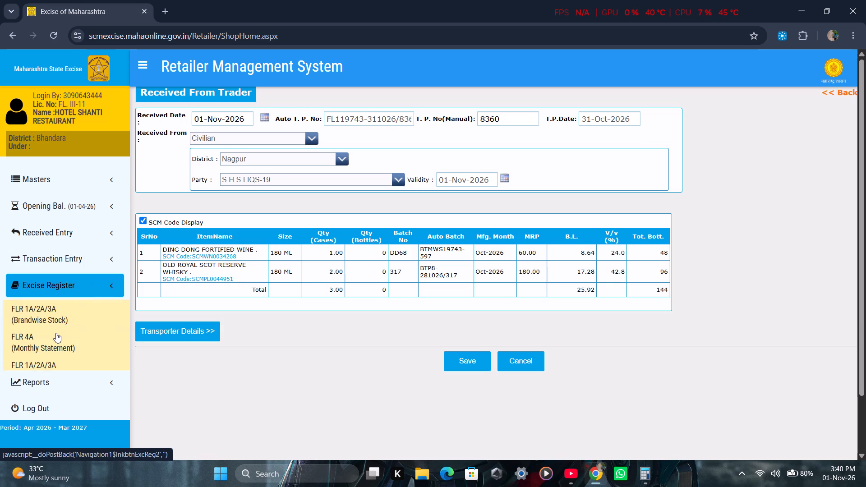
pyautogui.click(41, 346)
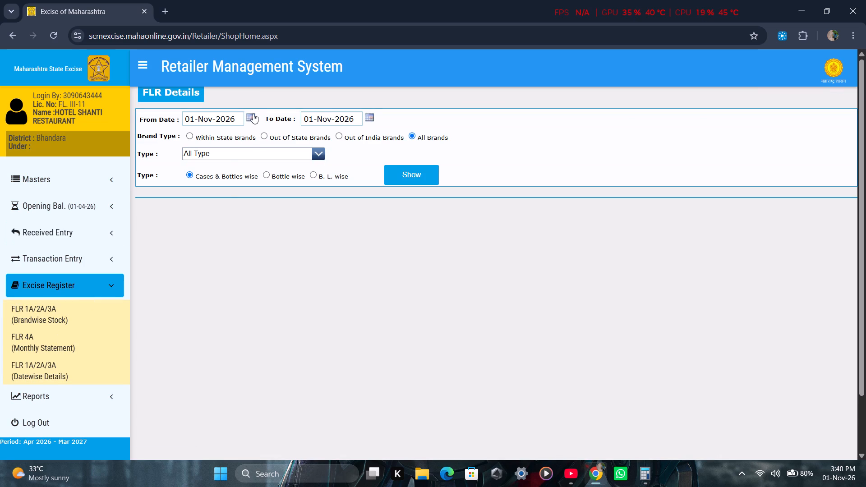
pyautogui.click(253, 114)
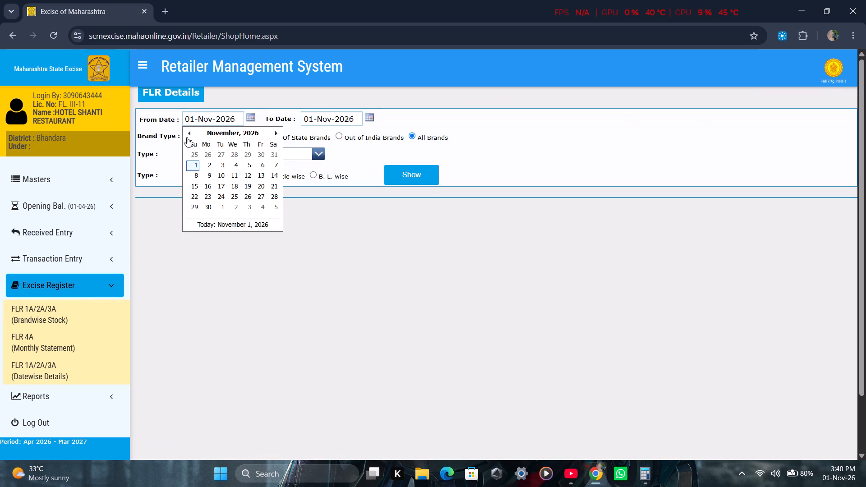
pyautogui.click(187, 137)
pyautogui.click(268, 186)
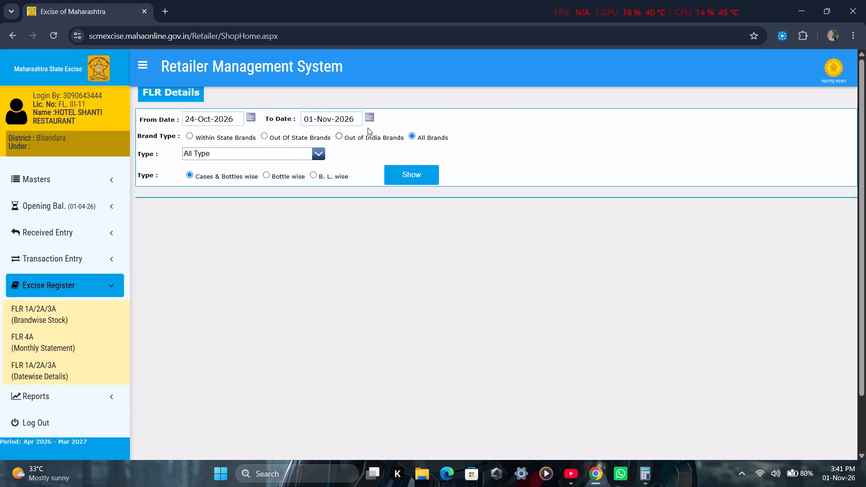
pyautogui.click(372, 119)
pyautogui.click(309, 133)
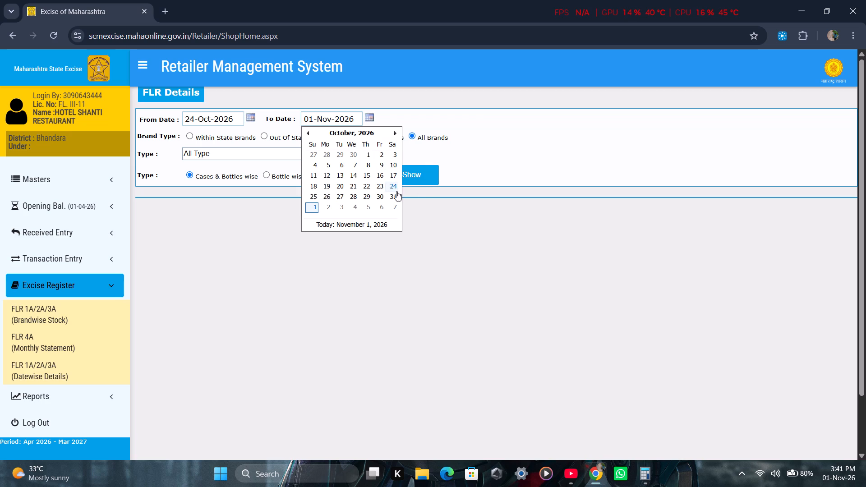
pyautogui.click(395, 190)
pyautogui.click(392, 183)
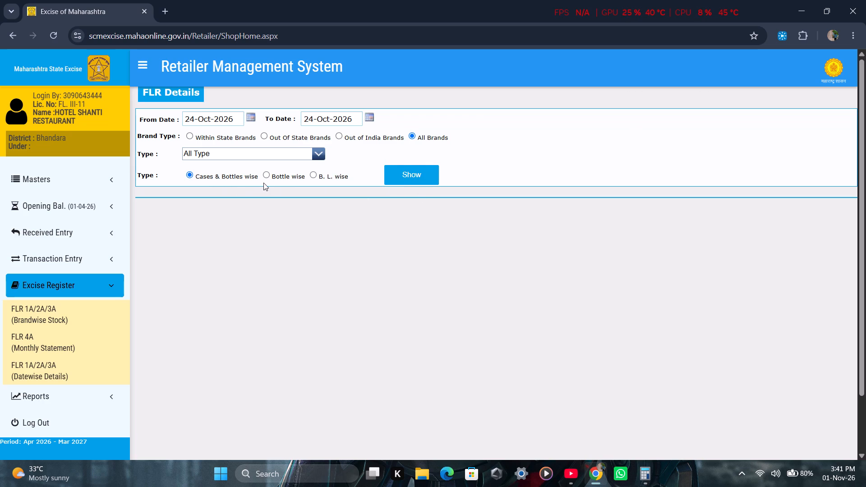
pyautogui.click(268, 176)
pyautogui.click(409, 173)
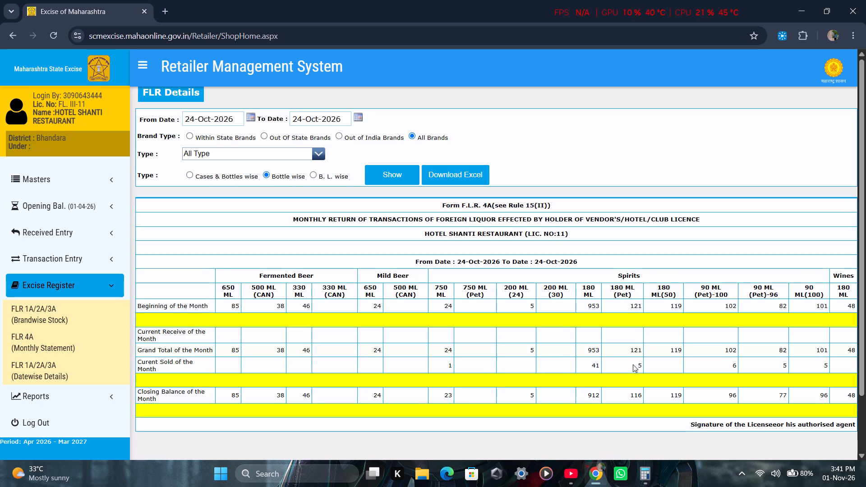
# Switch to Calculator and add the spirits closing balances 912, 116, 119 and 5, clearing the calculation once read.
pyautogui.click(647, 473)
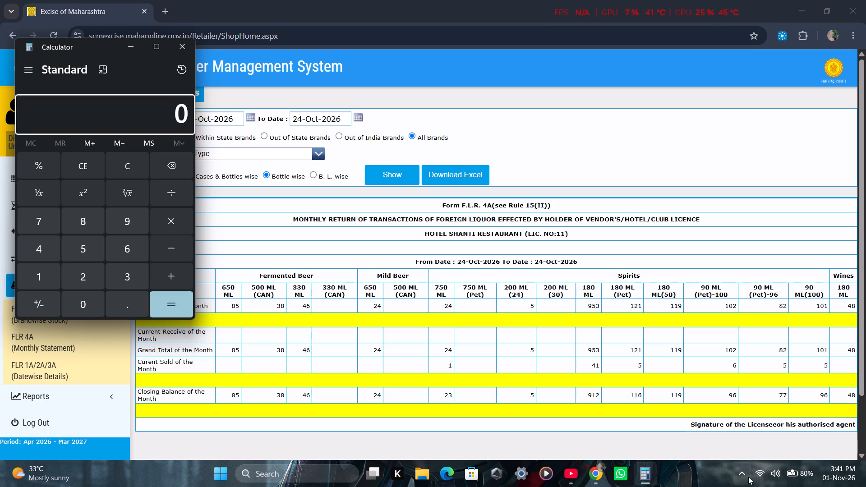
pyautogui.write('912+')
pyautogui.write('116+119')
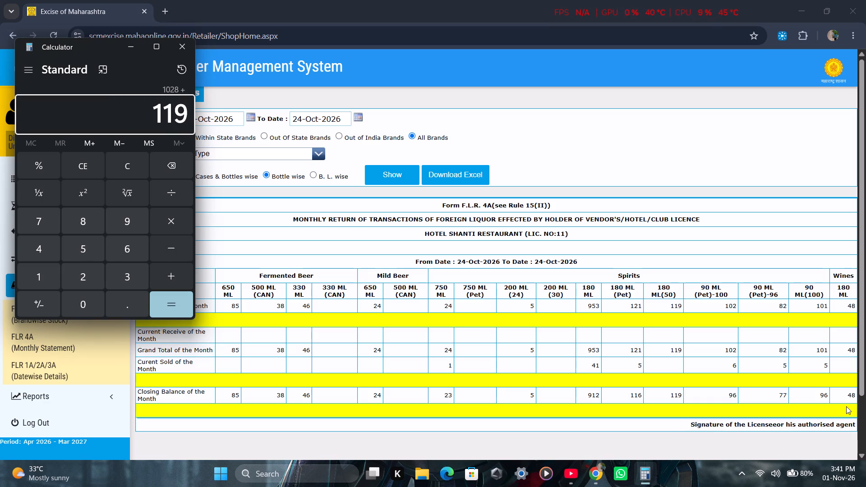
pyautogui.write('+5')
pyautogui.press('Return')
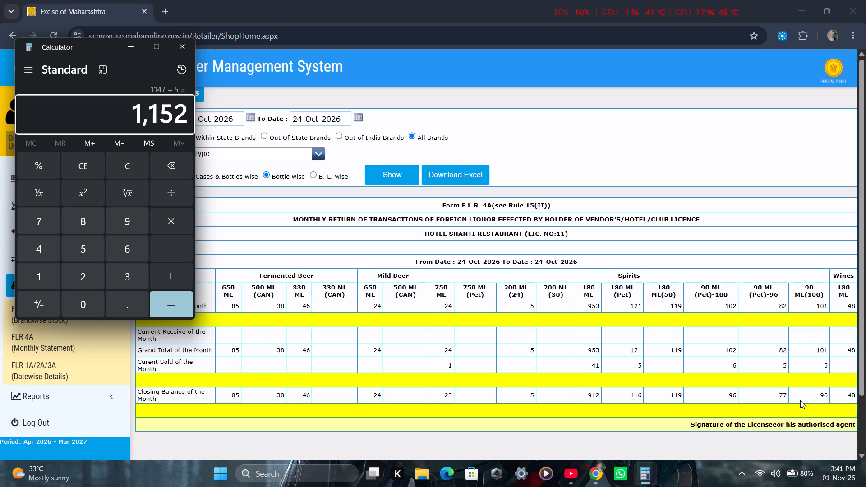
pyautogui.press('Escape')
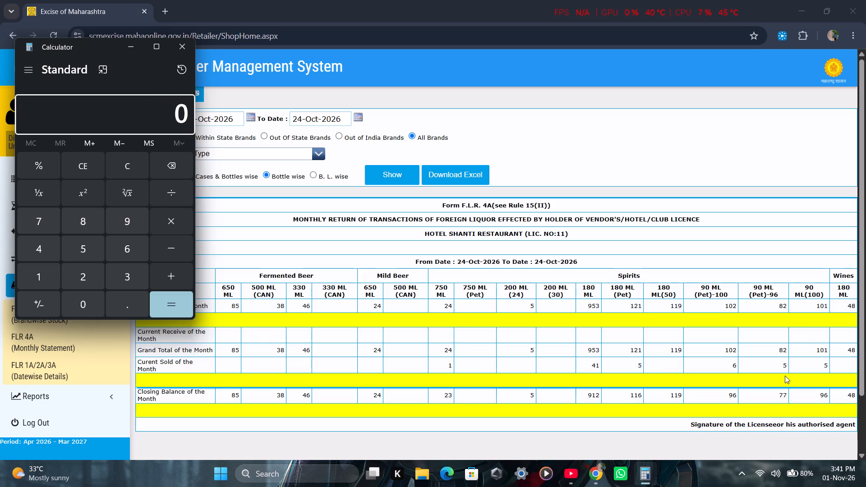
# Add 736 and 604 in the calculator, clear it once read, and return to the FLR 4A statement.
pyautogui.write('736+')
pyautogui.write('604')
pyautogui.press('Return')
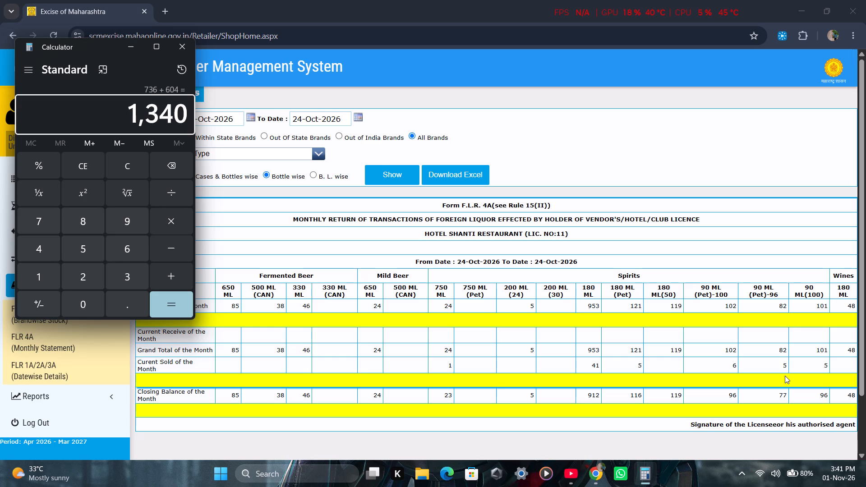
pyautogui.press('Escape')
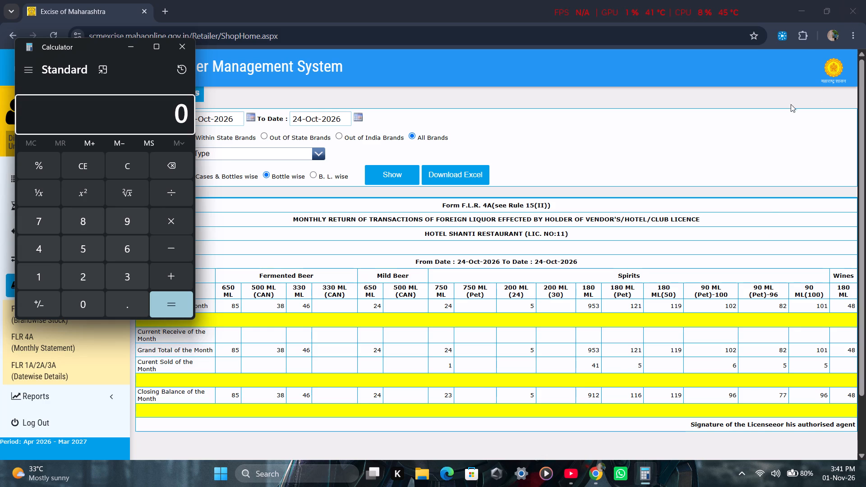
pyautogui.click(732, 147)
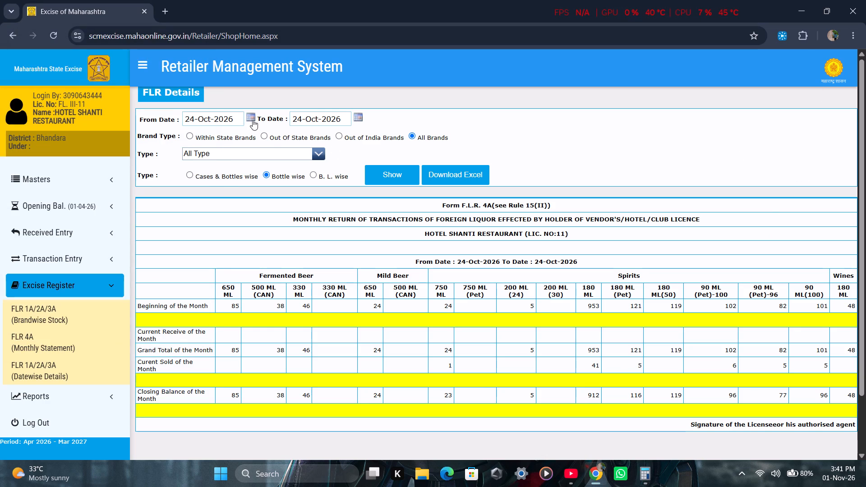
# Search the pending wine TPs received from manufactory for 01-Oct-2026 to 01-Nov-2026.
pyautogui.click(65, 253)
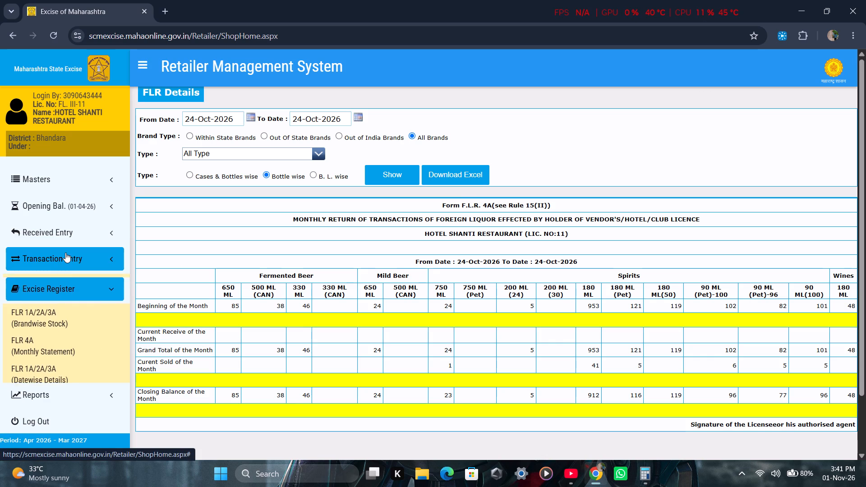
pyautogui.click(65, 253)
pyautogui.click(69, 234)
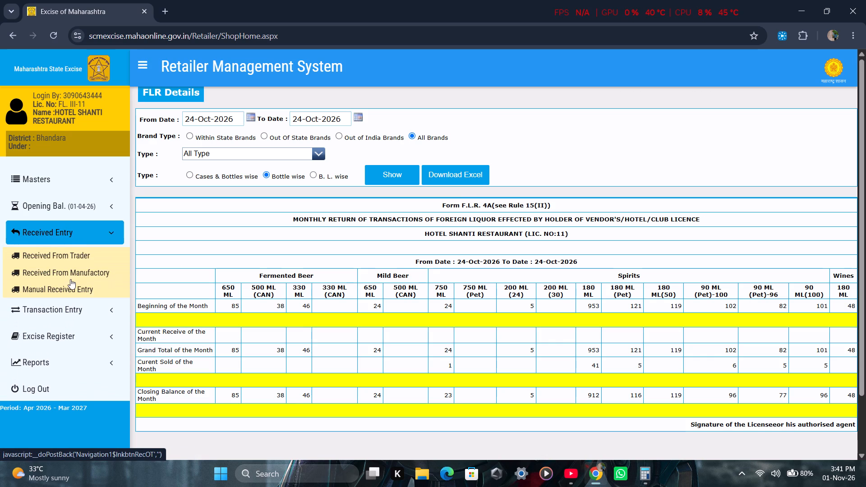
pyautogui.click(71, 275)
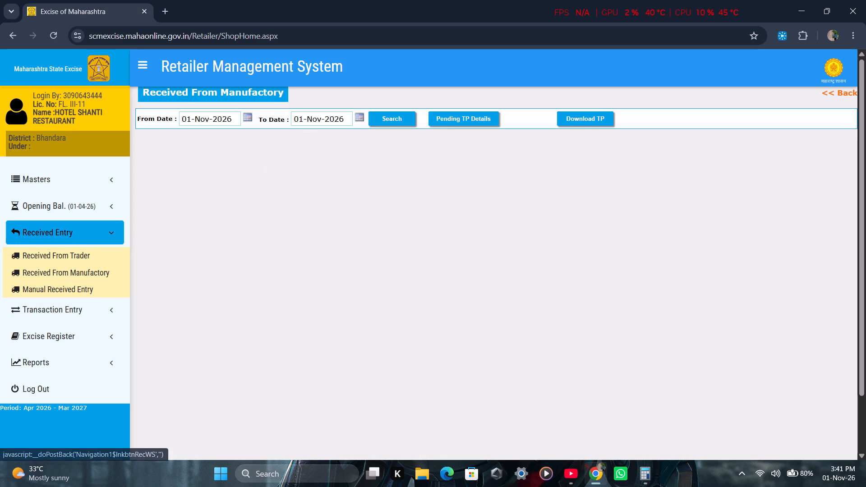
pyautogui.click(447, 113)
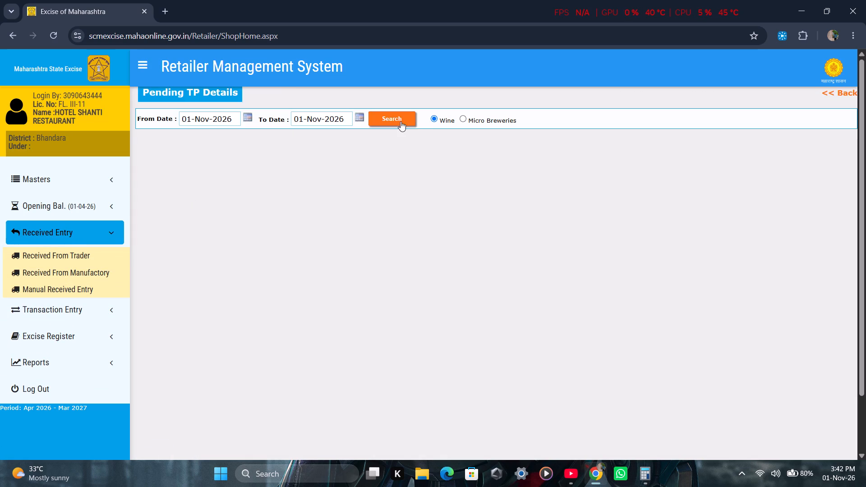
pyautogui.click(250, 116)
pyautogui.click(190, 135)
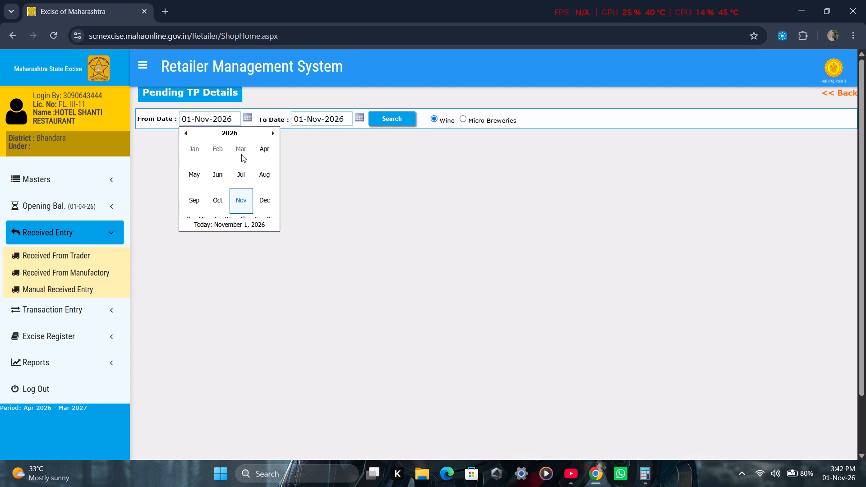
pyautogui.click(223, 199)
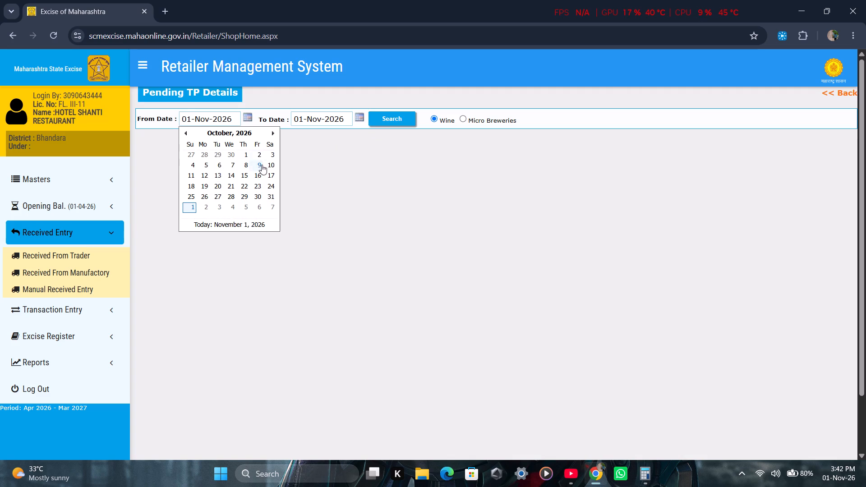
pyautogui.click(244, 157)
pyautogui.click(382, 111)
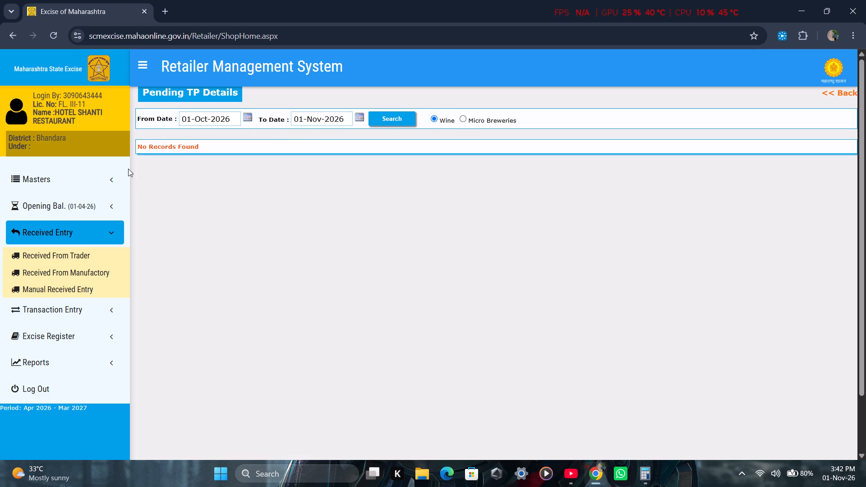
# Search the manual received entries for 01-Oct-2026 to 01-Nov-2026.
pyautogui.click(74, 287)
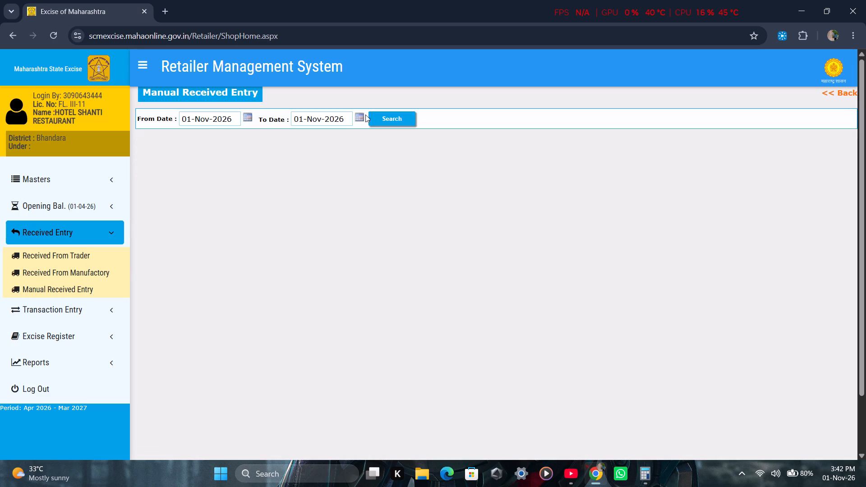
pyautogui.click(250, 120)
pyautogui.click(187, 133)
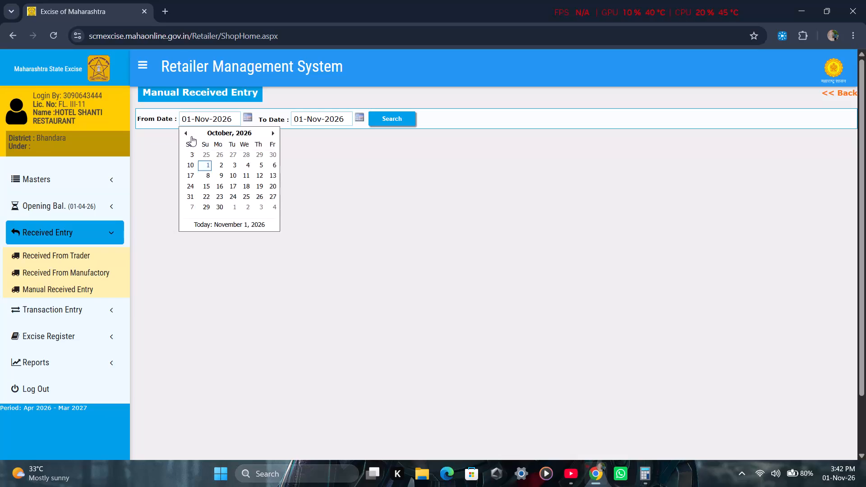
pyautogui.click(248, 152)
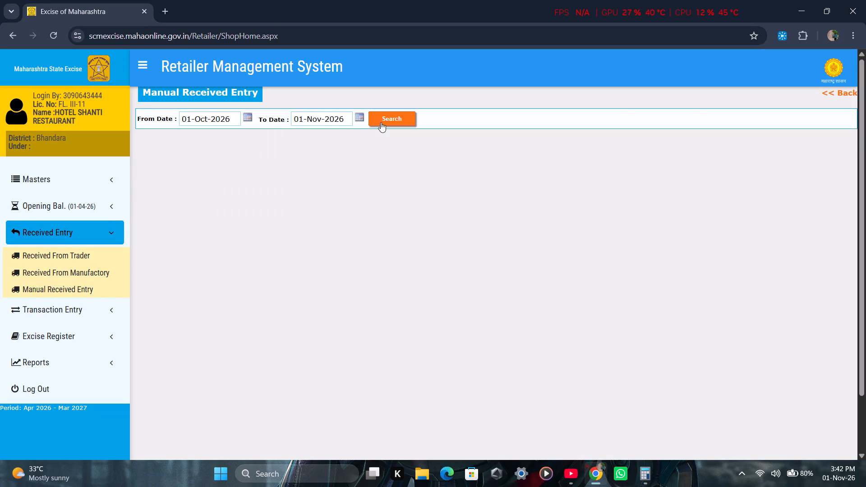
pyautogui.click(381, 122)
# Open the multiple pending TP details for traders and try to search from 02-Oct-2026 to 01-Nov-2026.
pyautogui.click(99, 257)
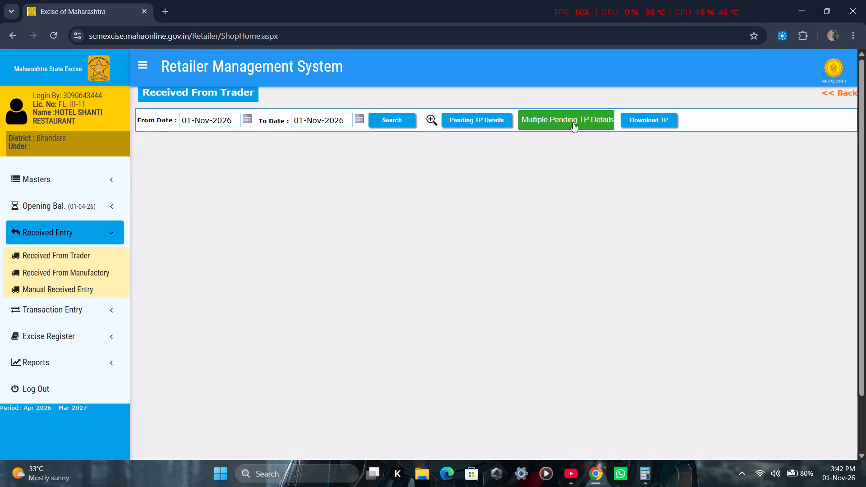
pyautogui.click(571, 122)
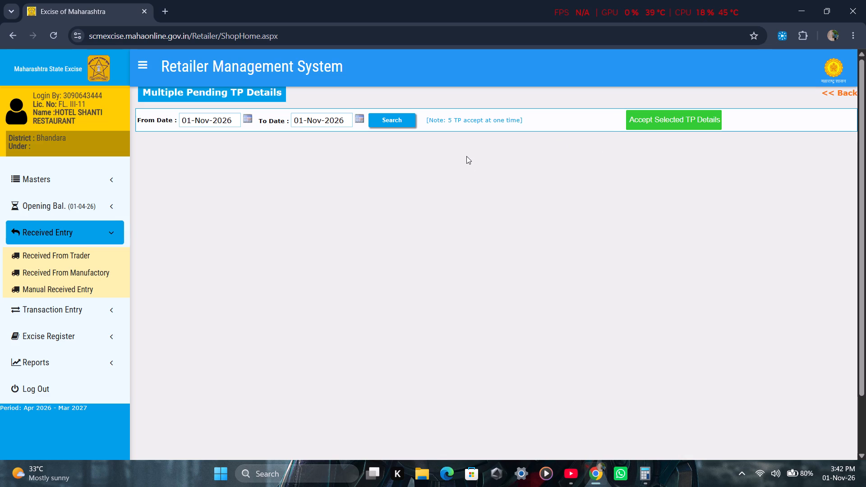
pyautogui.click(248, 121)
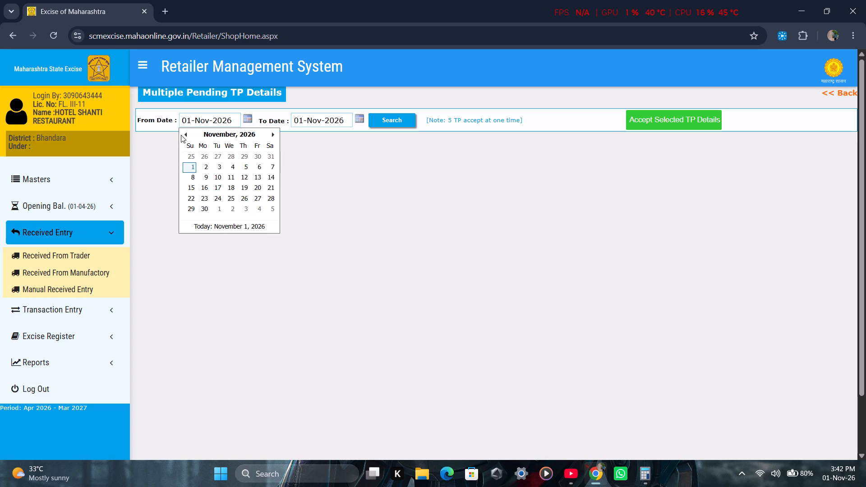
pyautogui.click(186, 135)
pyautogui.click(249, 155)
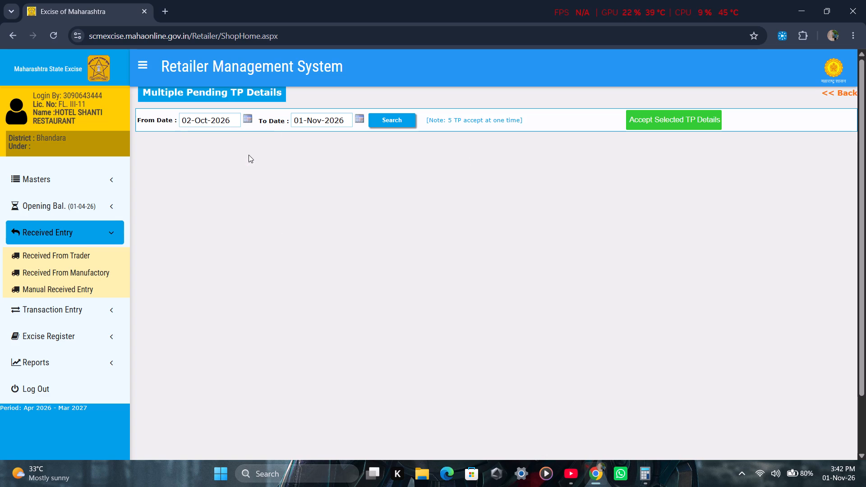
pyautogui.click(397, 117)
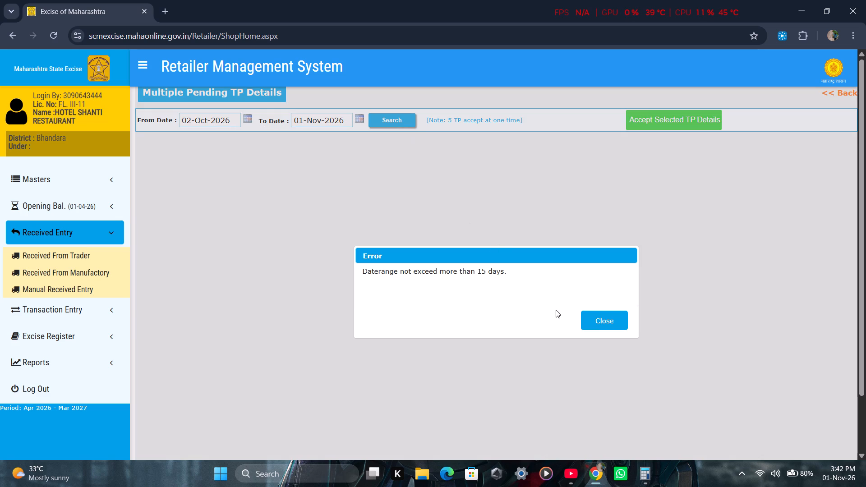
pyautogui.click(586, 316)
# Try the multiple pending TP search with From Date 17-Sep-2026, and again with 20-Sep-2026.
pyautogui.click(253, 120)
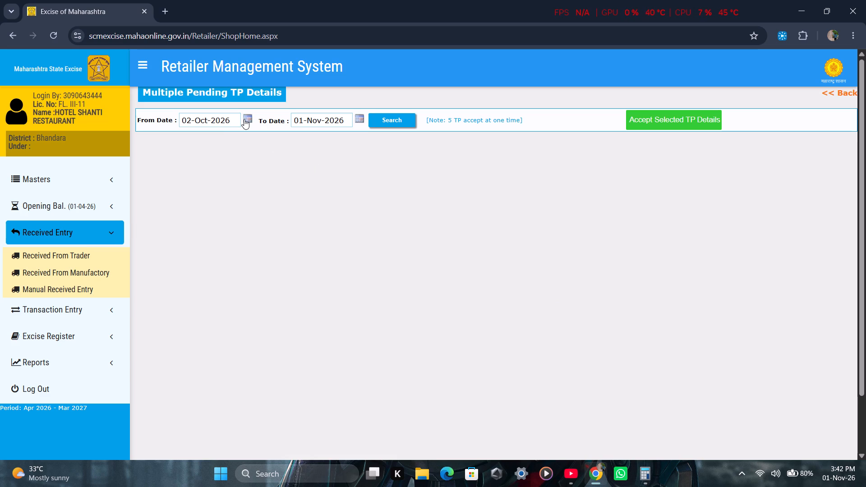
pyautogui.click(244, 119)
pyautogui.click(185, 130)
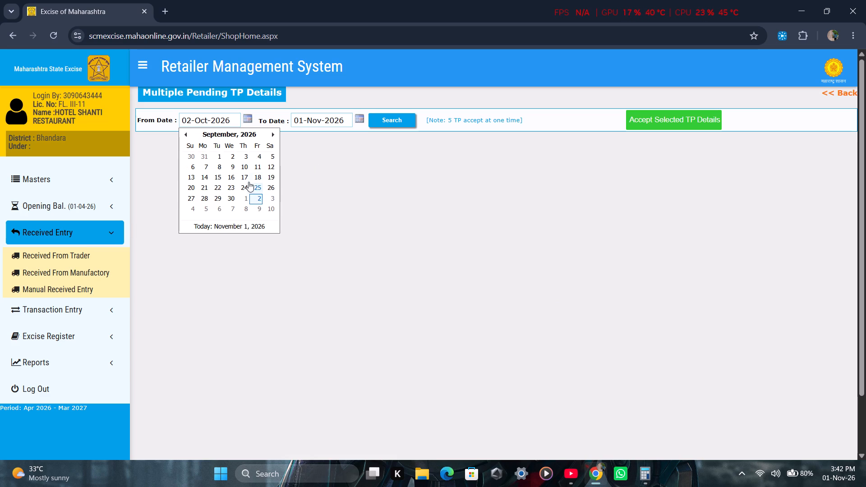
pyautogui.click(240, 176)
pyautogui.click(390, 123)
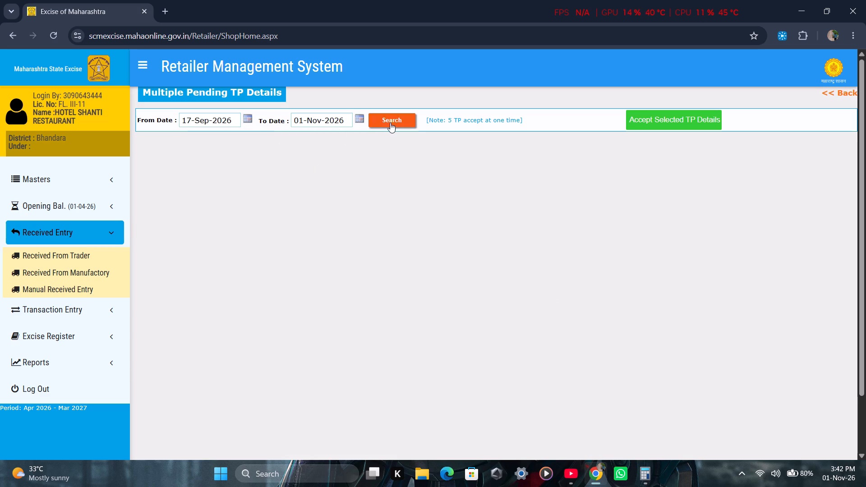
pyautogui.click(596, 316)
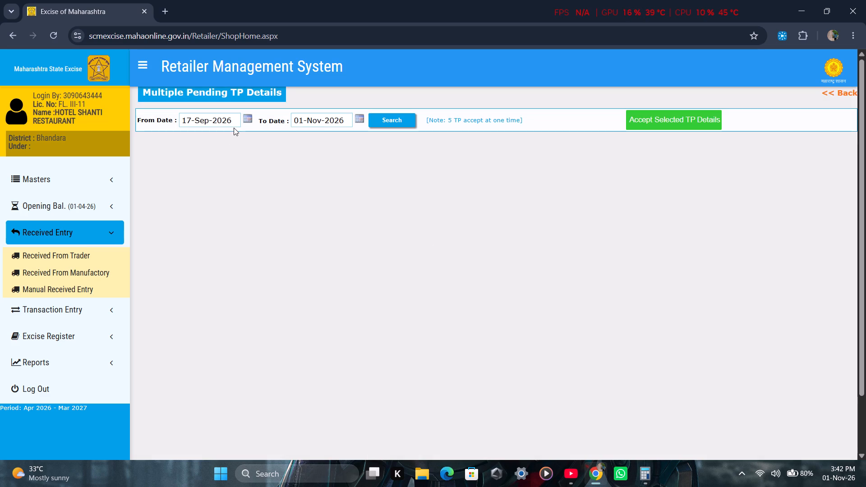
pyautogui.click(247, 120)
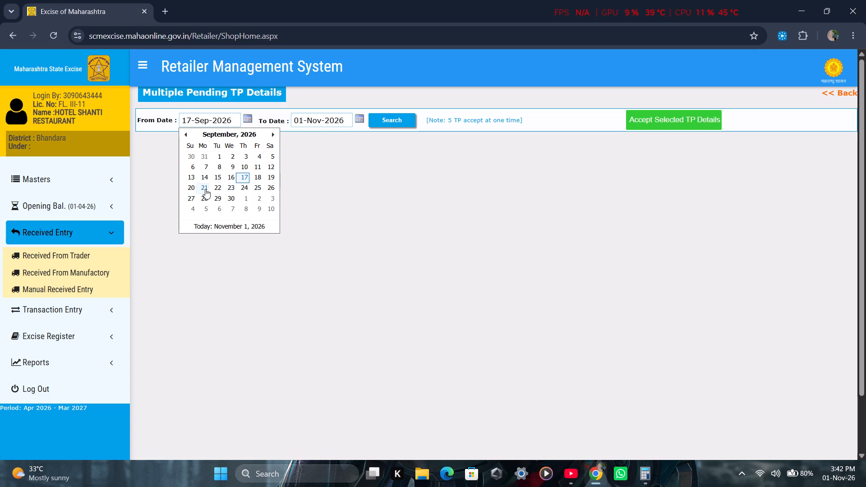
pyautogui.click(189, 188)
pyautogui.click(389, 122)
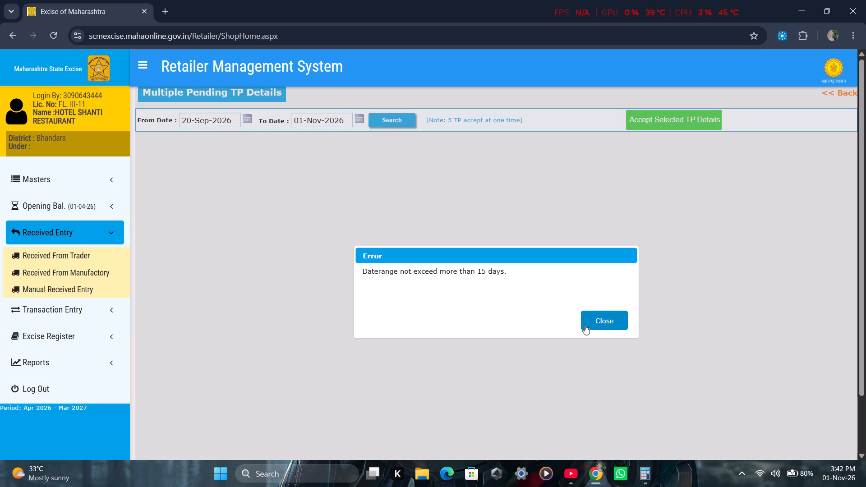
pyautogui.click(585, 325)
# Search multiple pending trader TPs from 18-Oct-2026 to 01-Nov-2026.
pyautogui.click(245, 114)
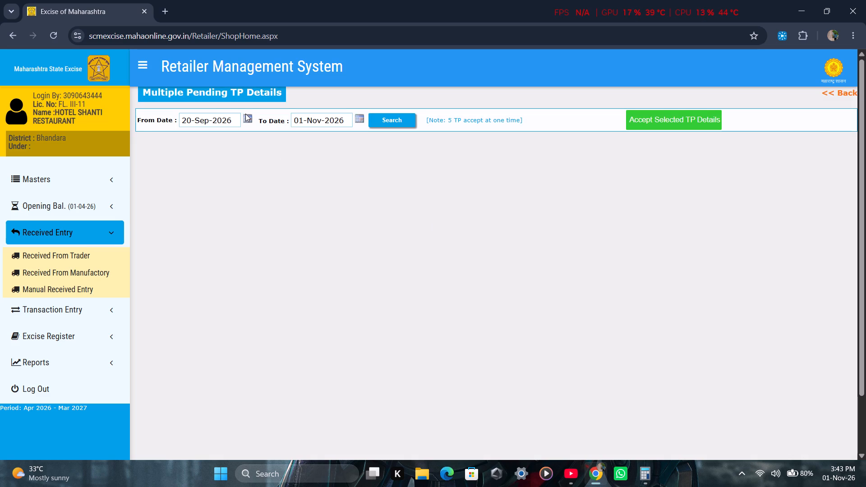
pyautogui.click(250, 120)
pyautogui.click(276, 133)
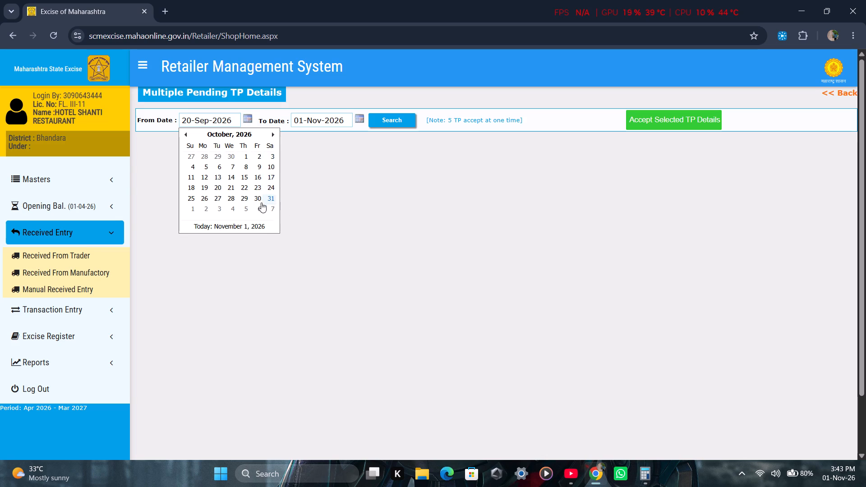
pyautogui.click(187, 188)
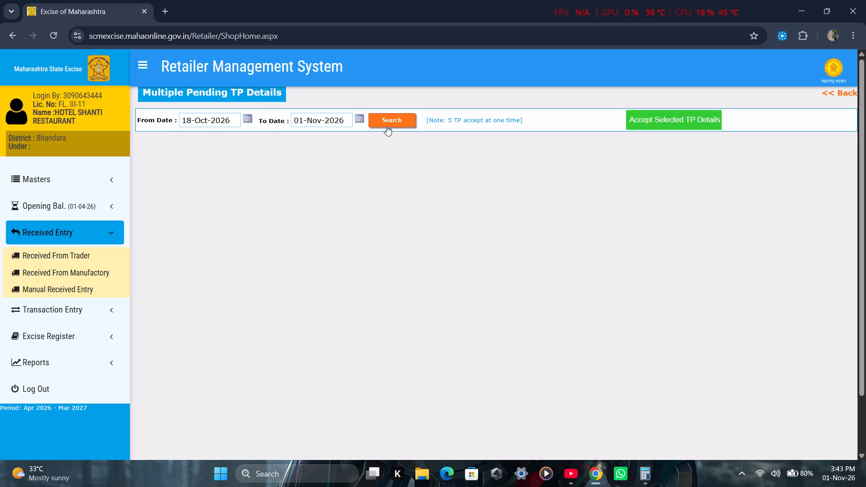
pyautogui.click(387, 125)
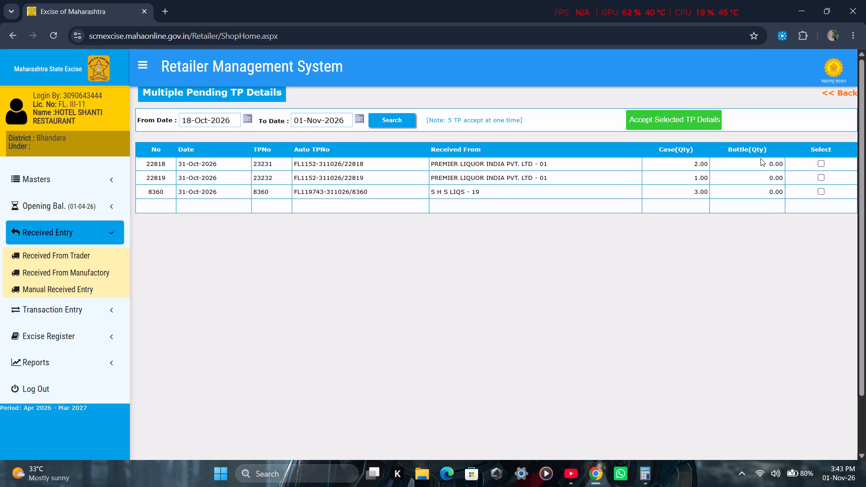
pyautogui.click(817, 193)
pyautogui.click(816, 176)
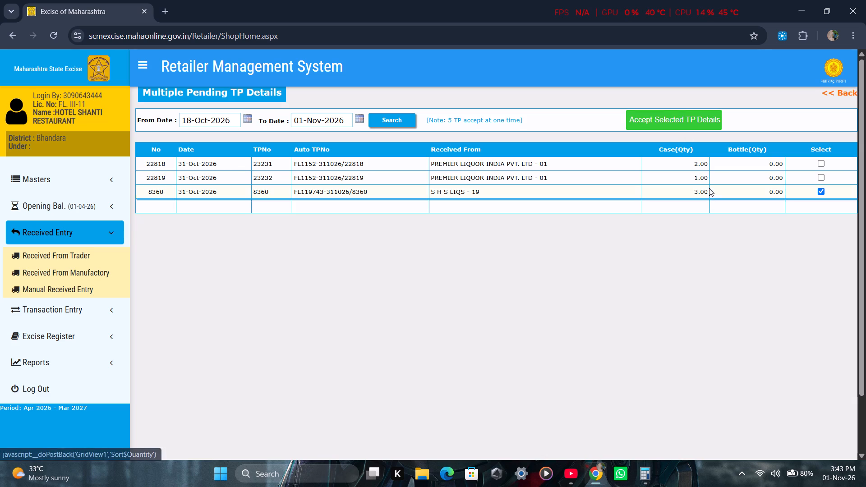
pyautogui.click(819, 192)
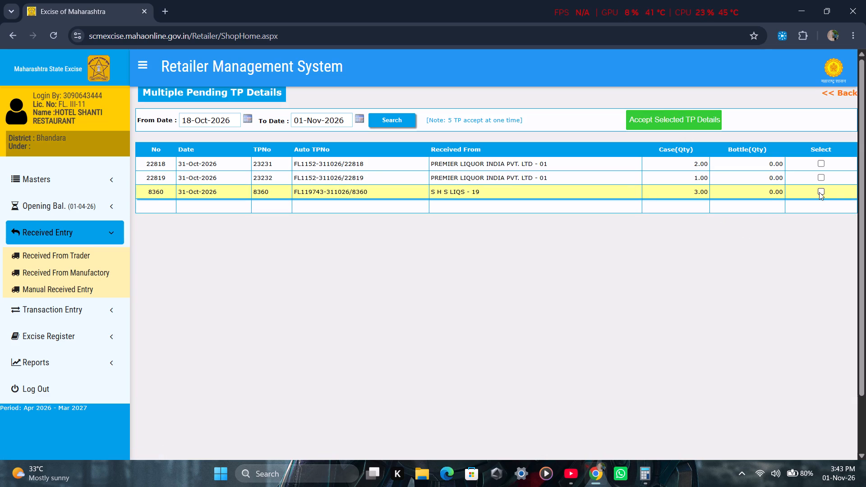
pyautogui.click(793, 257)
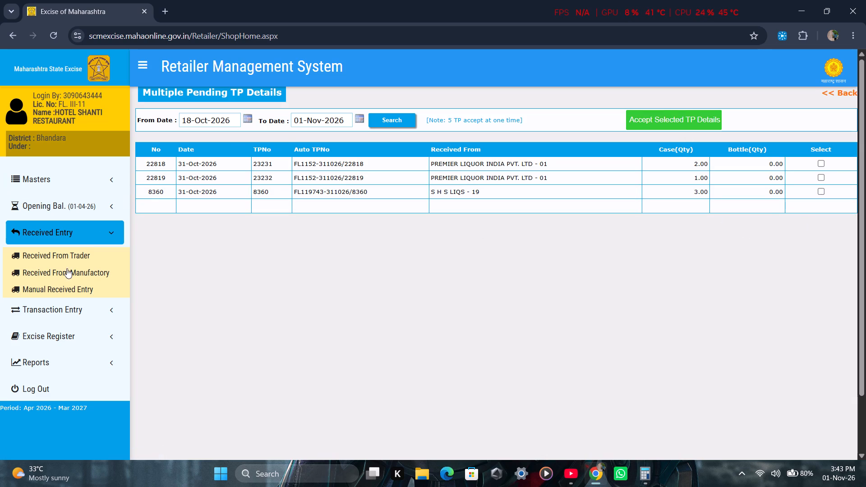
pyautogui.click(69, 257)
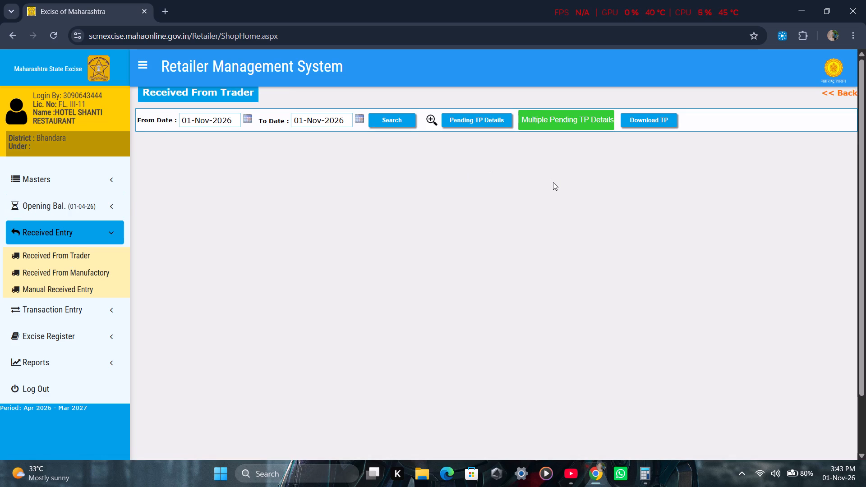
# Show the FLR 4A monthly statement for 24-Oct-2026 only, covering all brands and types, bottle wise.
pyautogui.click(67, 332)
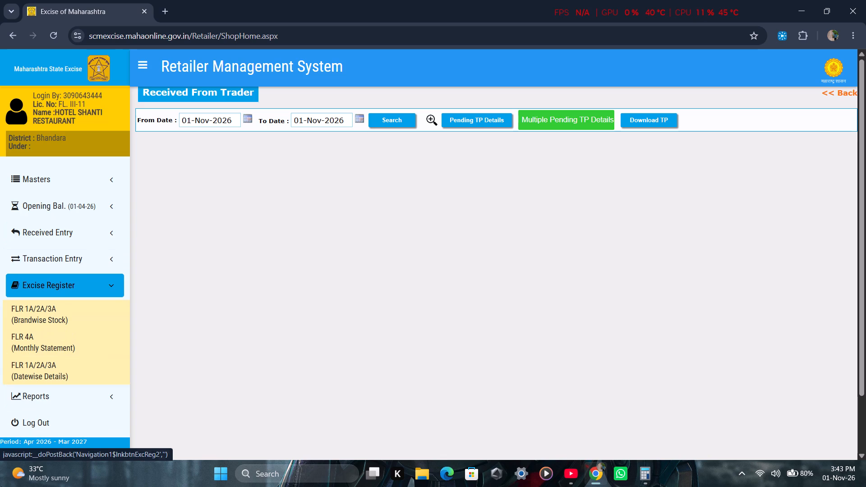
pyautogui.scroll(1, 0, 486)
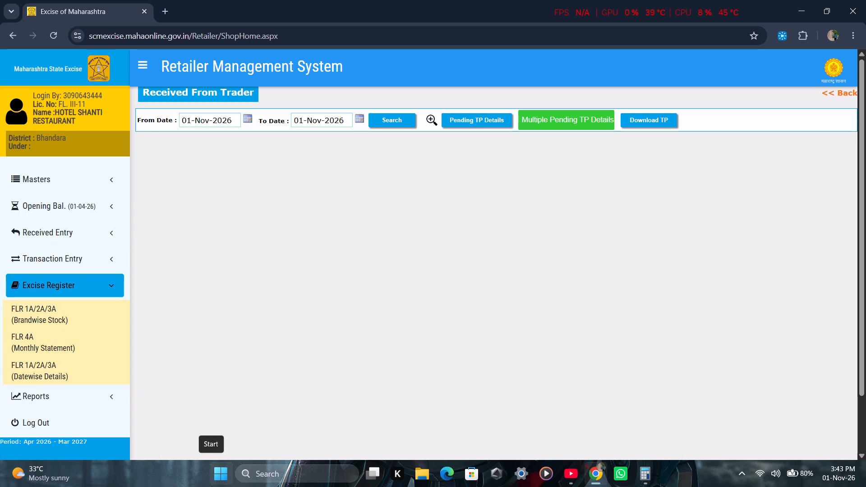
pyautogui.click(55, 348)
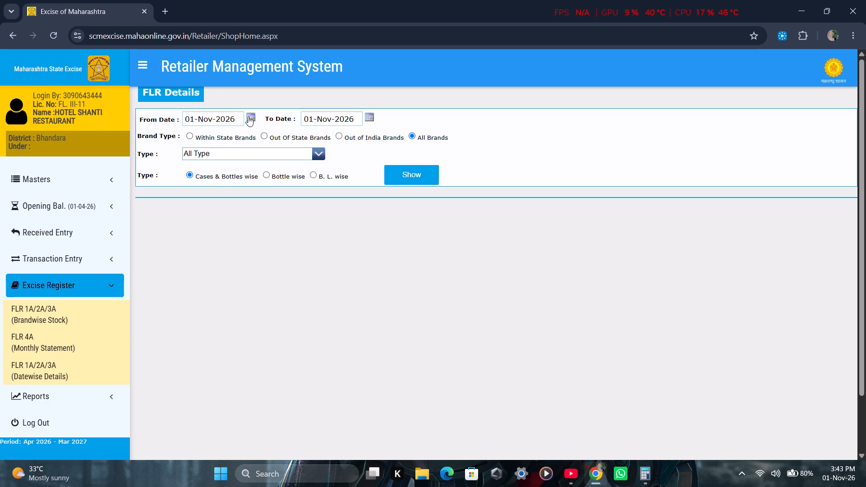
pyautogui.click(248, 116)
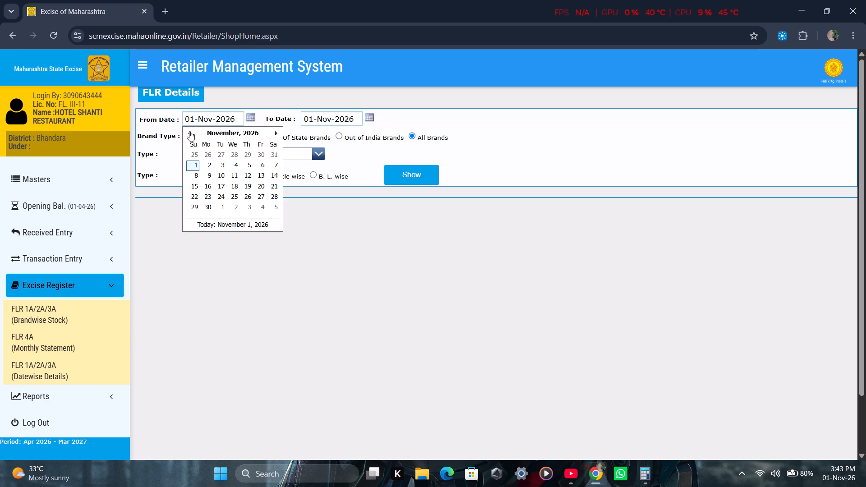
pyautogui.click(193, 130)
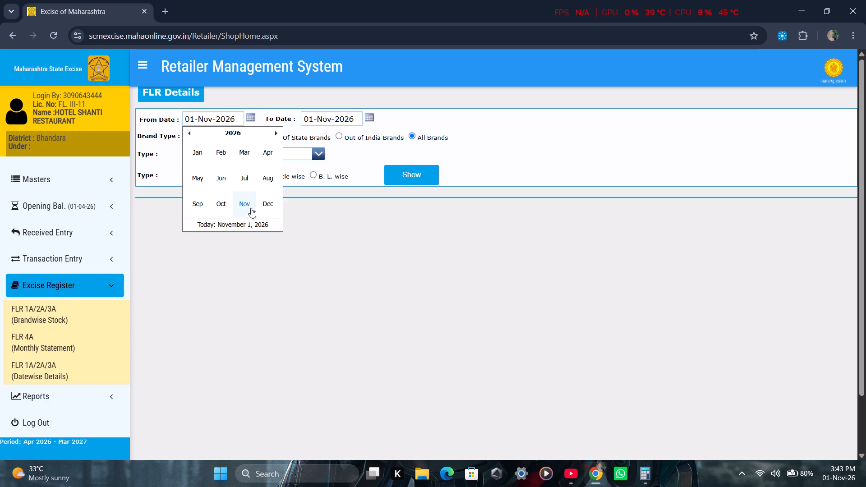
pyautogui.click(227, 203)
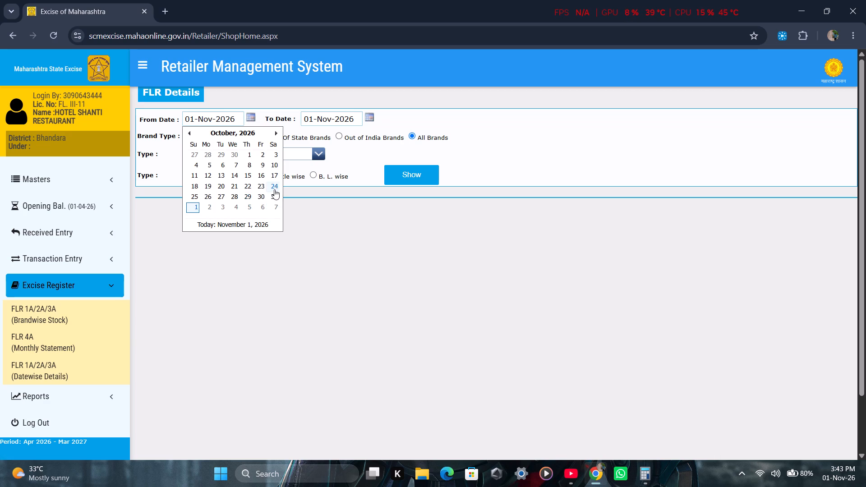
pyautogui.click(274, 189)
pyautogui.click(368, 116)
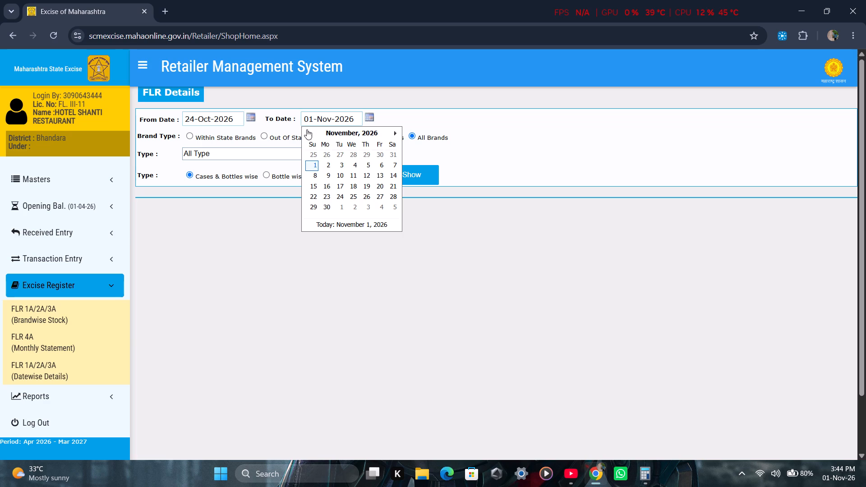
pyautogui.click(307, 129)
pyautogui.click(387, 186)
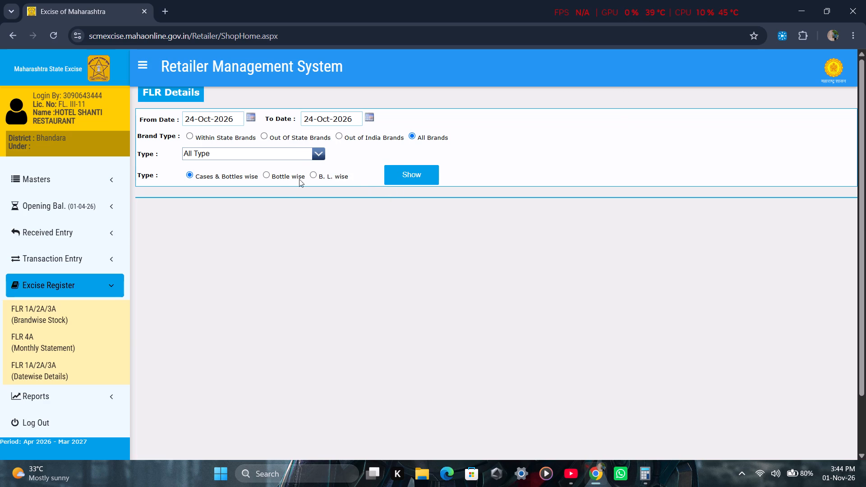
pyautogui.click(288, 178)
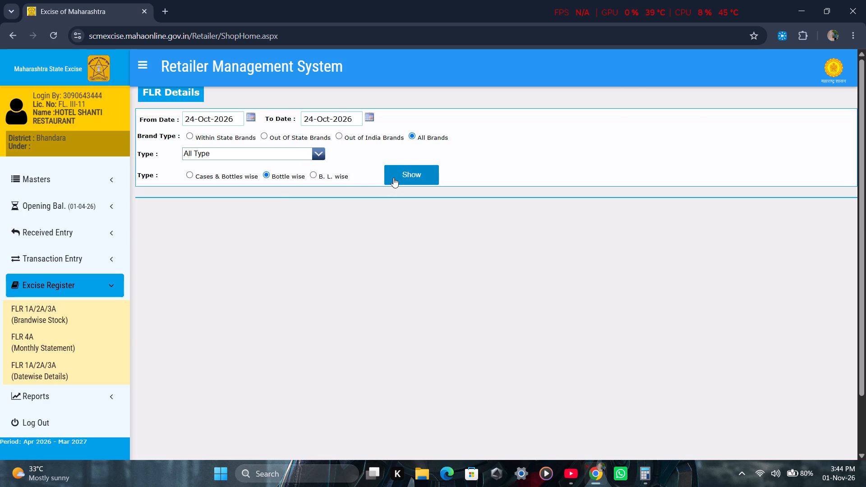
pyautogui.click(393, 178)
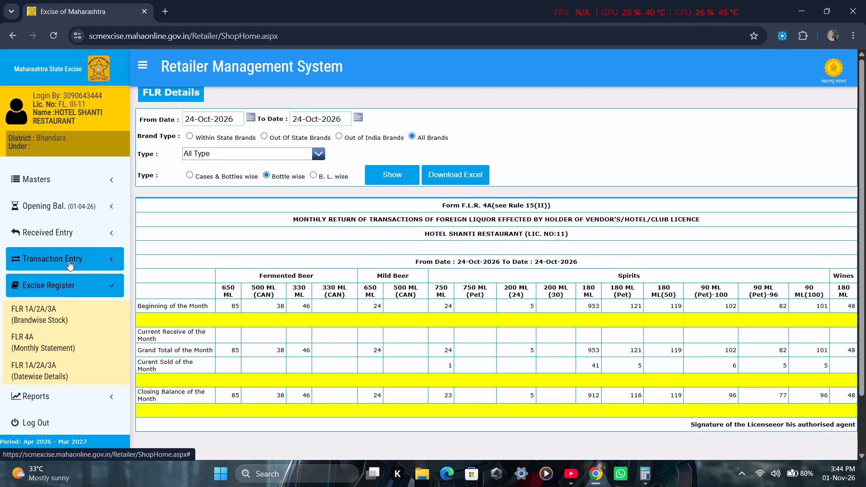
pyautogui.click(387, 176)
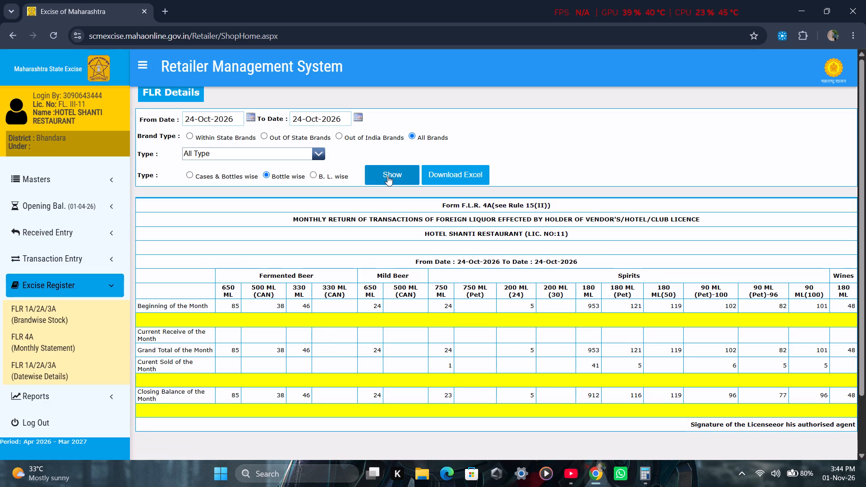
pyautogui.click(387, 176)
pyautogui.tripleClick(387, 176)
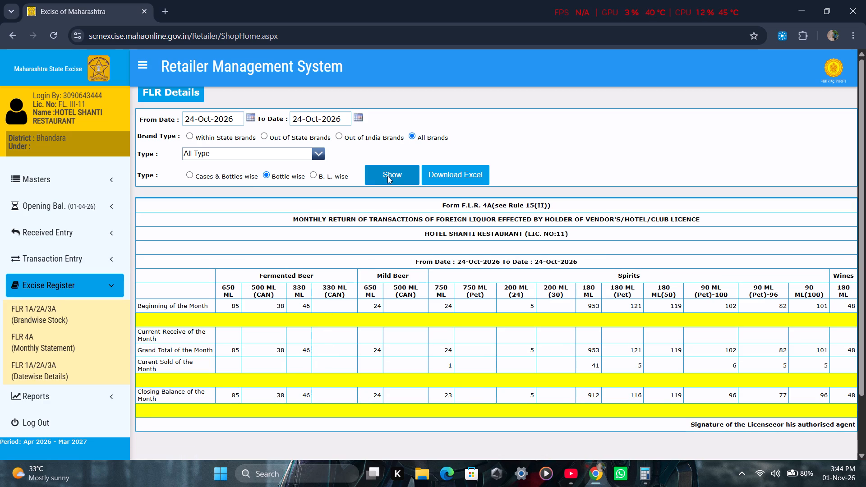
pyautogui.click(387, 176)
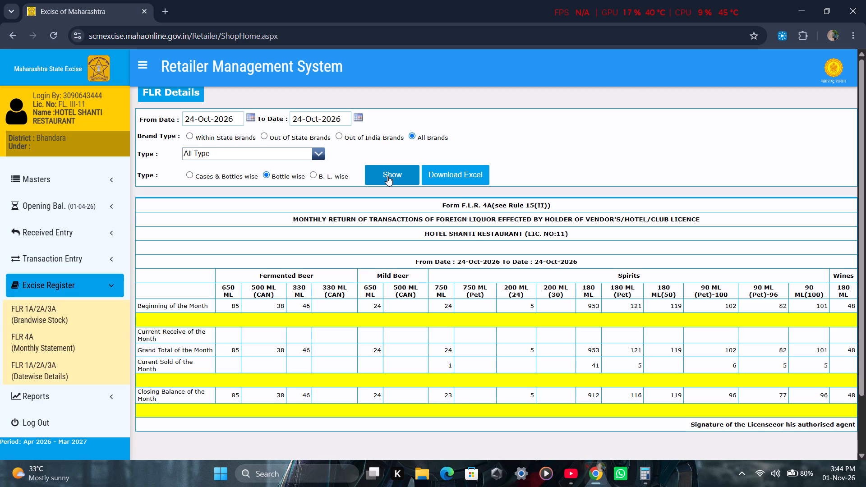
pyautogui.click(387, 176)
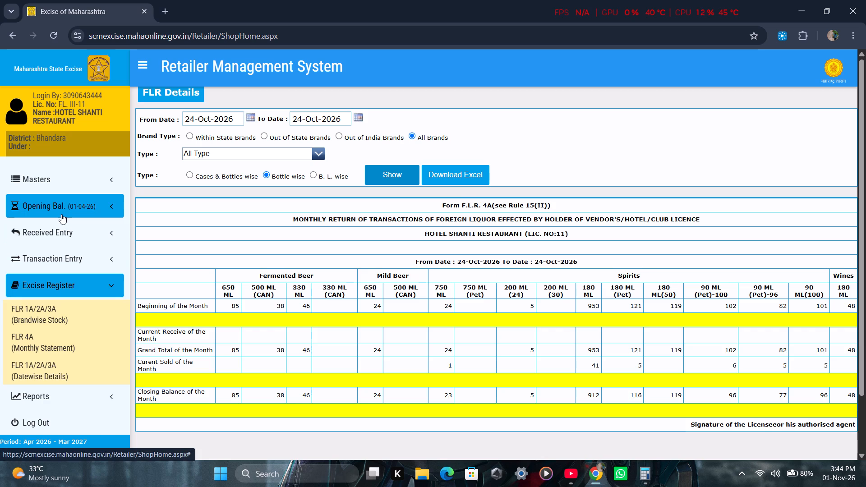
# List the recorded sales for updating or deleting from 01-Oct-2026 to 01-Nov-2026.
pyautogui.click(89, 175)
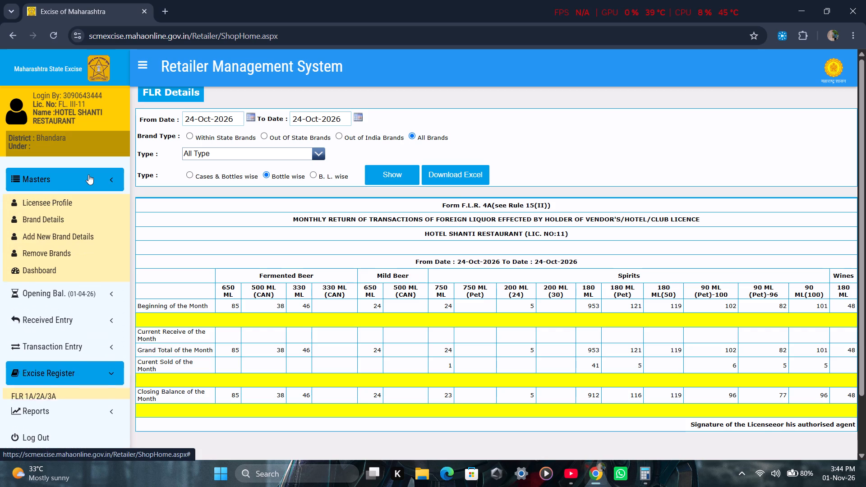
pyautogui.click(88, 175)
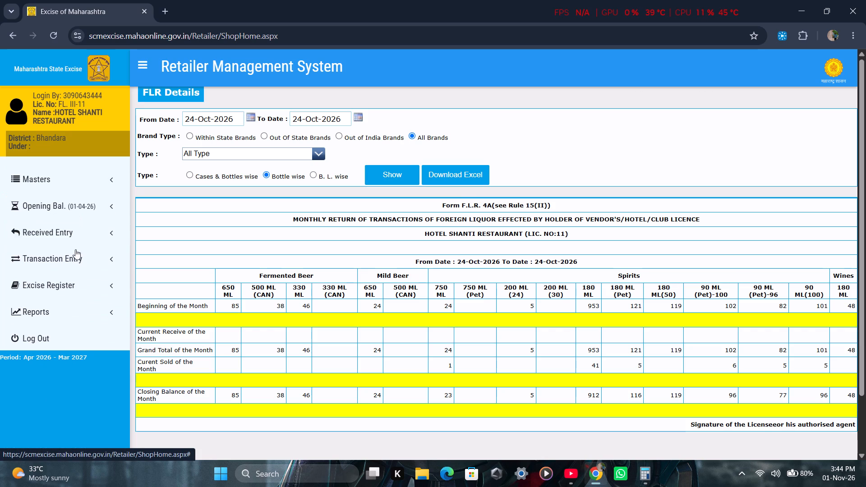
pyautogui.click(76, 251)
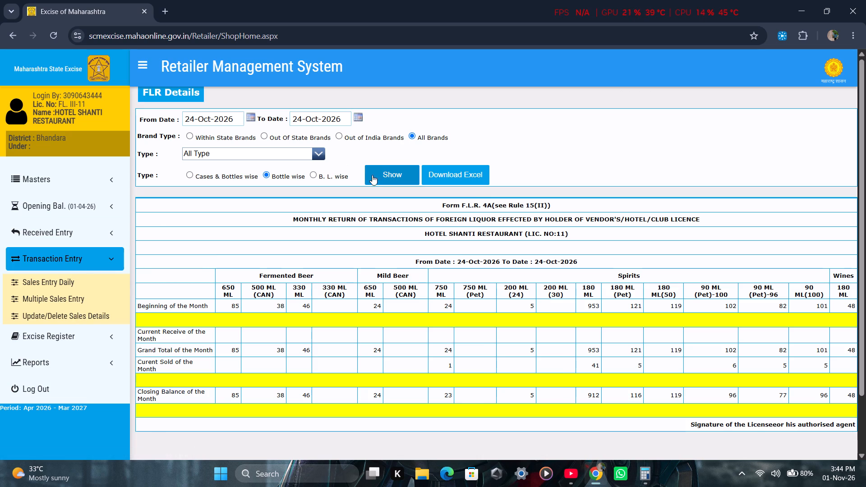
pyautogui.click(99, 315)
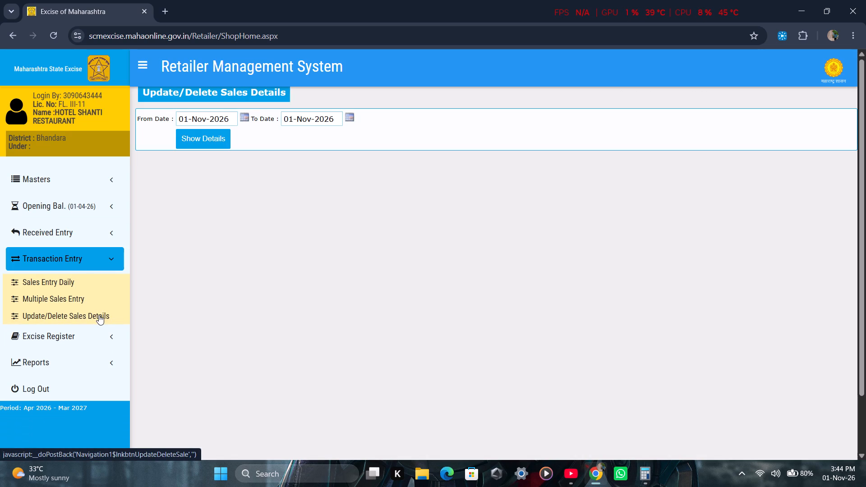
pyautogui.click(242, 119)
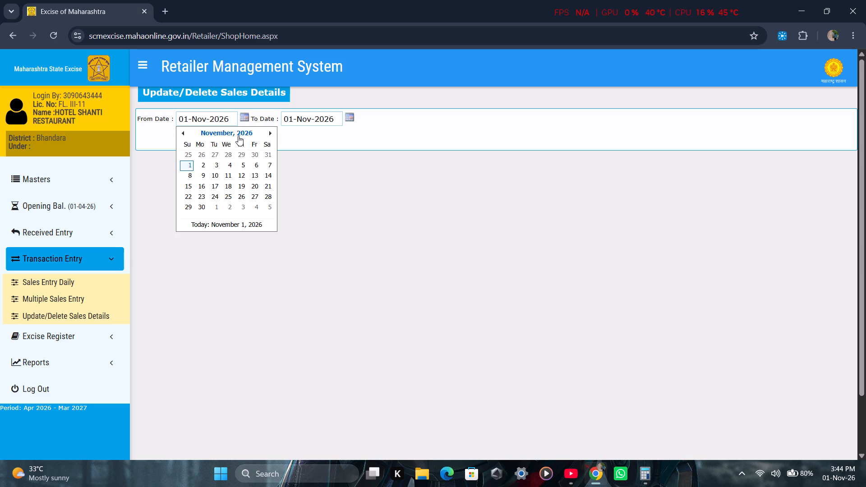
pyautogui.click(188, 133)
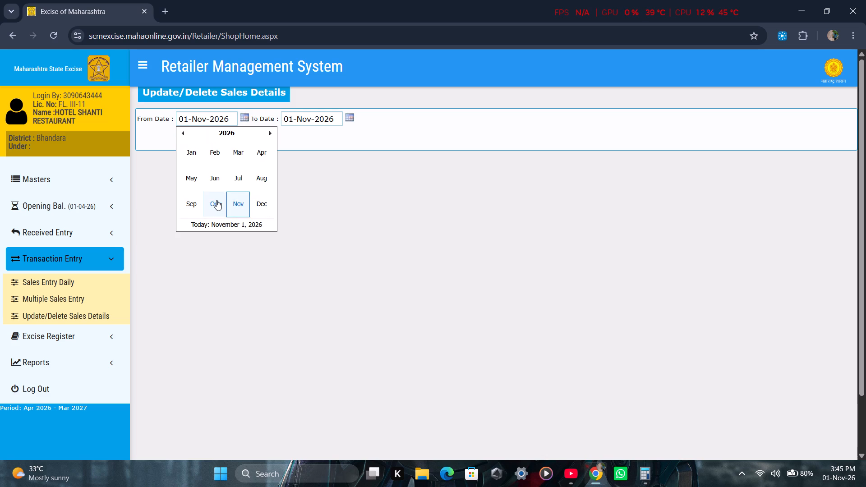
pyautogui.click(214, 202)
pyautogui.click(241, 152)
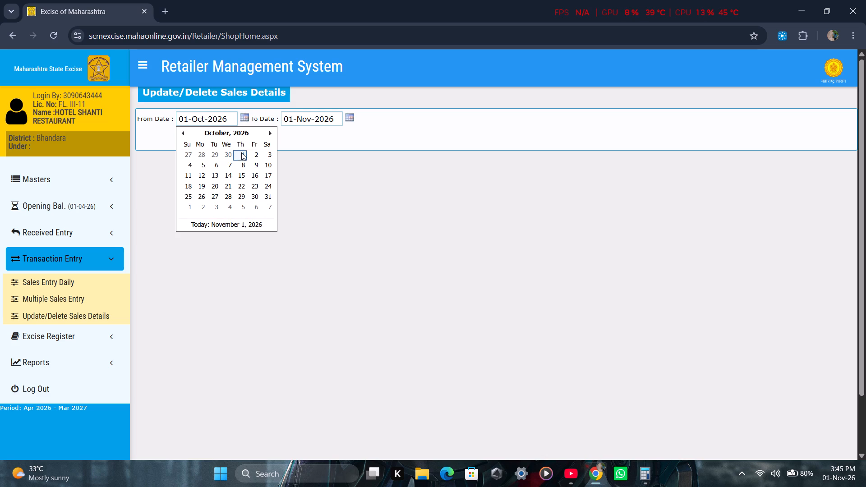
pyautogui.click(197, 142)
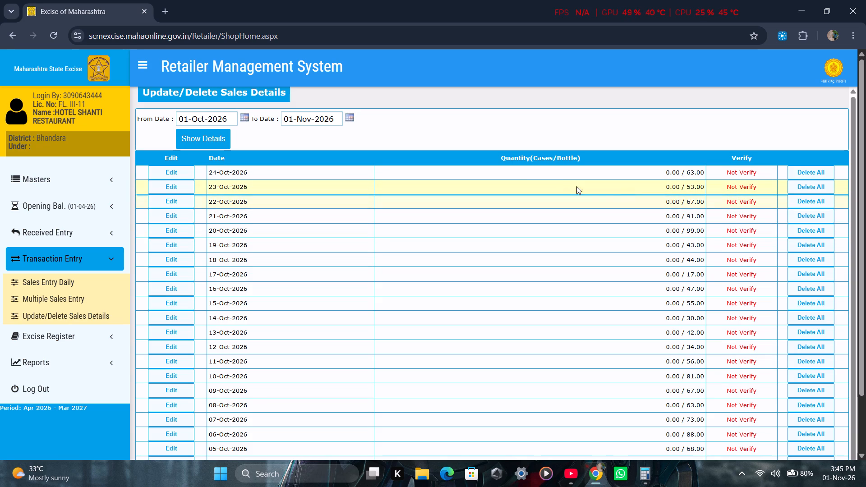
# Open the 24-Oct-2026 sales entry, review its brand-wise quantities, and return to check the list of daily sales dates.
pyautogui.click(183, 168)
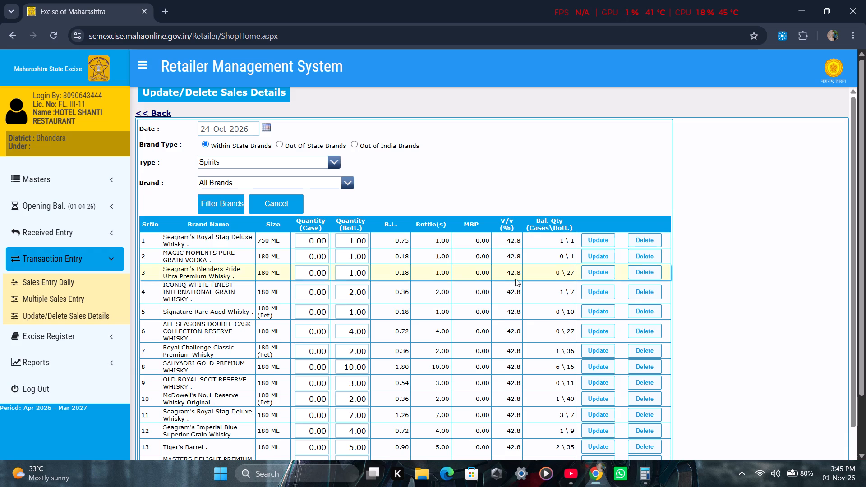
pyautogui.scroll(-14, 509, 282)
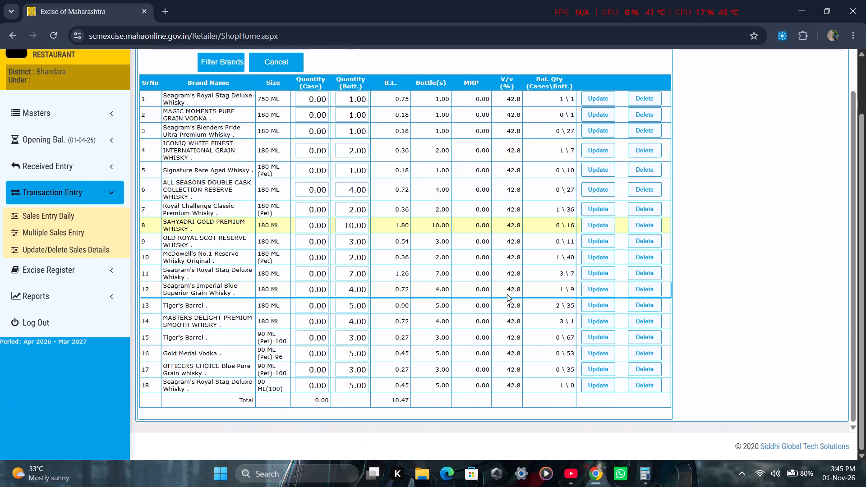
pyautogui.scroll(-2, 510, 305)
pyautogui.scroll(6, 407, 361)
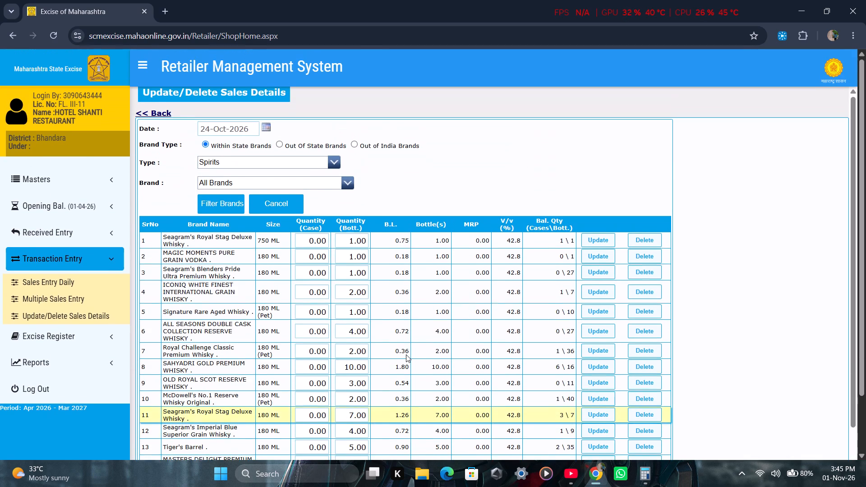
pyautogui.scroll(-10, 406, 354)
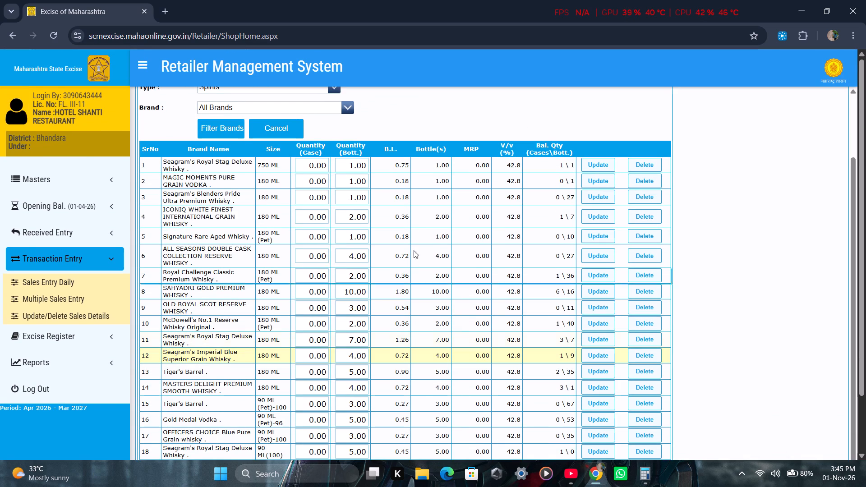
pyautogui.scroll(-6, 417, 225)
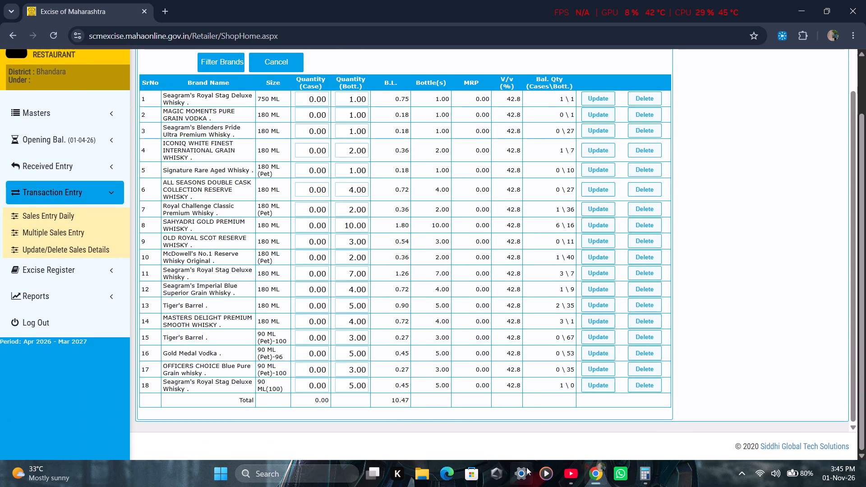
pyautogui.scroll(4, 423, 244)
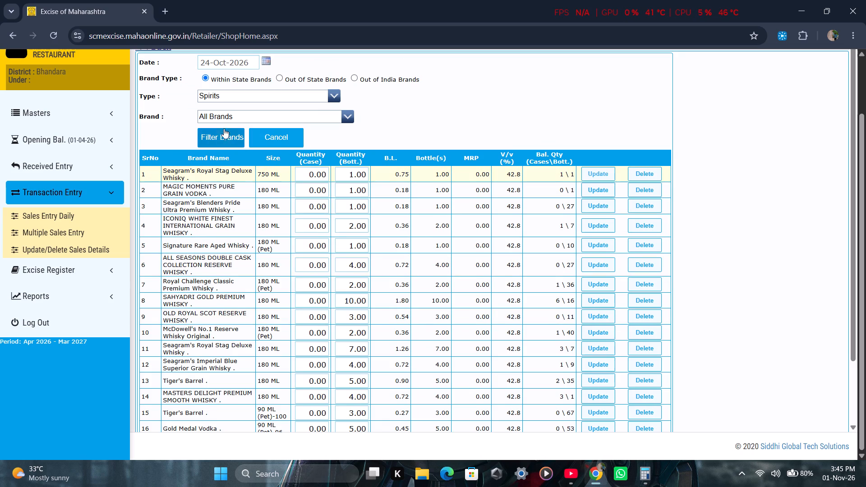
pyautogui.scroll(2, 273, 132)
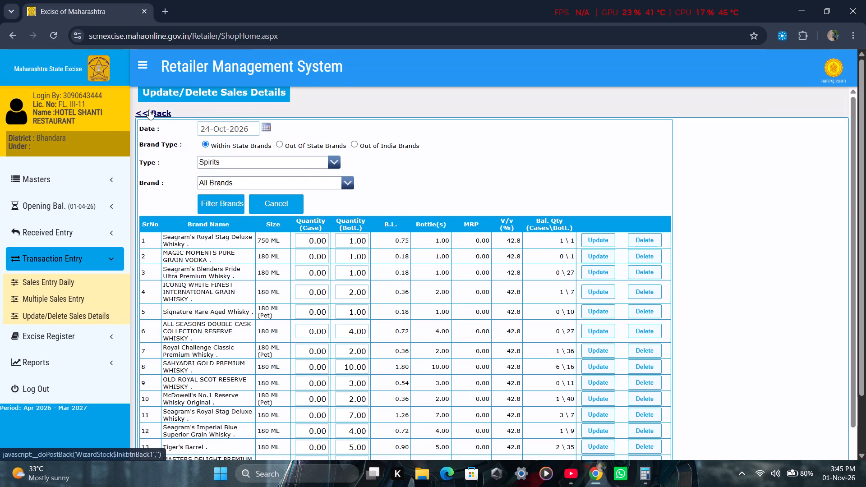
pyautogui.click(149, 110)
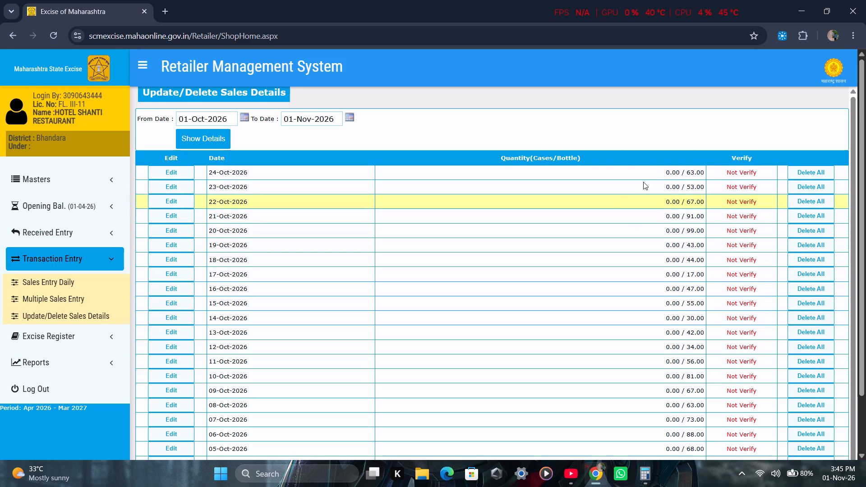
pyautogui.scroll(-6, 704, 205)
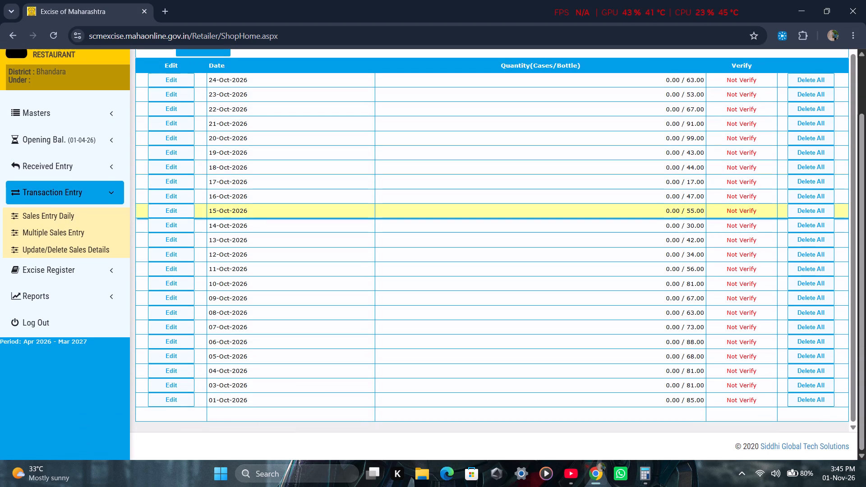
# Show the FLR 4A monthly statement from 24-Oct-2026 to 24-Oct-2026 for all brands and all types, bottle wise.
pyautogui.click(75, 166)
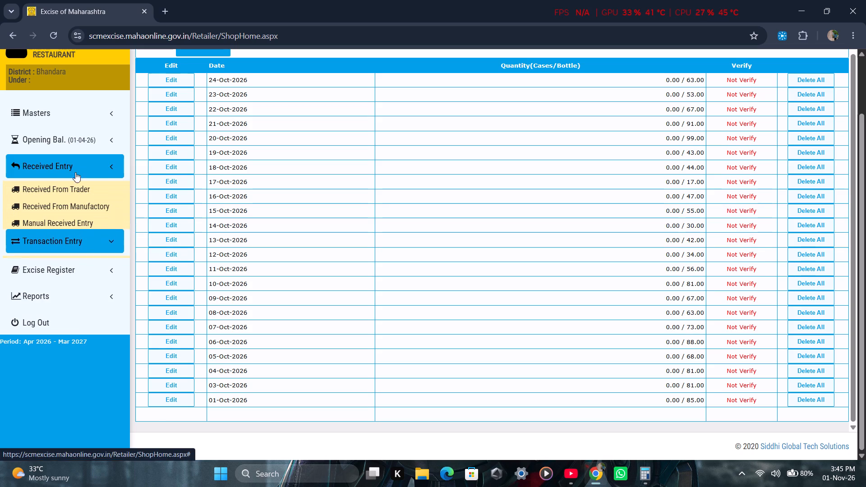
pyautogui.click(73, 262)
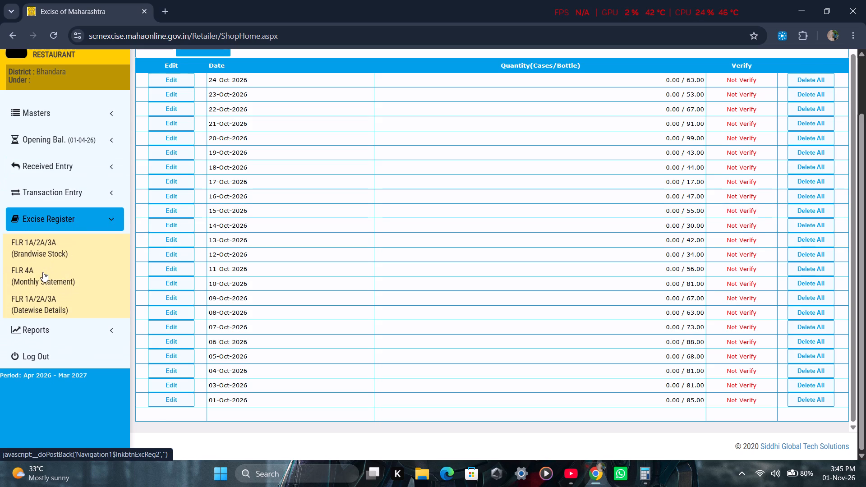
pyautogui.moveTo(43, 275); pyautogui.dragTo(48, 281)
pyautogui.click(48, 279)
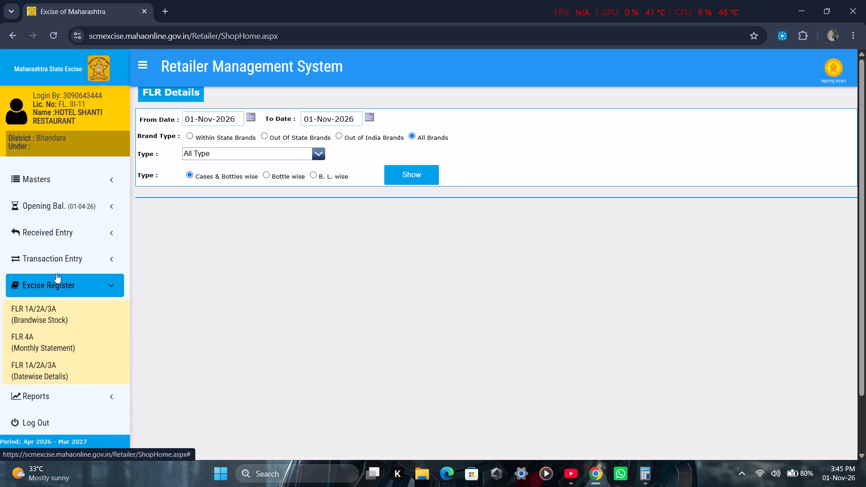
pyautogui.click(247, 119)
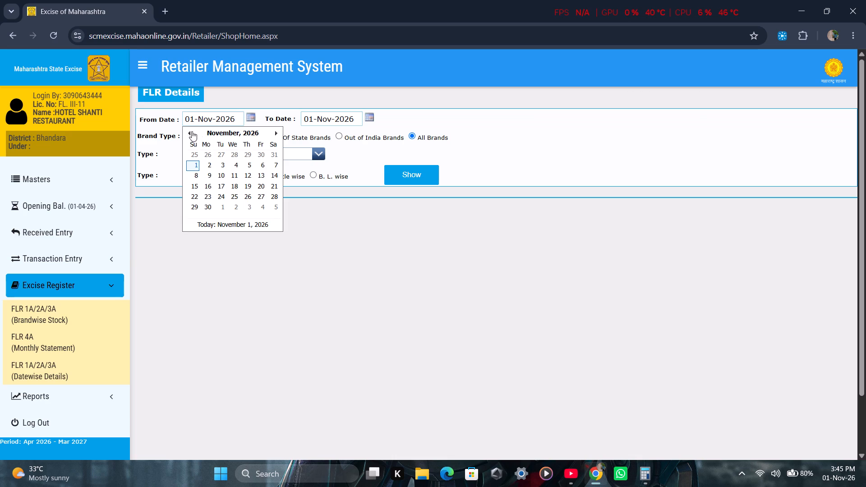
pyautogui.click(192, 131)
pyautogui.click(273, 186)
pyautogui.click(368, 122)
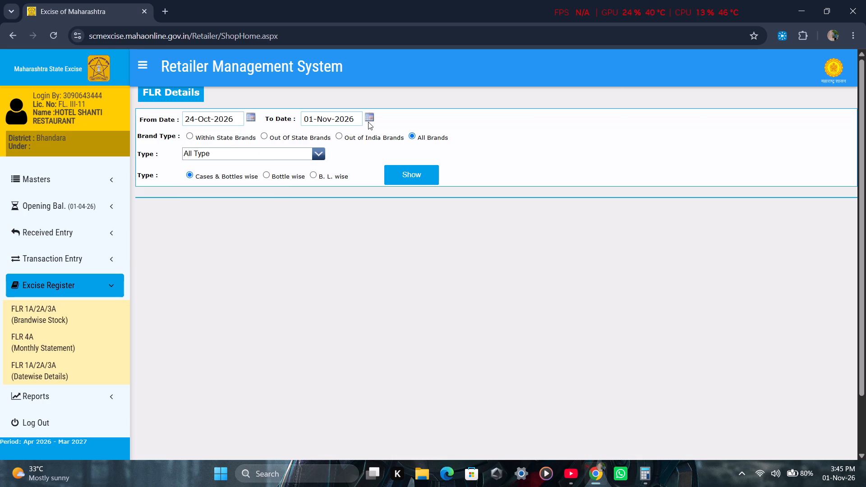
pyautogui.click(369, 121)
pyautogui.click(309, 132)
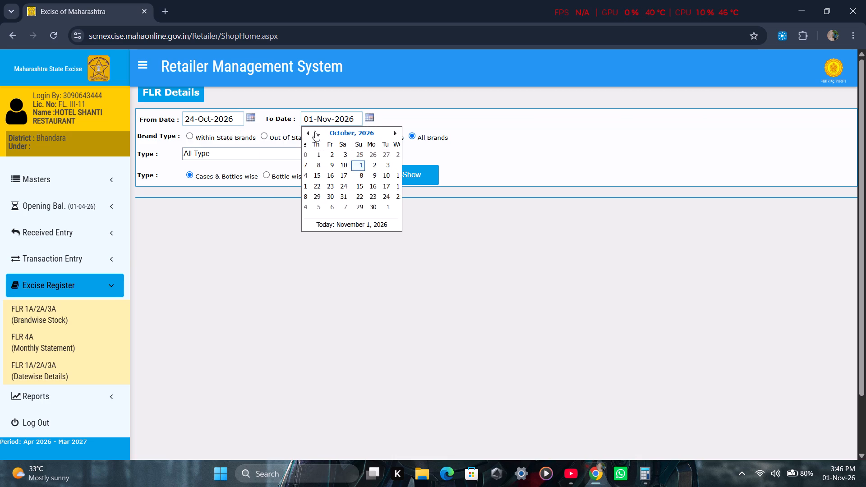
pyautogui.click(397, 185)
pyautogui.click(282, 174)
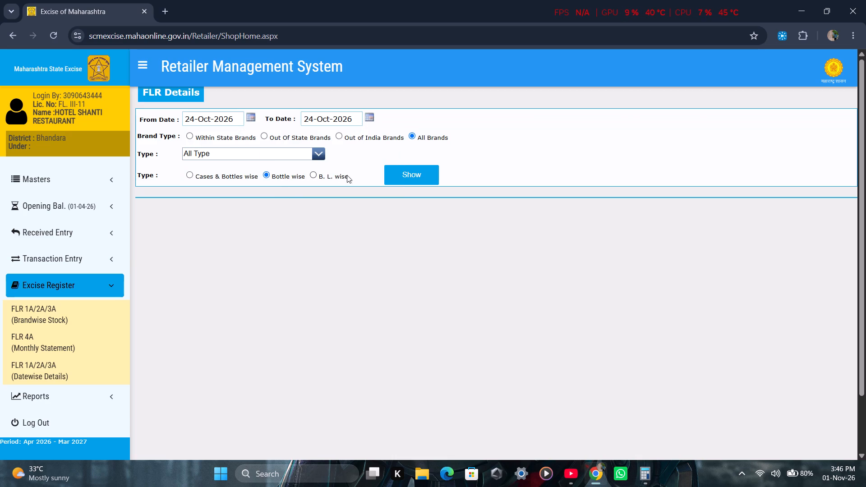
pyautogui.click(405, 171)
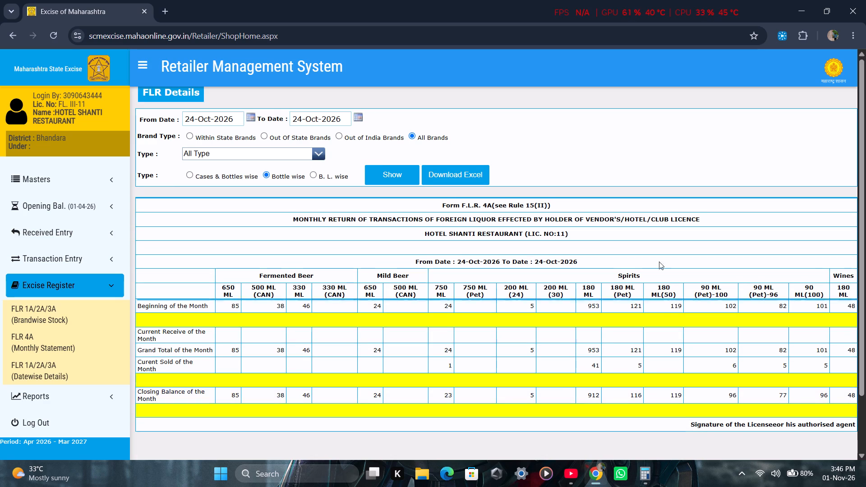
# Switch to Calculator and add the three 90 ML spirits closing balances, 96 + 77 + 96, then clear the entry.
pyautogui.click(646, 476)
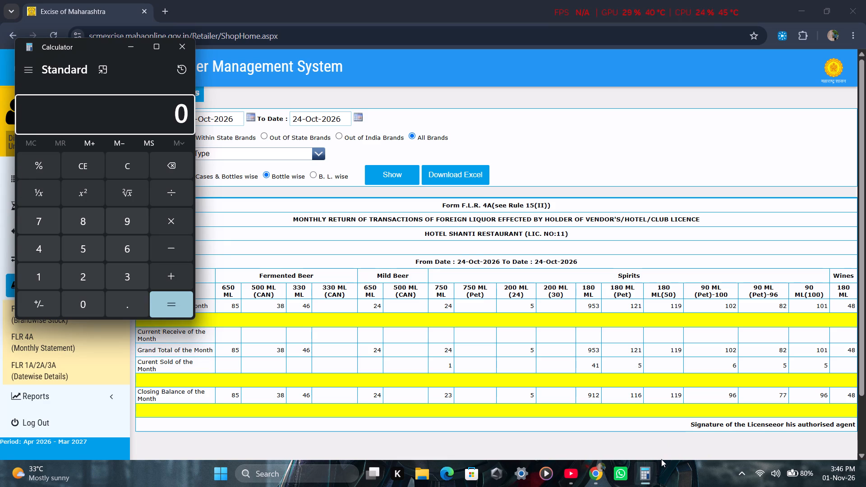
pyautogui.press('9')
pyautogui.press('6')
pyautogui.write('+77')
pyautogui.press('+')
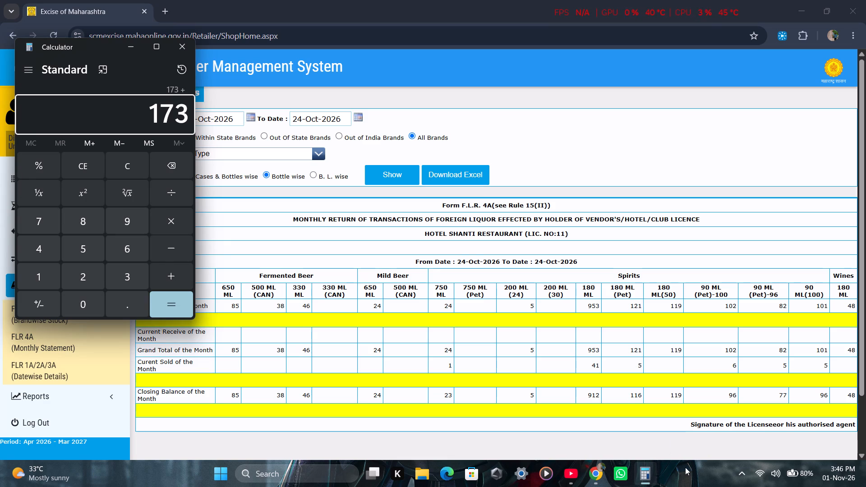
pyautogui.write('96')
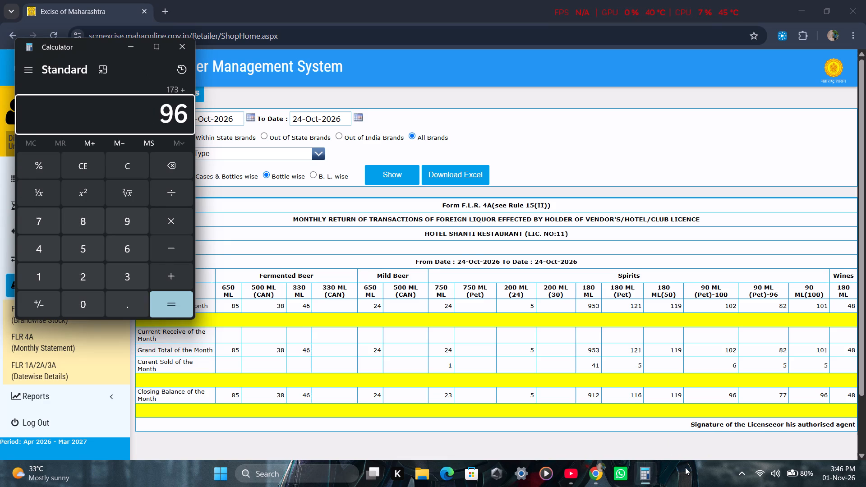
pyautogui.press('Return')
pyautogui.press('Escape')
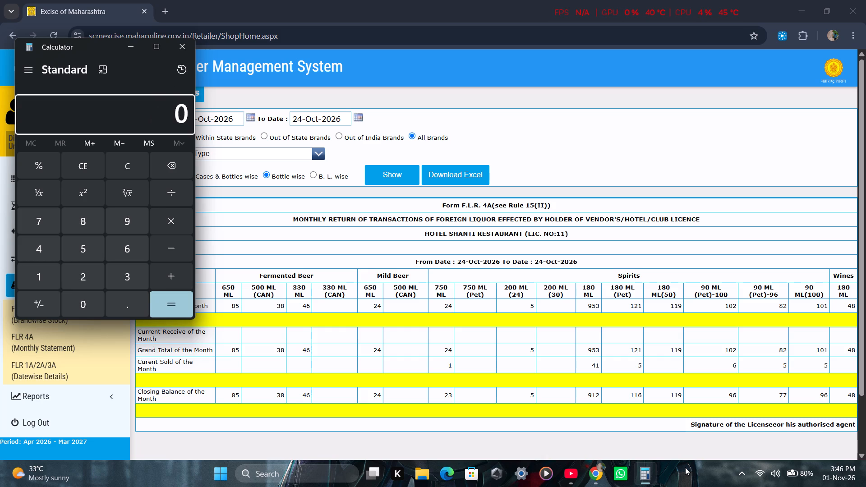
# Calculate 113 + 156 for the stock balance check, and clear the calculator.
pyautogui.write('11')
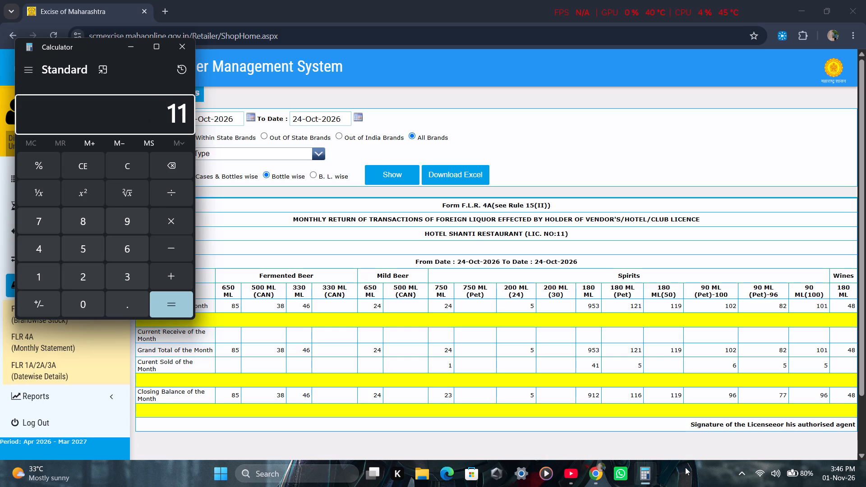
pyautogui.write('3+')
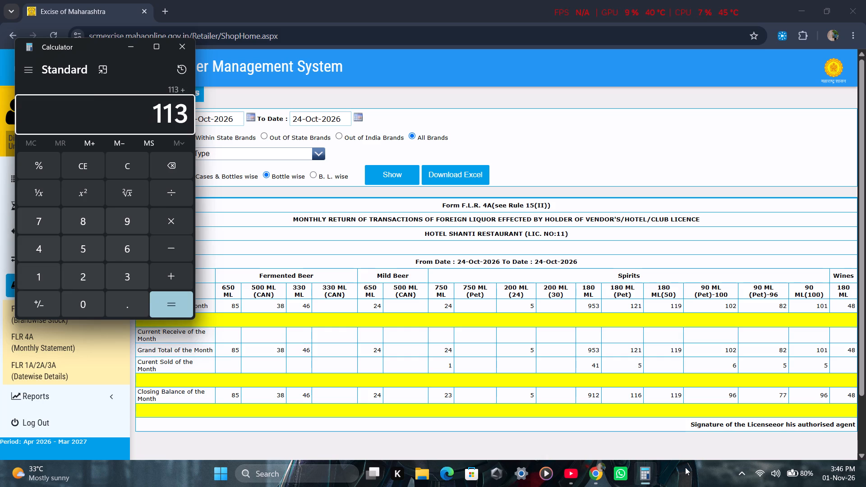
pyautogui.write('156')
pyautogui.press('Return')
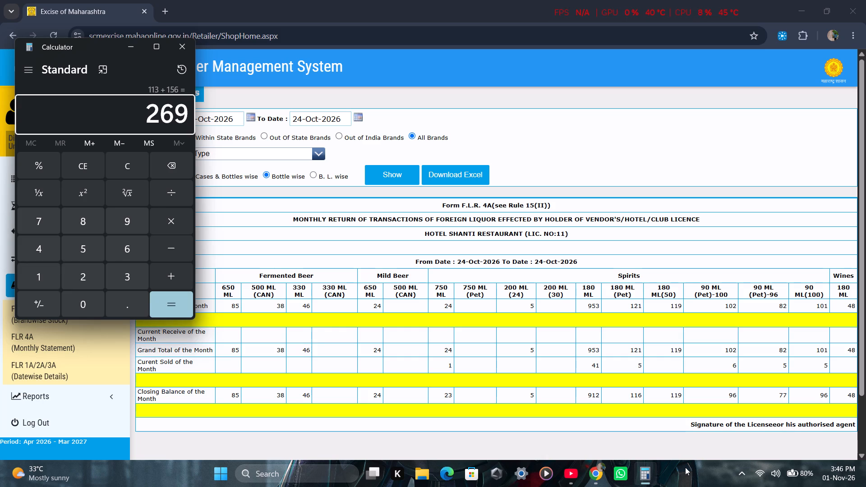
pyautogui.press('Escape')
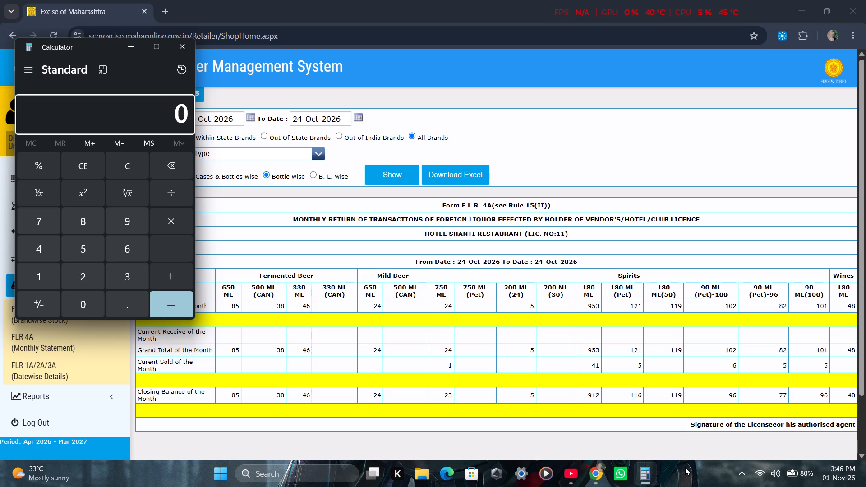
# Calculate 736 + 604 for the stock balance check, and clear the calculator.
pyautogui.press('7')
pyautogui.write('36')
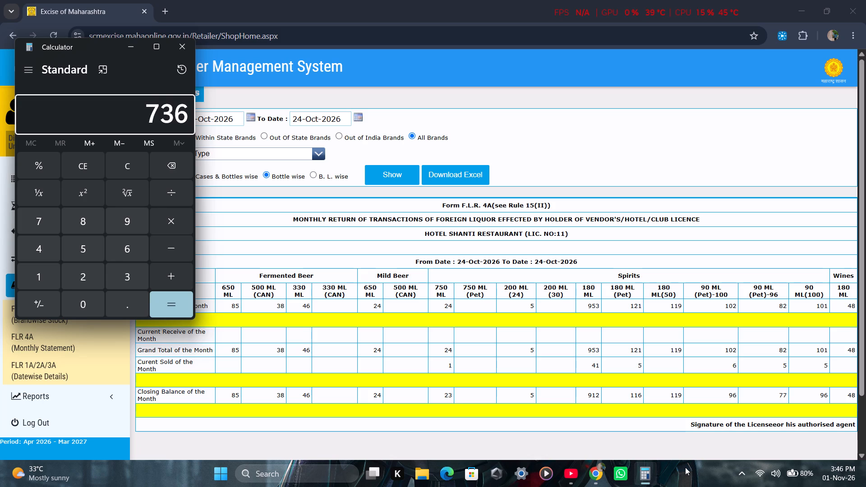
pyautogui.press('+')
pyautogui.write('604')
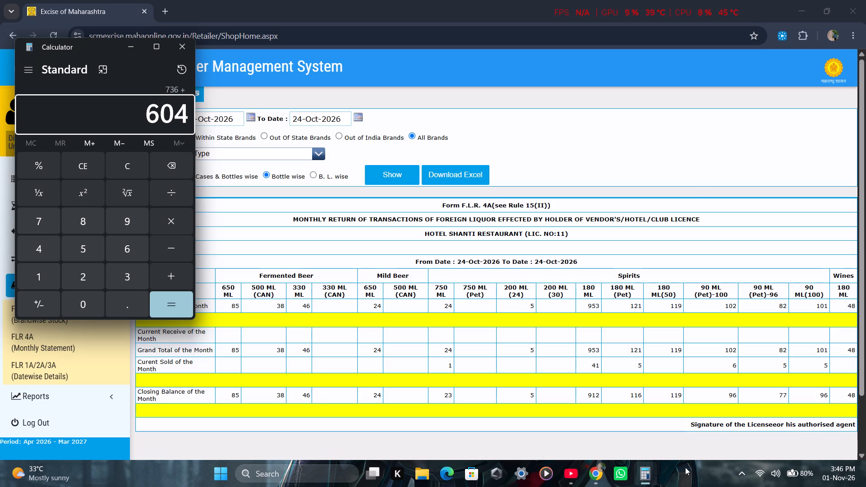
pyautogui.press('Return')
pyautogui.press('Escape')
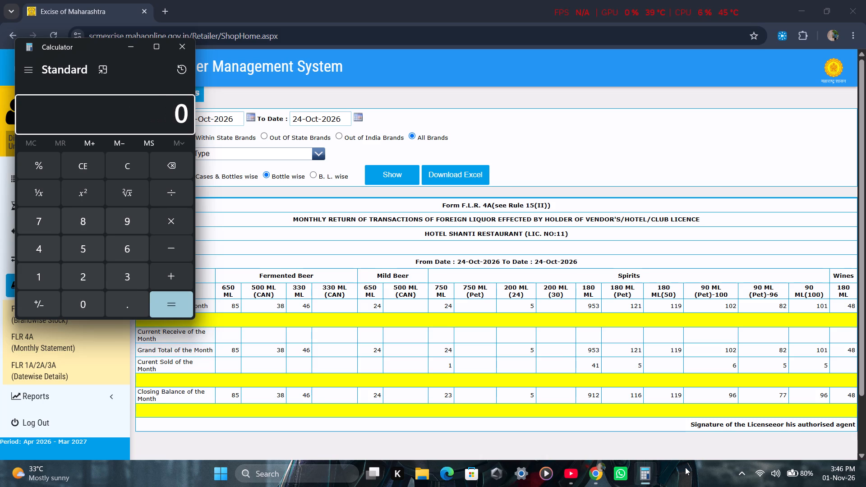
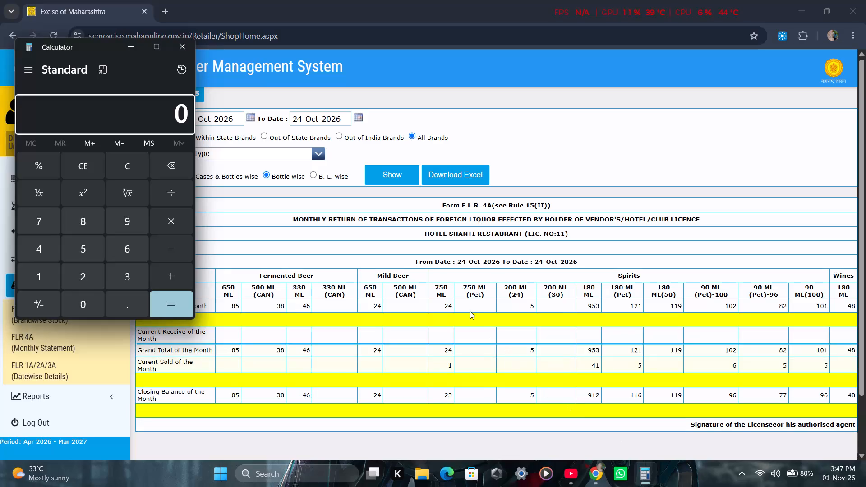
# Close Calculator and search the Received From Trader entries from 22-Oct-2026 to 01-Nov-2026.
pyautogui.click(181, 48)
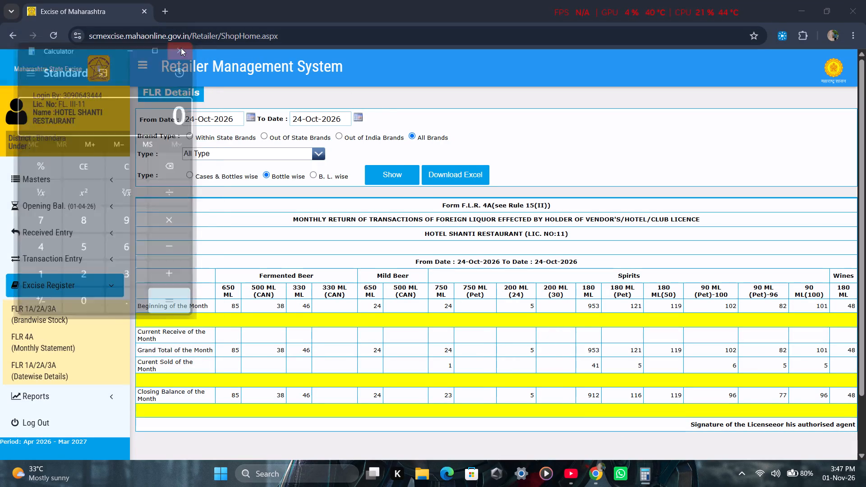
pyautogui.click(495, 443)
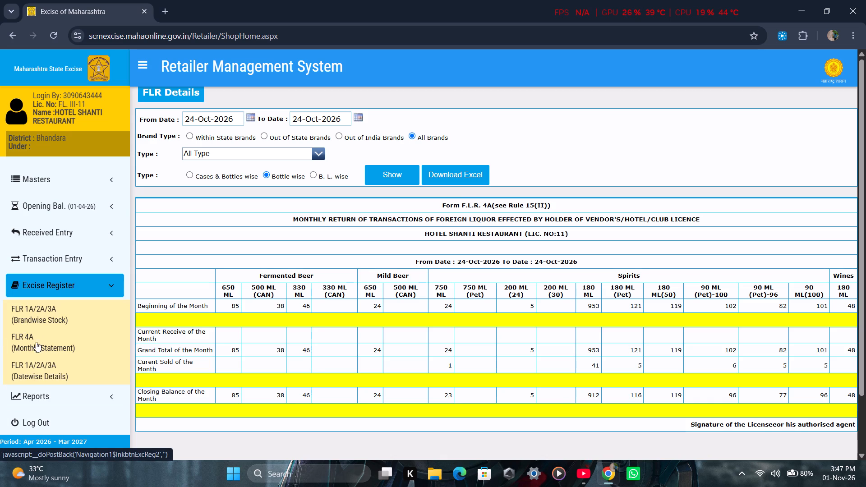
pyautogui.click(53, 289)
pyautogui.click(64, 239)
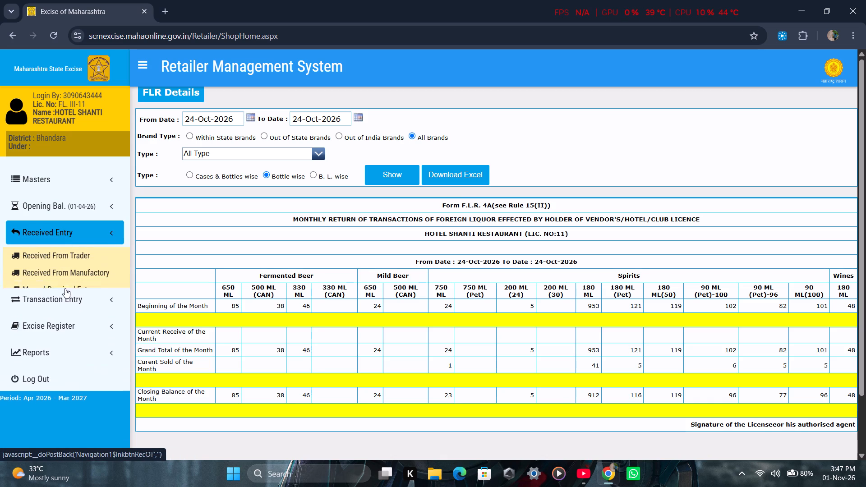
pyautogui.click(65, 251)
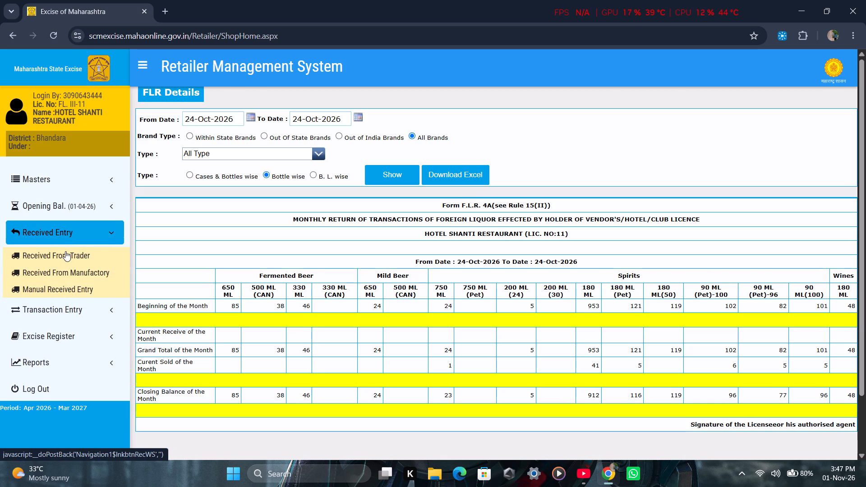
pyautogui.click(244, 115)
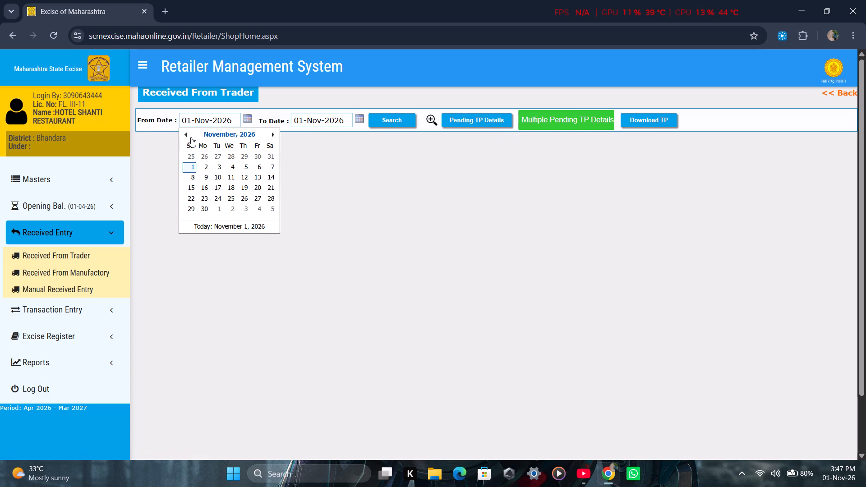
pyautogui.click(178, 137)
pyautogui.click(245, 118)
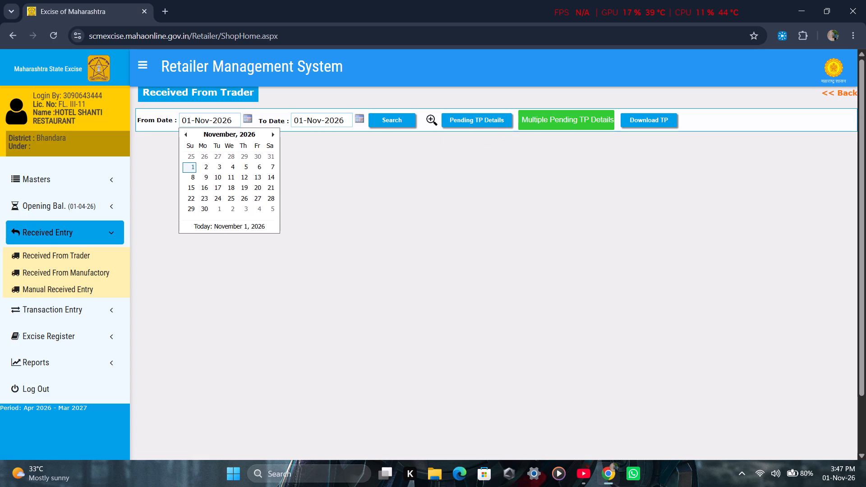
pyautogui.click(186, 133)
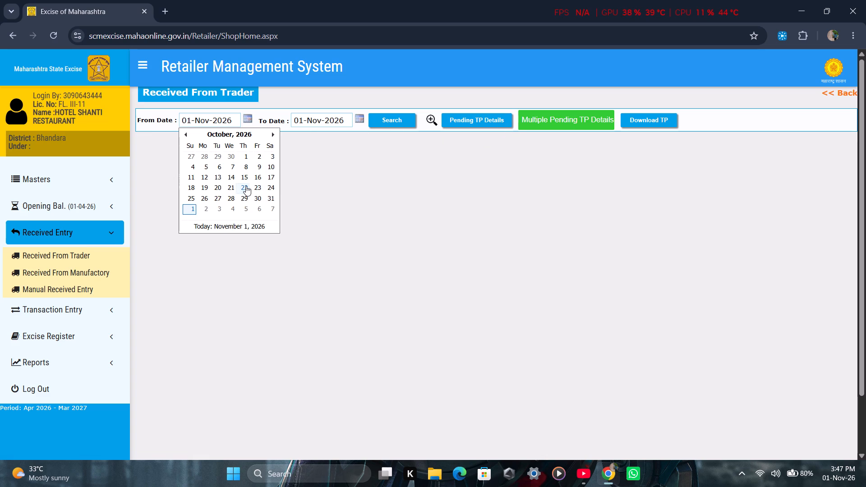
pyautogui.click(246, 186)
pyautogui.click(394, 123)
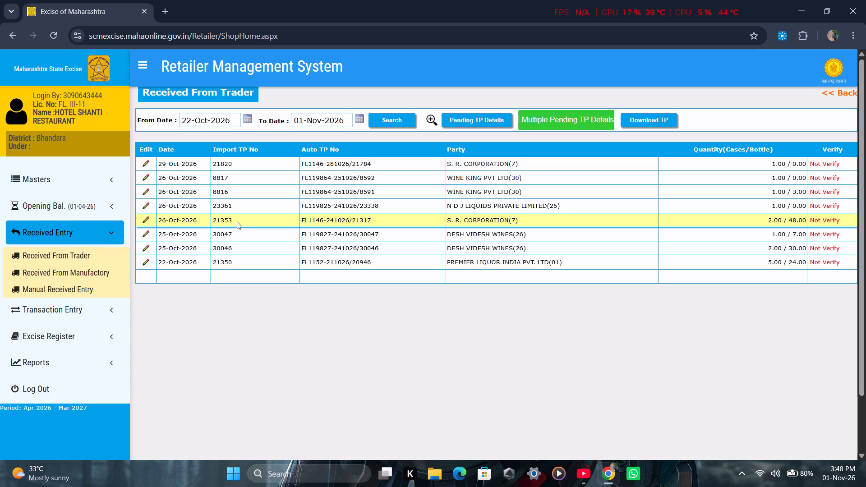
# Set the received date of S. R. Corporation's TP 21353 to 24-Oct-2026 and save the updated record.
pyautogui.click(146, 219)
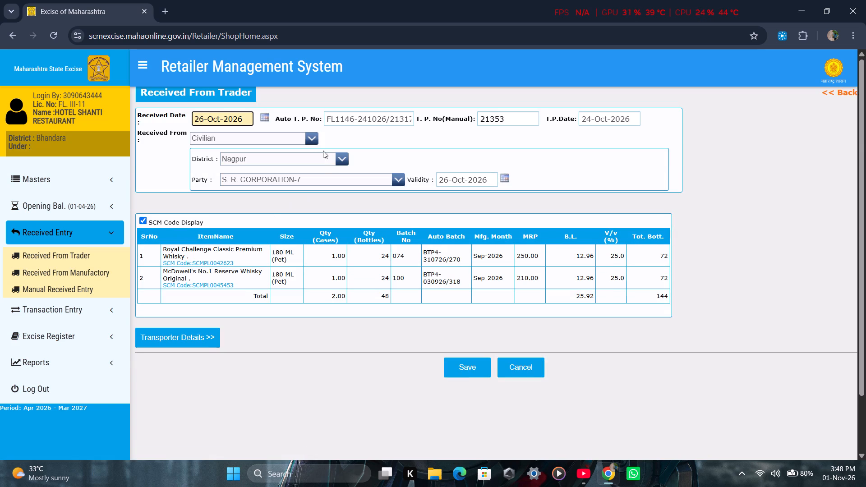
pyautogui.click(203, 120)
pyautogui.press('BackSpace')
pyautogui.press('4')
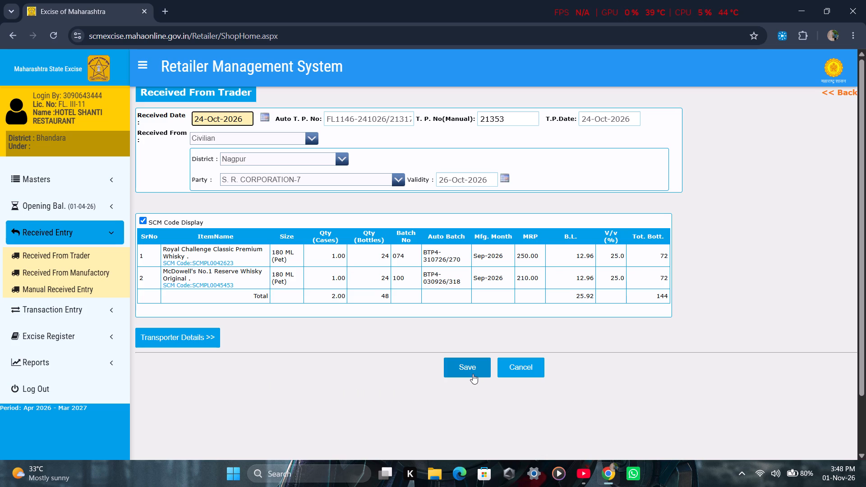
pyautogui.click(473, 374)
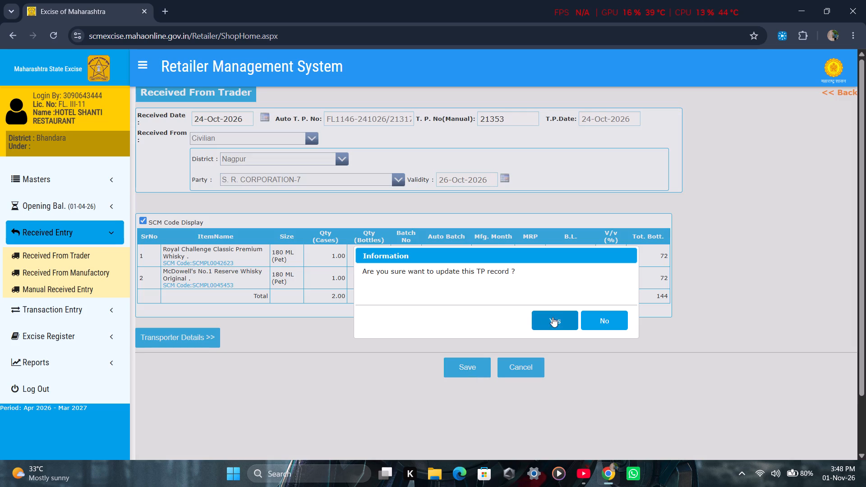
pyautogui.click(557, 316)
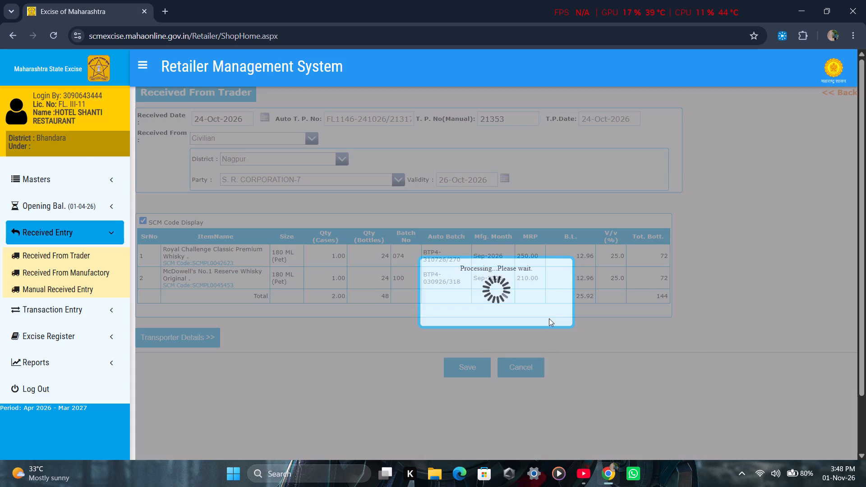
pyautogui.click(606, 318)
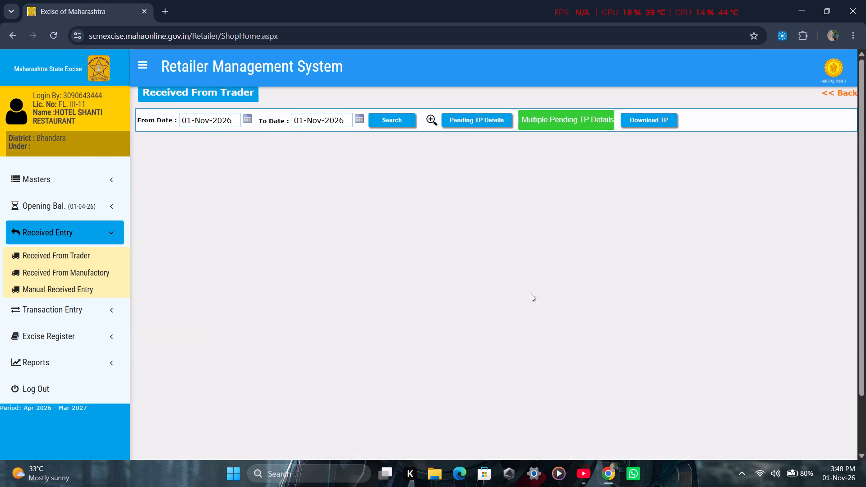
# Search the Received From Trader entries from 23-Oct-2026 to 01-Nov-2026.
pyautogui.click(251, 120)
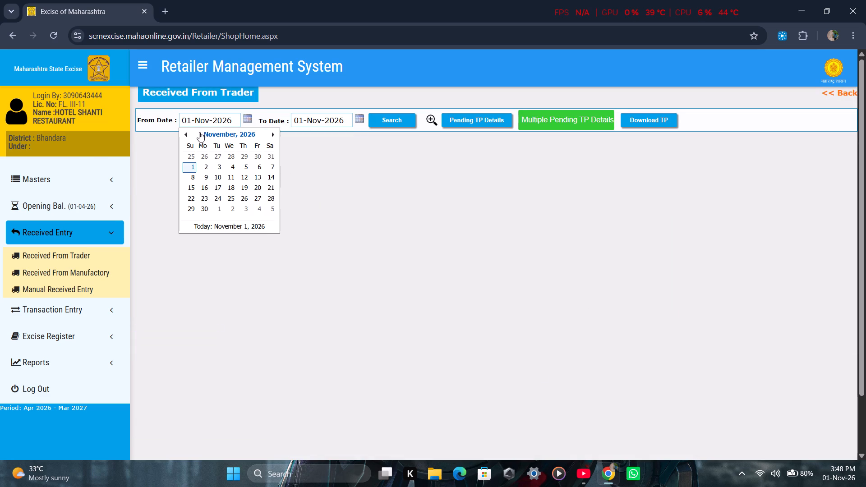
pyautogui.click(184, 131)
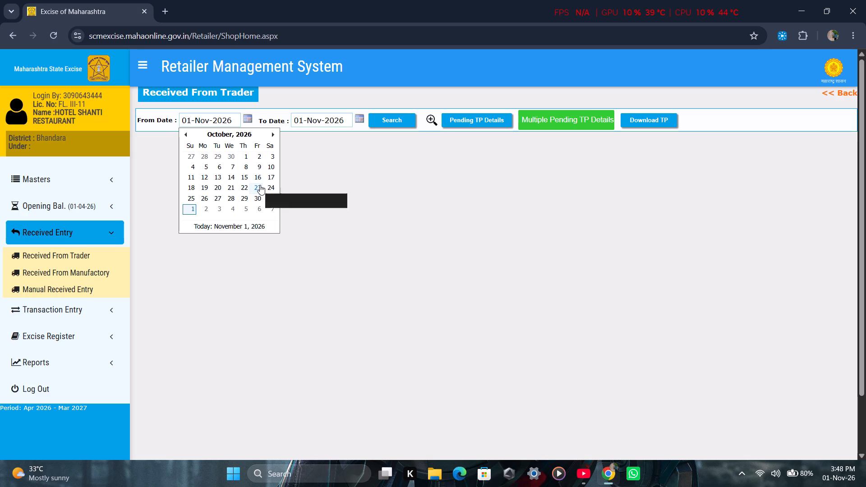
pyautogui.click(260, 185)
pyautogui.click(401, 120)
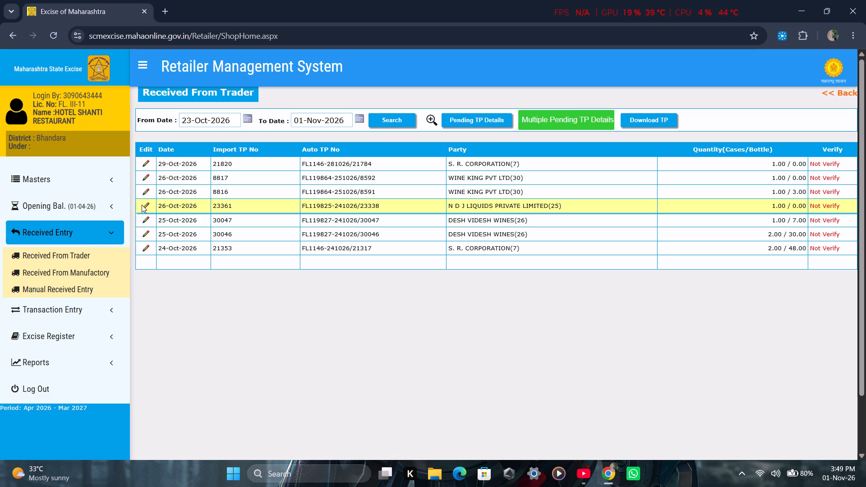
# Set the received date of N D J Liquids Private Limited's TP 23361 to 24-Oct-2026 and save the updated record.
pyautogui.click(143, 205)
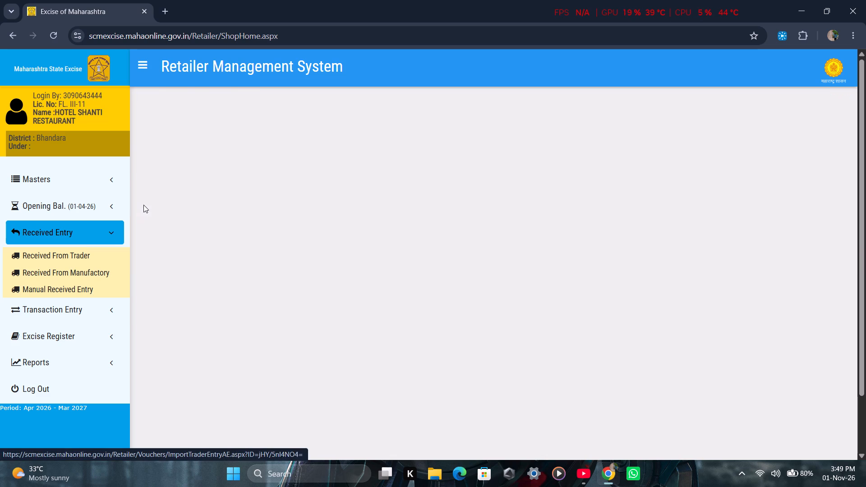
pyautogui.click(204, 122)
pyautogui.press('BackSpace')
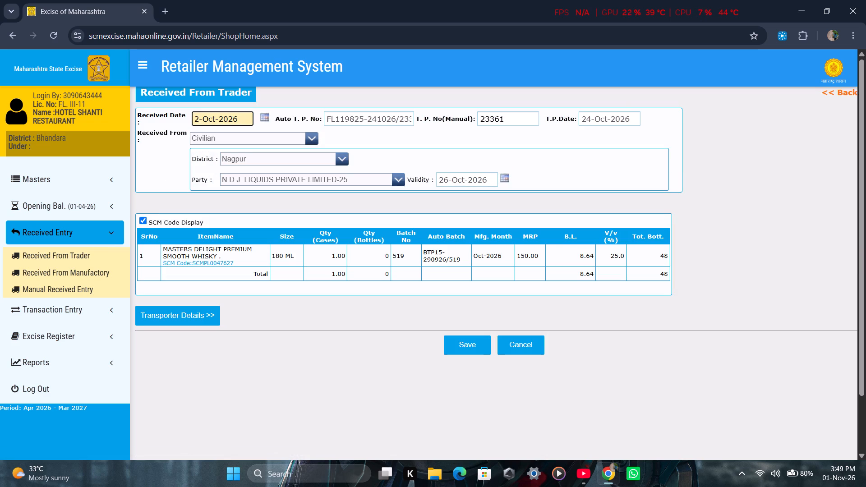
pyautogui.press('4')
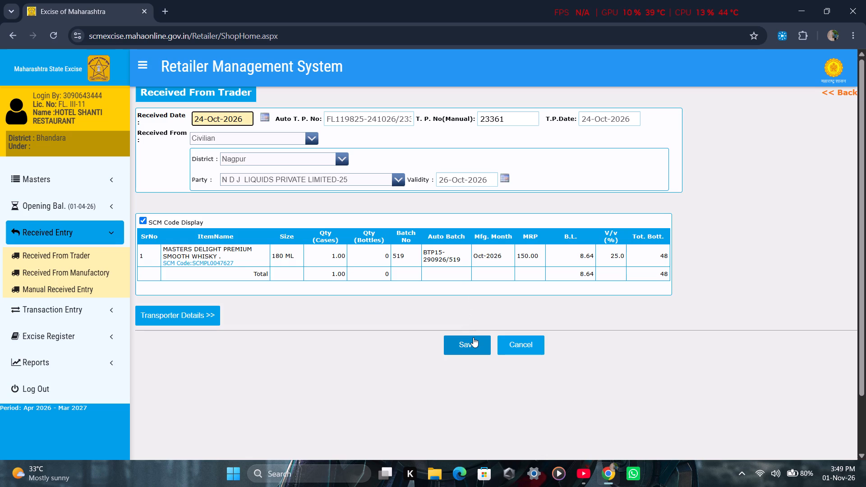
pyautogui.click(473, 337)
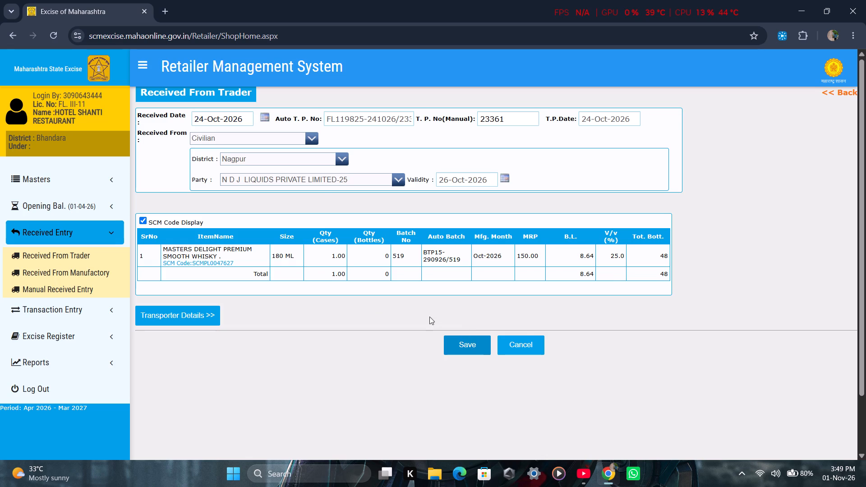
pyautogui.click(553, 323)
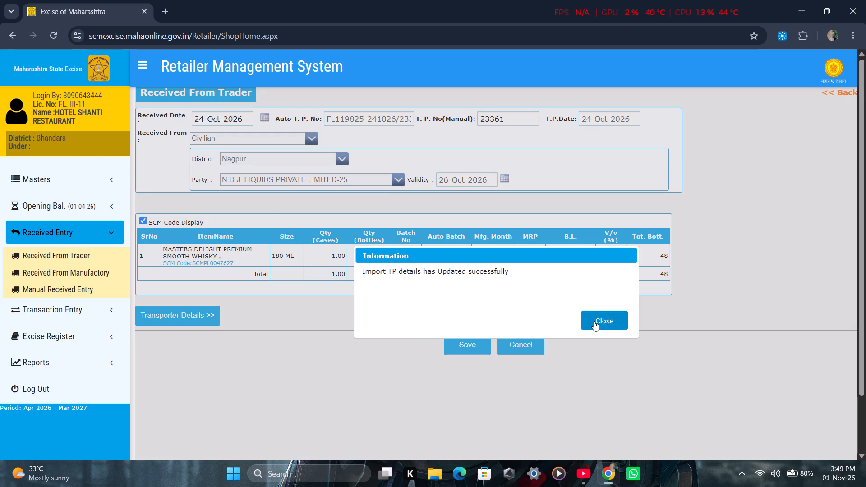
pyautogui.click(594, 321)
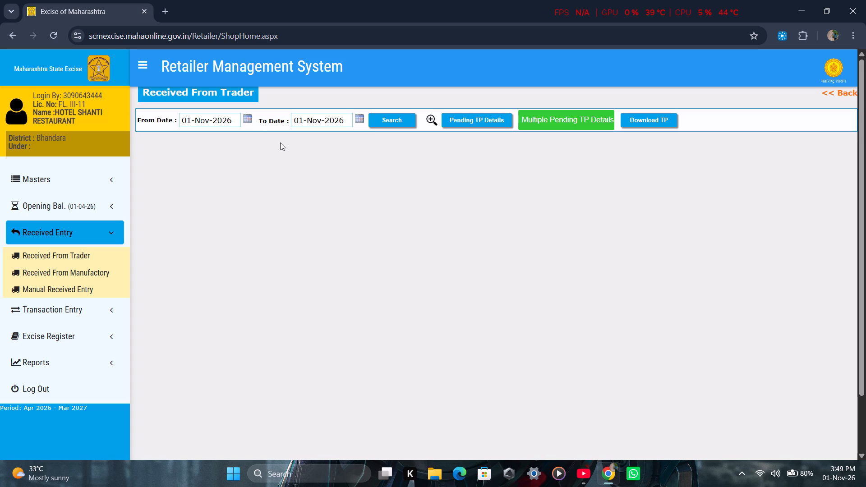
# Search the Received From Trader entries from 22-Oct-2026 to 01-Nov-2026 again.
pyautogui.click(247, 118)
pyautogui.click(190, 134)
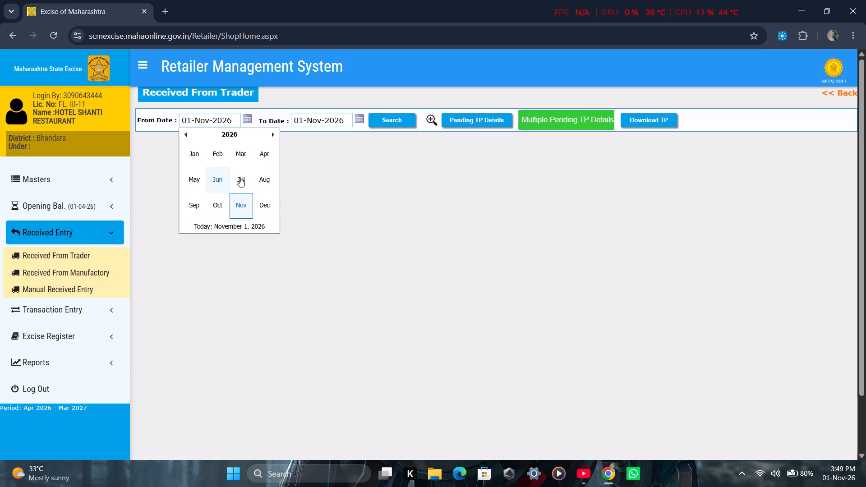
pyautogui.click(216, 208)
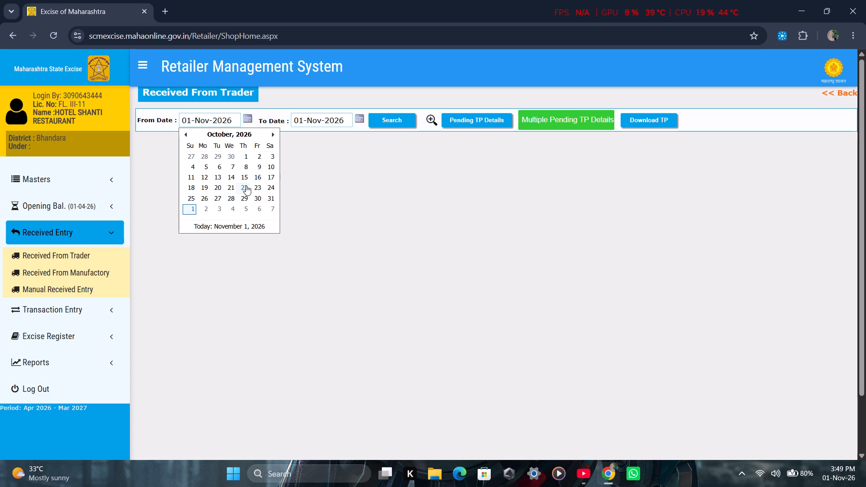
pyautogui.moveTo(245, 186); pyautogui.dragTo(247, 198)
pyautogui.click(238, 184)
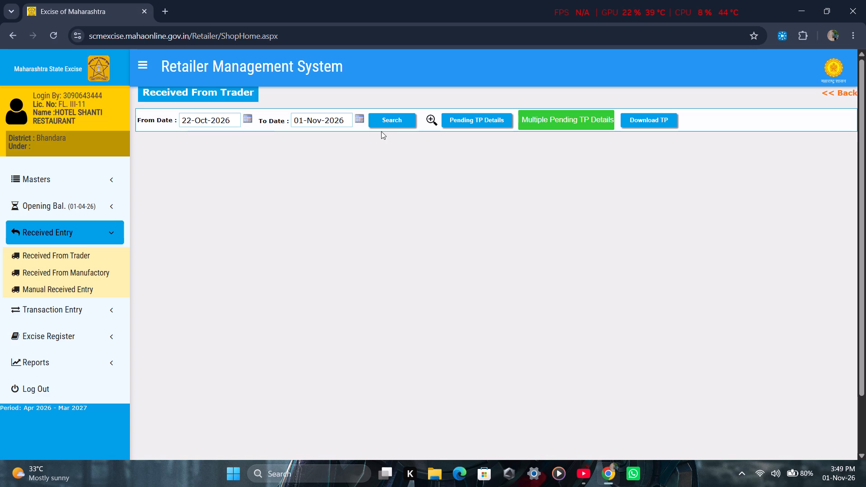
pyautogui.click(392, 118)
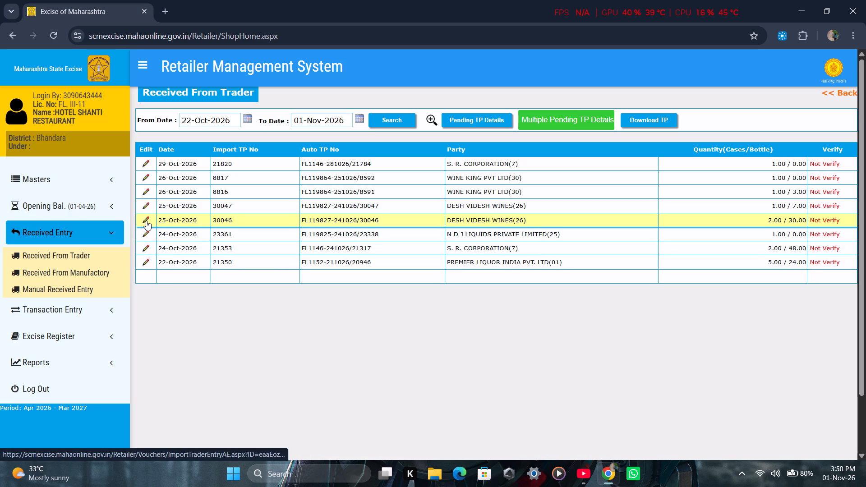
# Open Desh Videsh Wines' TP 30046 and examine its received date and items.
pyautogui.click(146, 221)
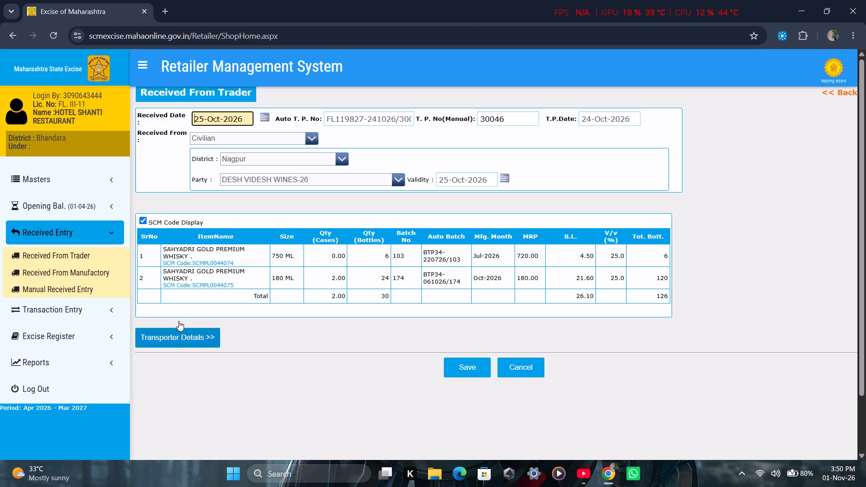
pyautogui.scroll(1, 181, 180)
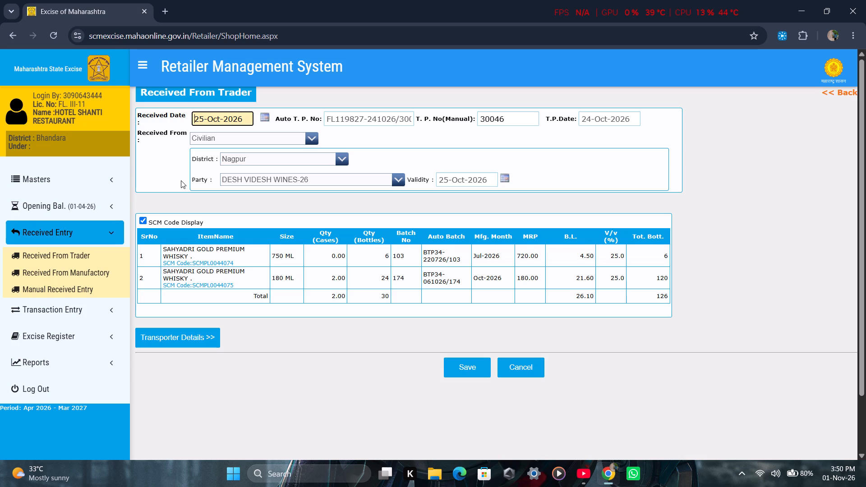
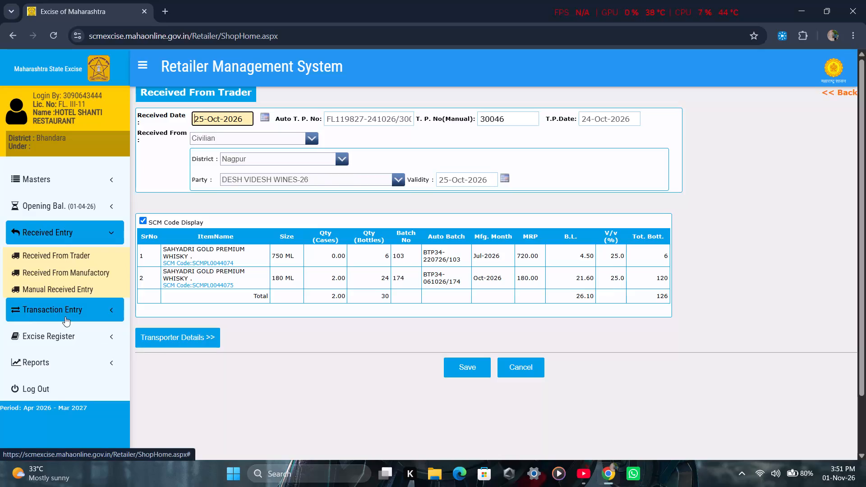
# Show the bottle-wise FLR 4A monthly statement for all brands from 24-Oct-2026 to 24-Oct-2026.
pyautogui.click(68, 333)
pyautogui.click(50, 347)
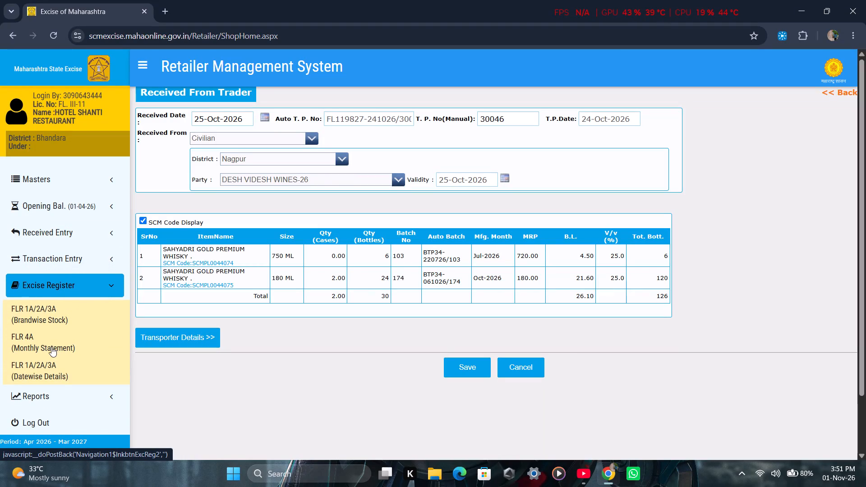
pyautogui.click(248, 119)
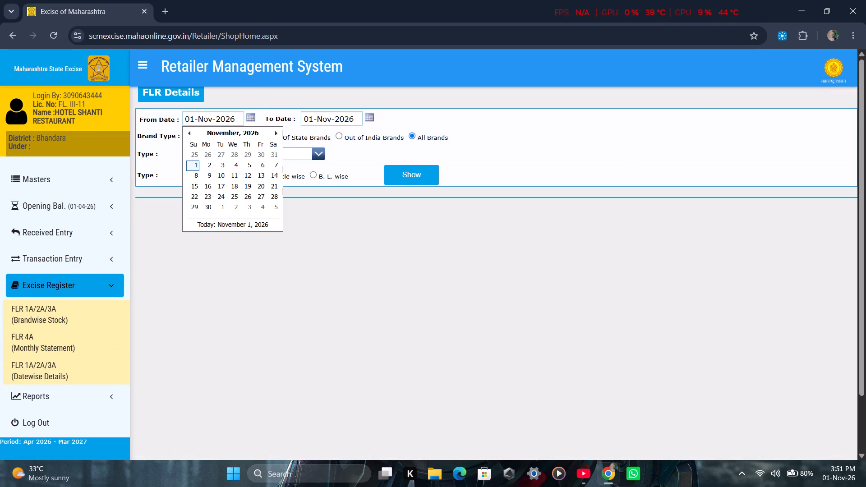
pyautogui.click(188, 130)
pyautogui.click(273, 190)
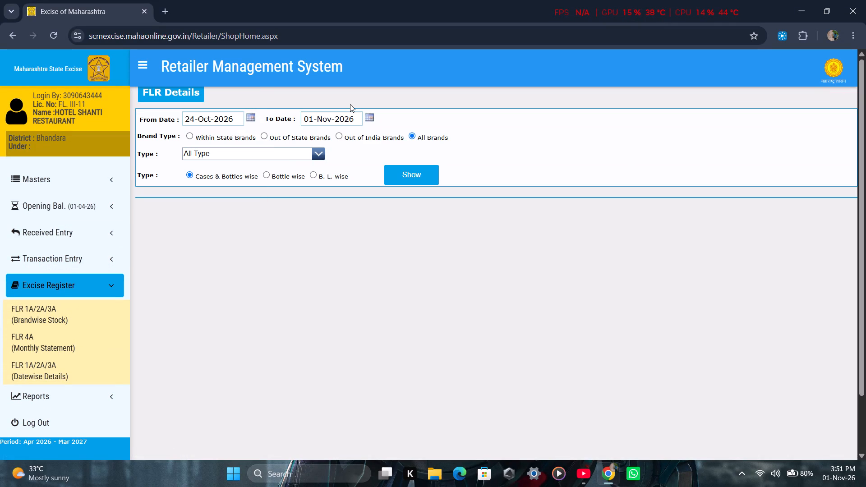
pyautogui.click(368, 122)
pyautogui.click(369, 118)
pyautogui.click(310, 131)
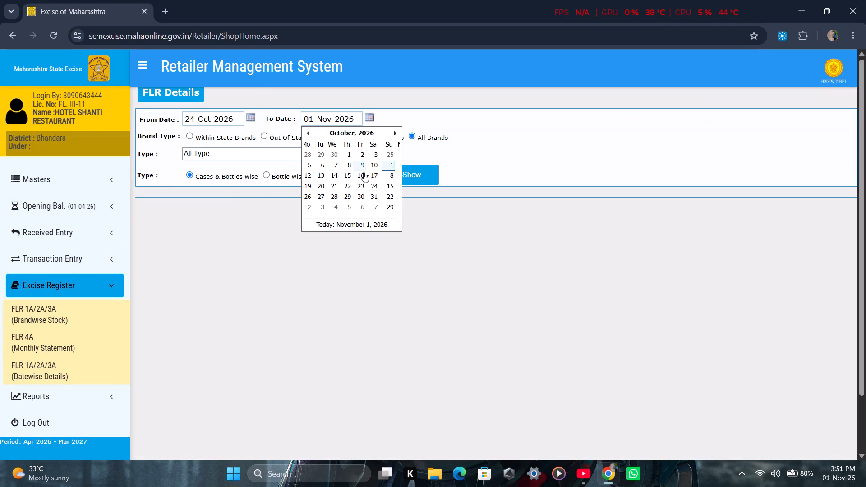
pyautogui.click(393, 185)
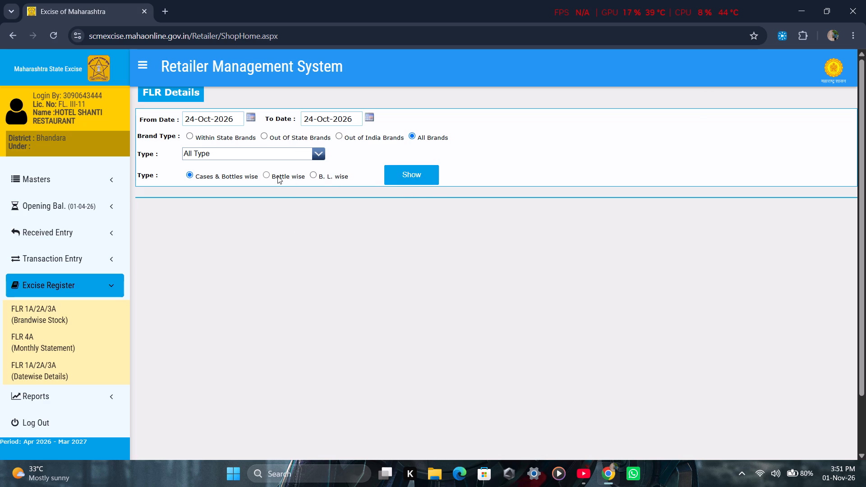
pyautogui.click(277, 176)
pyautogui.click(398, 174)
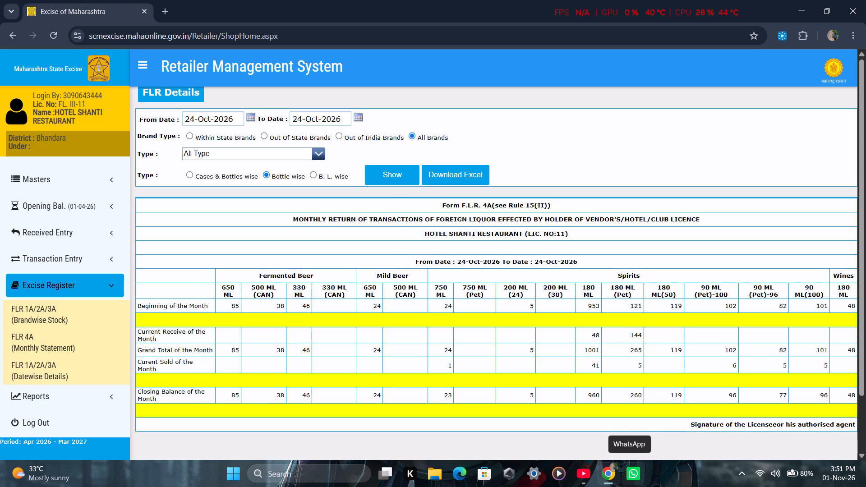
# Switch to Calculator and add the 180 ML and 200 ML spirits closing balances: 960 + 260 + 119 + 5.
pyautogui.click(649, 467)
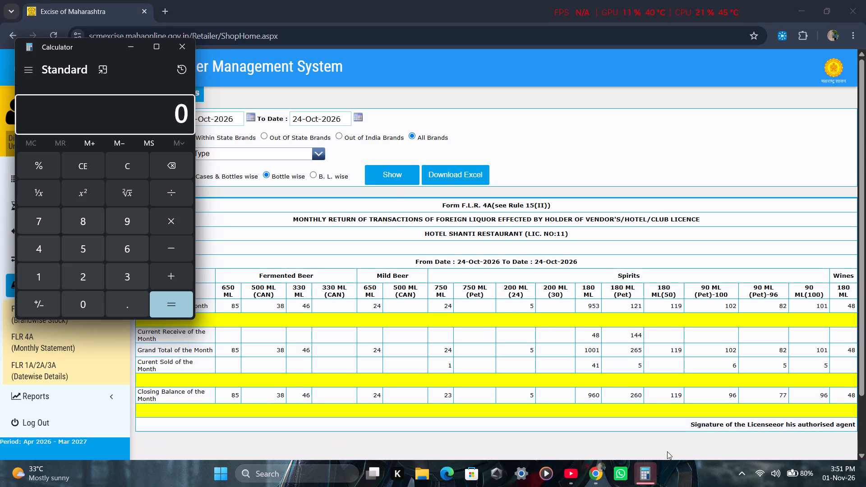
pyautogui.write('960+')
pyautogui.write('260+119+5')
pyautogui.press('Return')
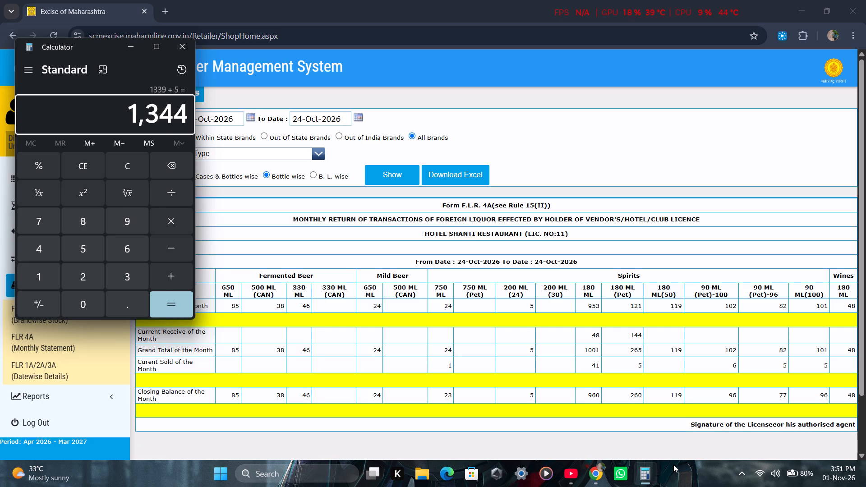
pyautogui.press('Escape')
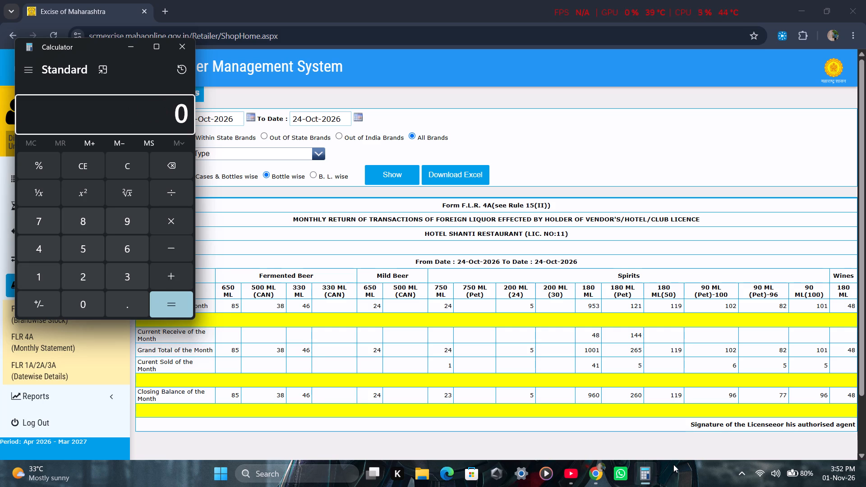
# Calculate 736 + 604 twice to check against the statement's combined 180 ML and 200 ML spirits closing balance.
pyautogui.press('7')
pyautogui.write('36')
pyautogui.press('+')
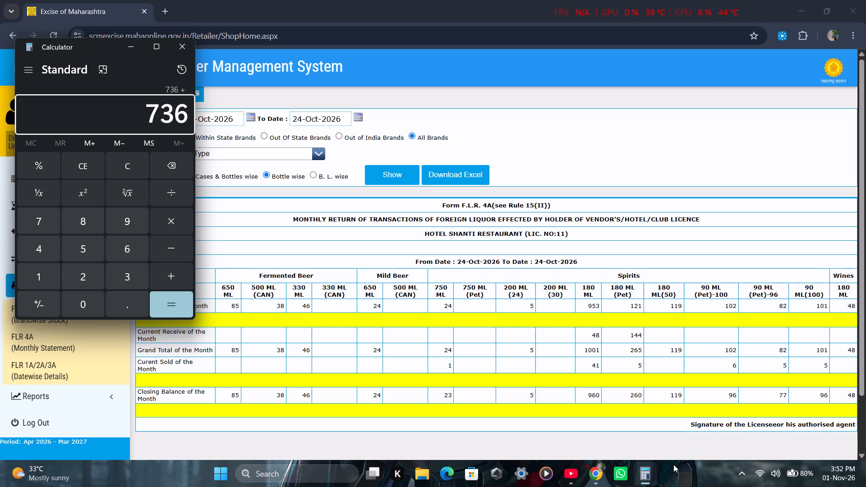
pyautogui.write('604')
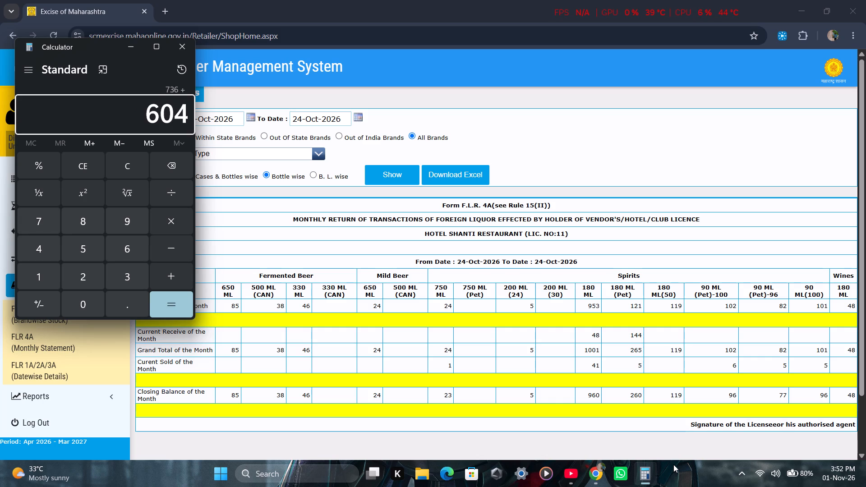
pyautogui.press('Return')
pyautogui.press('Escape')
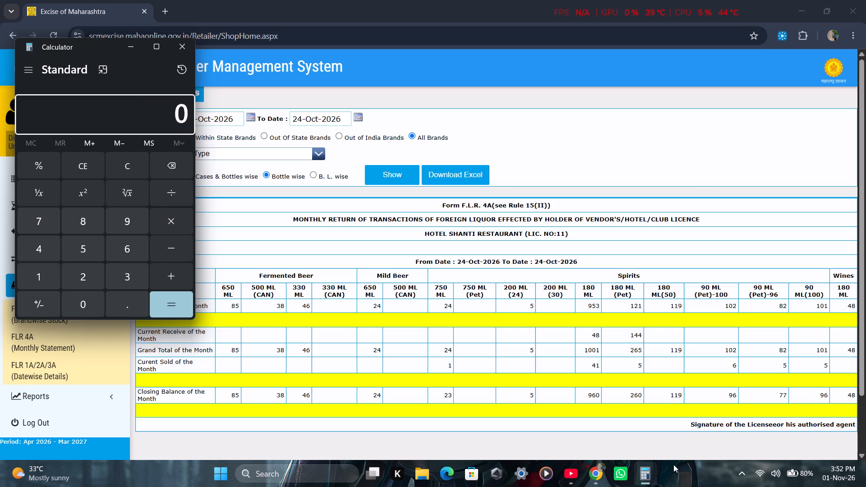
pyautogui.press('7')
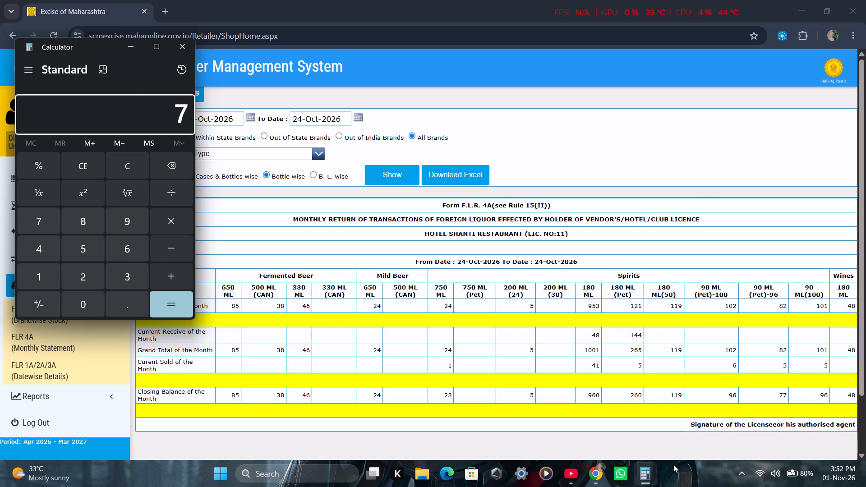
pyautogui.write('36')
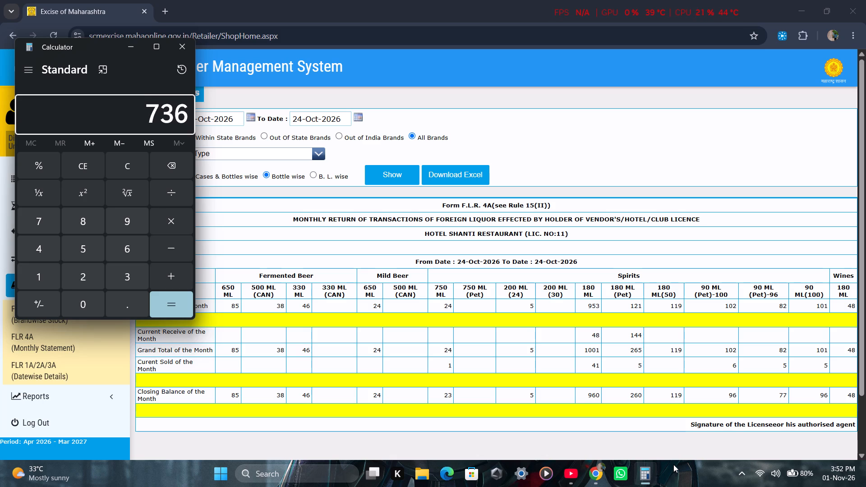
pyautogui.press('+')
pyautogui.write('604')
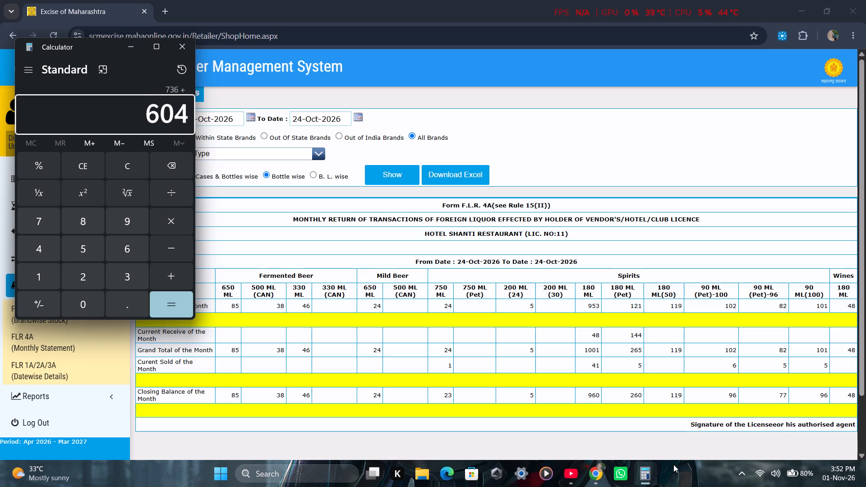
pyautogui.press('Return')
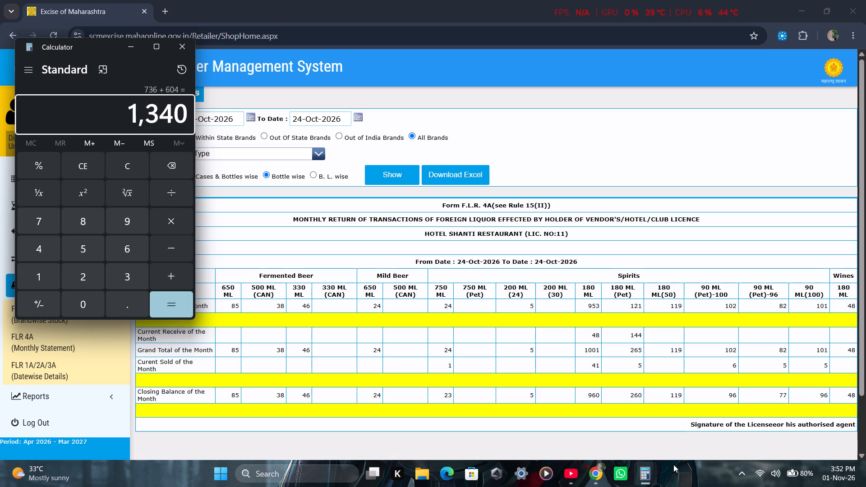
pyautogui.press('Escape')
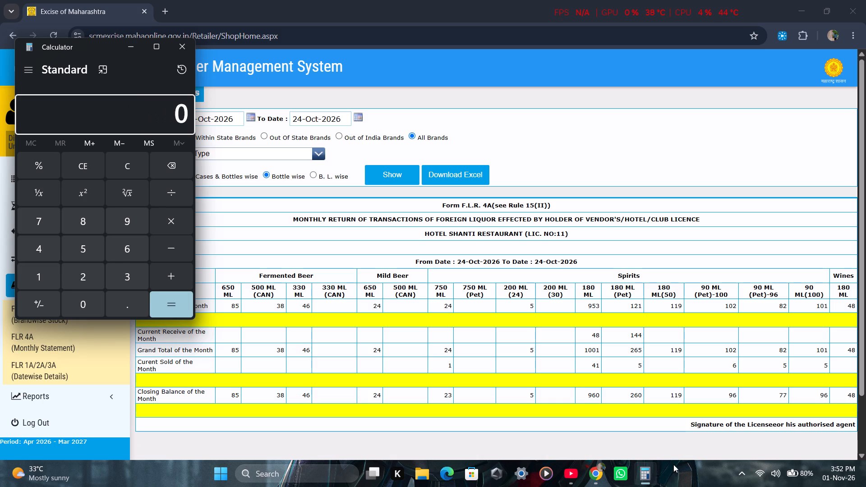
# Recheck the combined 180 ML and 200 ML spirits closing balance by adding 960 + 260 + 119 + 5 again.
pyautogui.write('960')
pyautogui.press('+')
pyautogui.write('260+119')
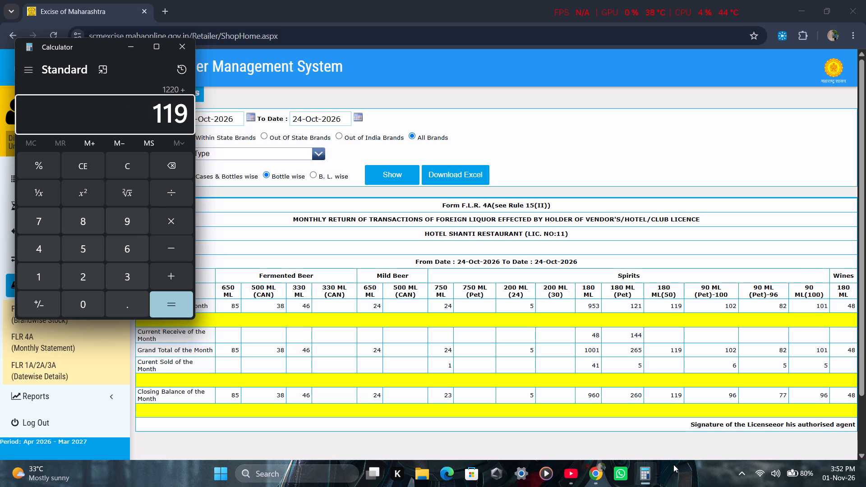
pyautogui.press('+')
pyautogui.press('5')
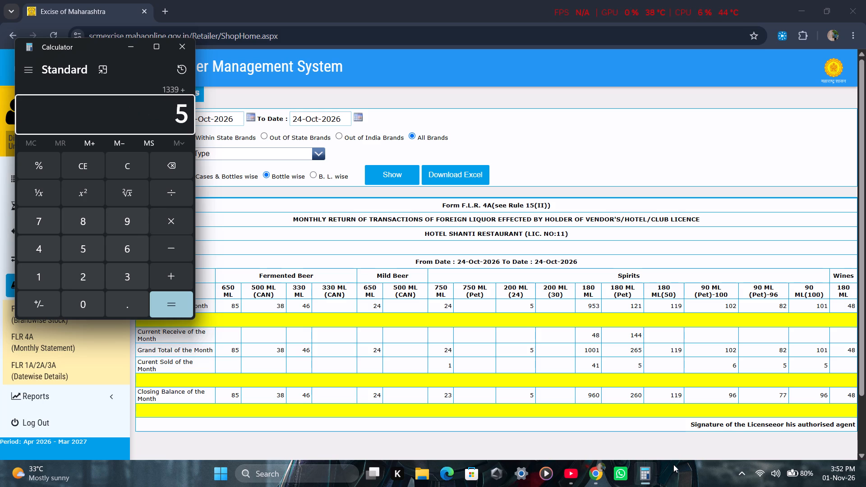
pyautogui.press('Return')
pyautogui.press('Escape')
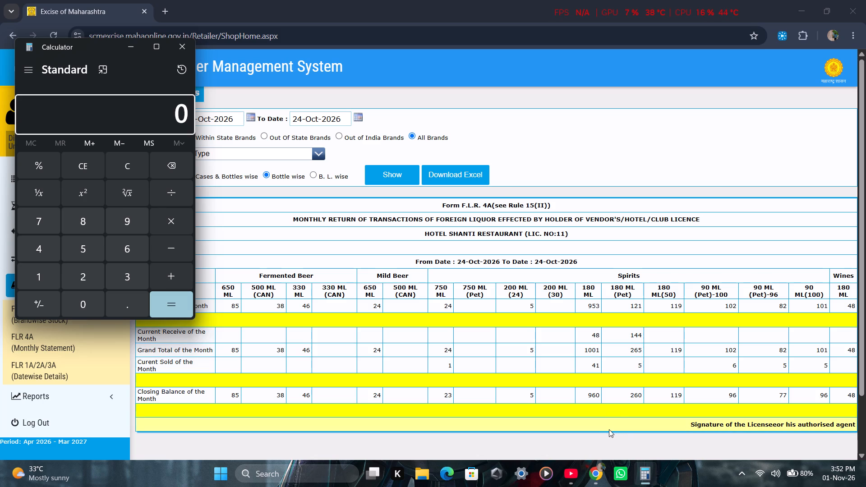
pyautogui.click(619, 444)
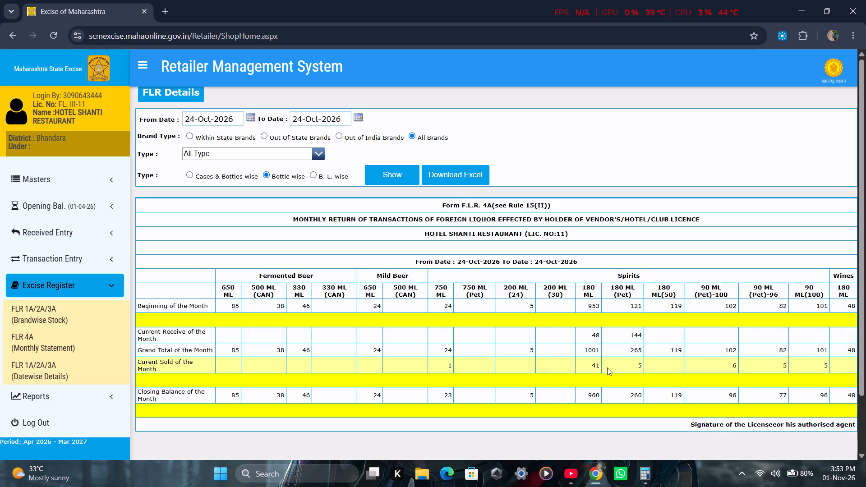
# Return to Calculator and calculate 113 + 156 for comparison with the 90 ML spirits closing balances.
pyautogui.click(643, 482)
pyautogui.write('11')
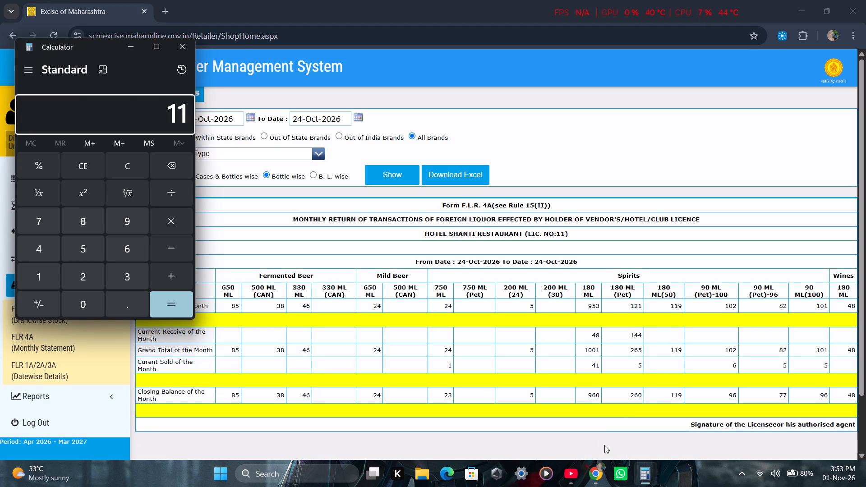
pyautogui.write('3+156')
pyautogui.press('Return')
pyautogui.press('Escape')
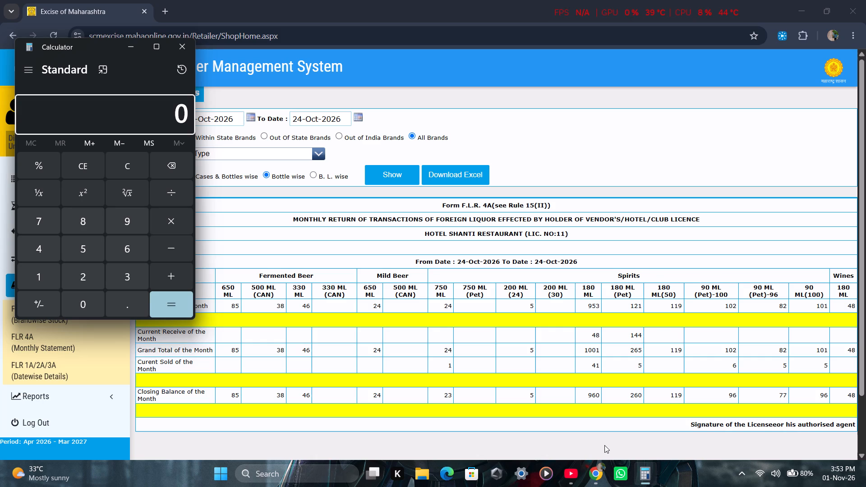
# Add the three 90 ML spirits closing balances from the statement: 96 + 77 + 96.
pyautogui.write('96+77+96')
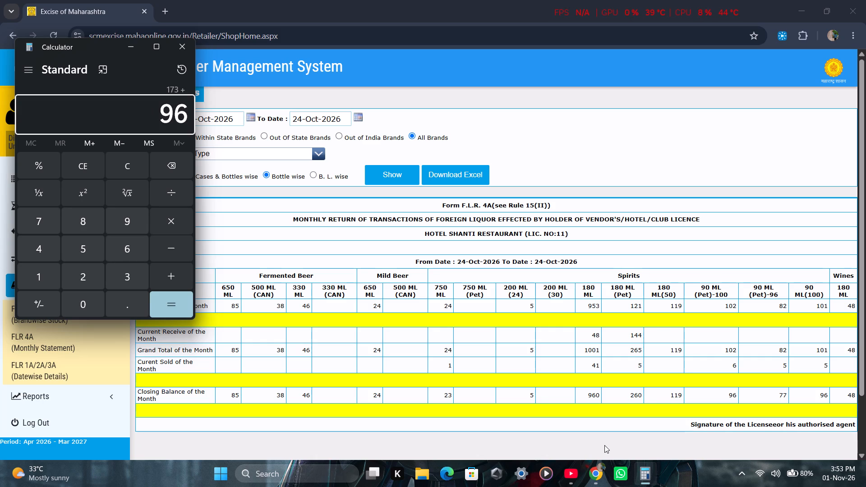
pyautogui.press('Return')
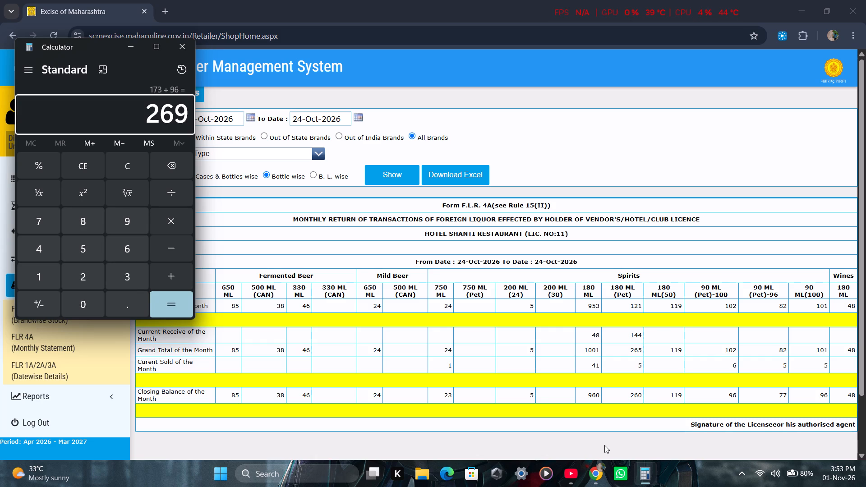
pyautogui.press('Escape')
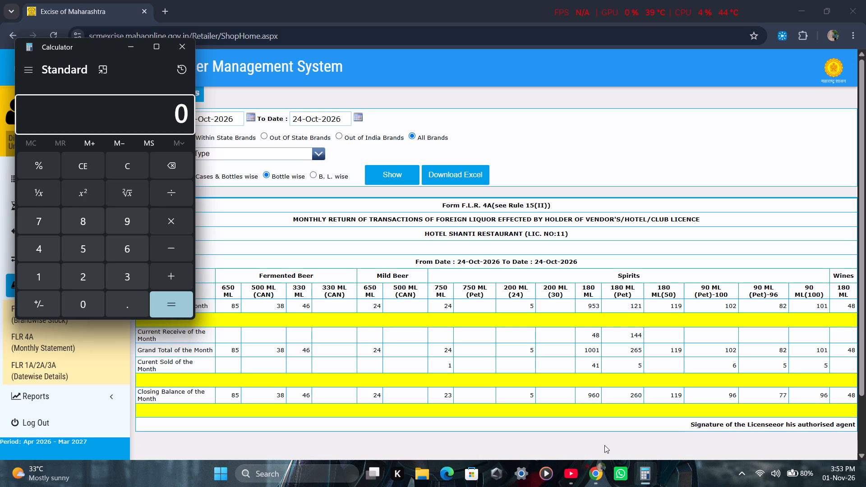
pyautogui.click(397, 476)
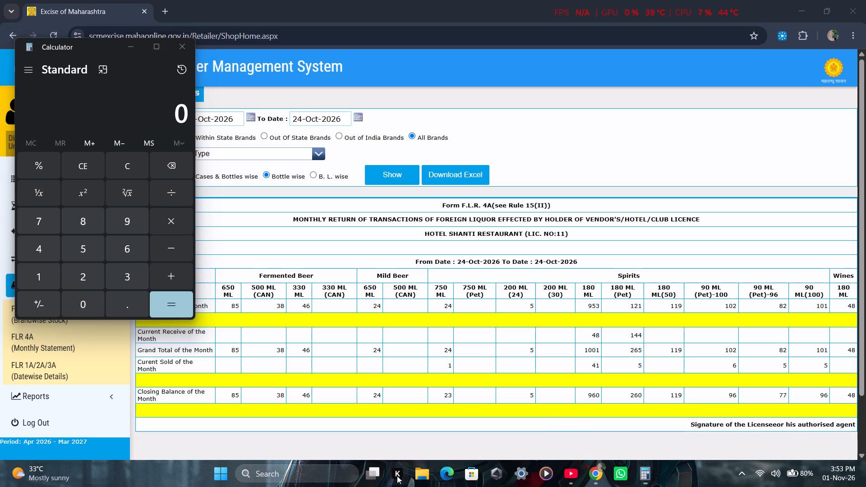
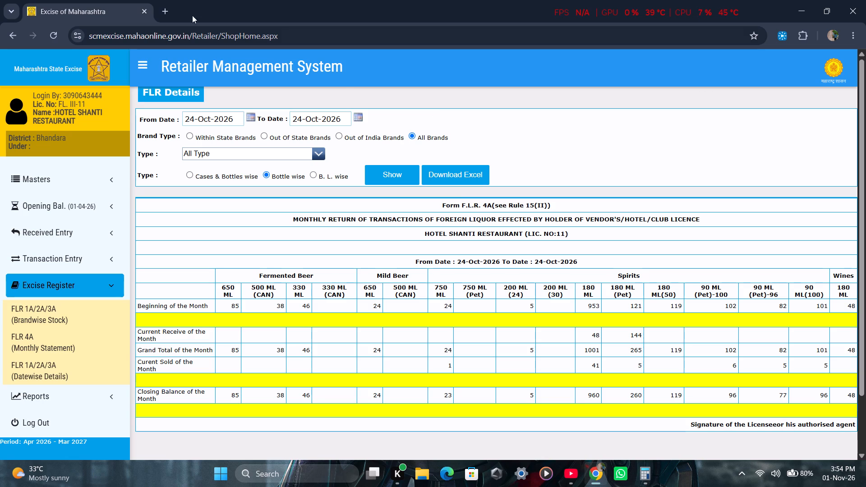
# Find the daily sales entry dated 24-Oct-2026 and open its brand-wise details.
pyautogui.click(113, 255)
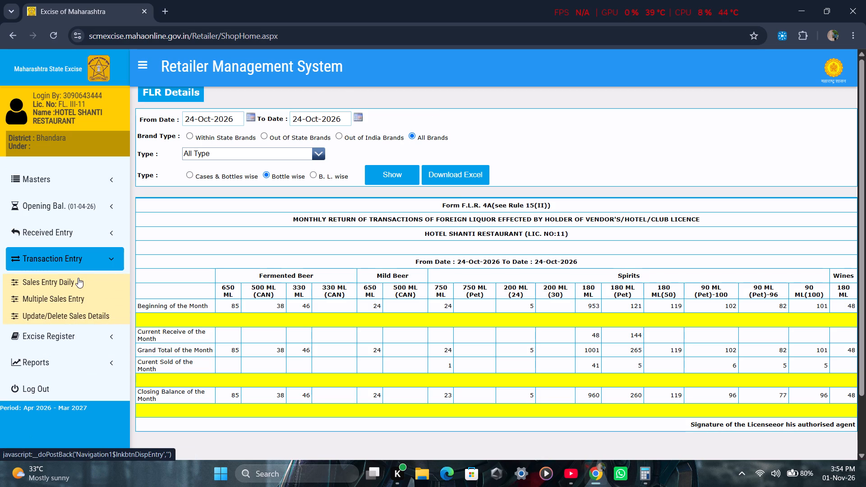
pyautogui.click(78, 278)
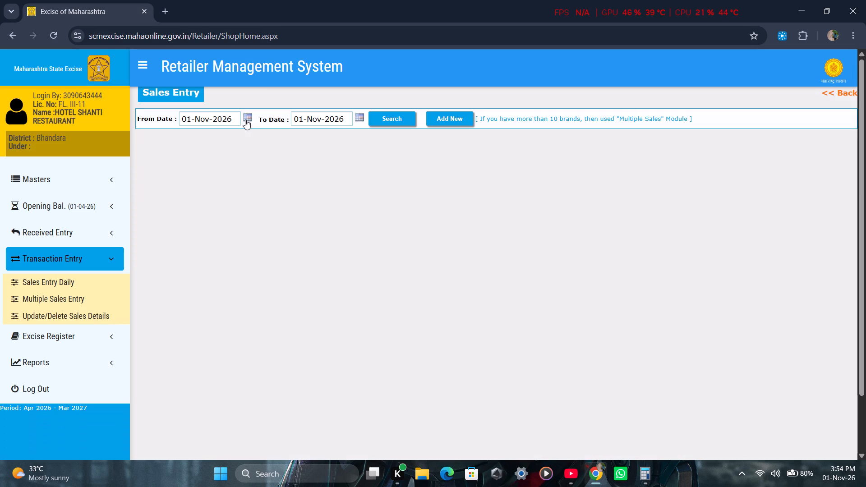
pyautogui.click(245, 119)
pyautogui.click(187, 132)
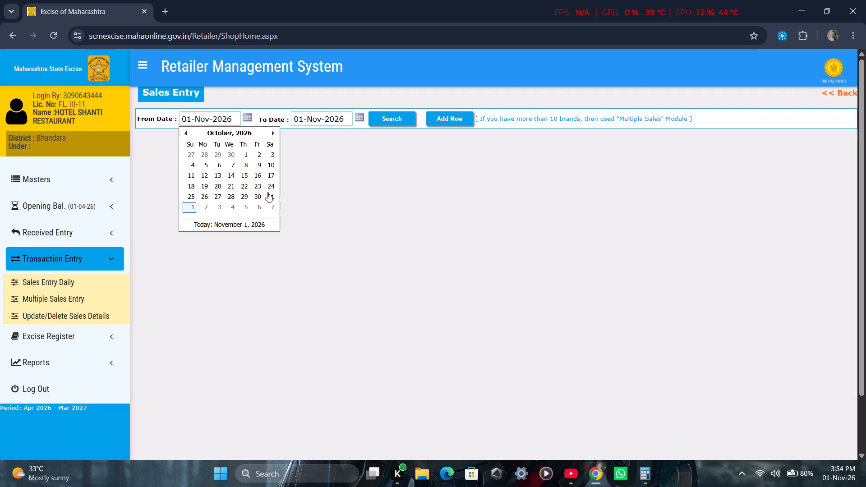
pyautogui.click(268, 190)
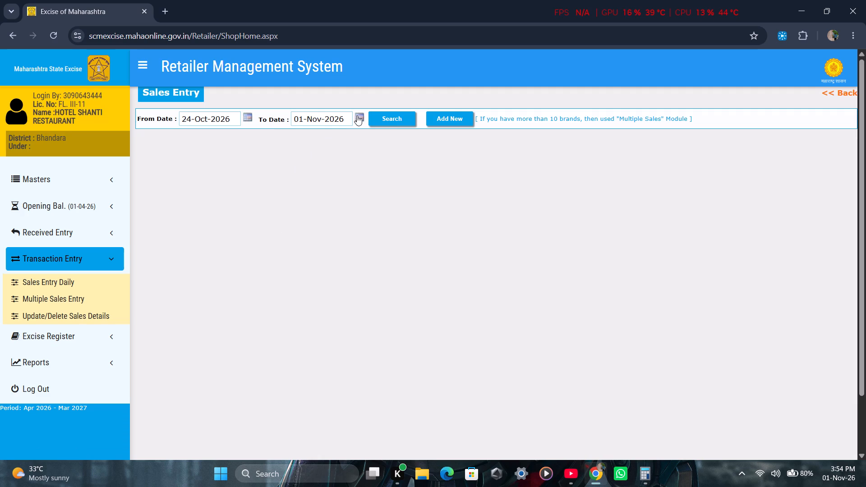
pyautogui.click(360, 114)
pyautogui.click(299, 136)
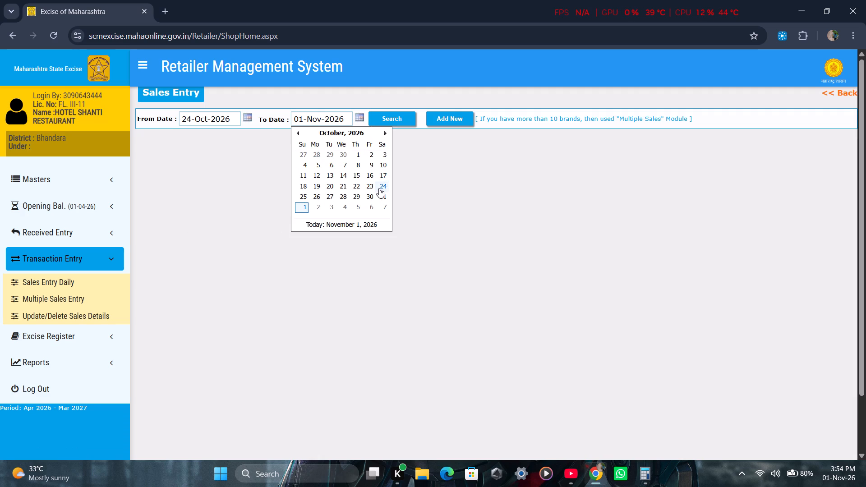
pyautogui.click(379, 187)
pyautogui.click(400, 117)
pyautogui.click(165, 162)
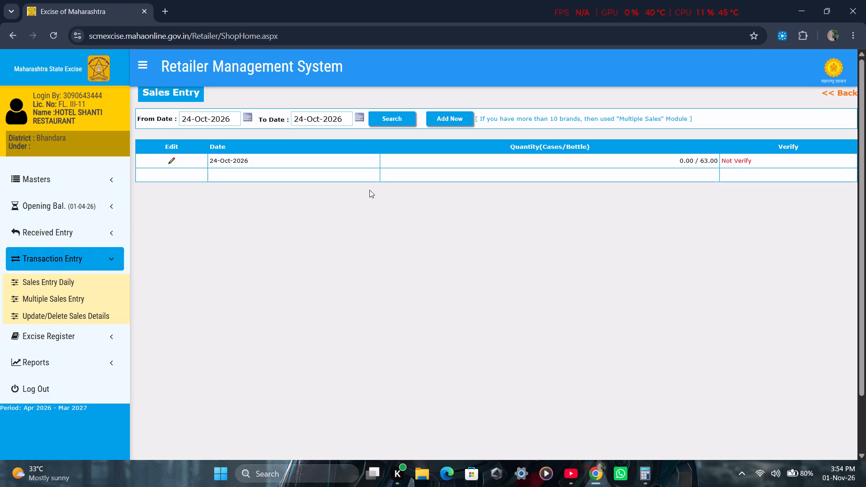
pyautogui.click(175, 161)
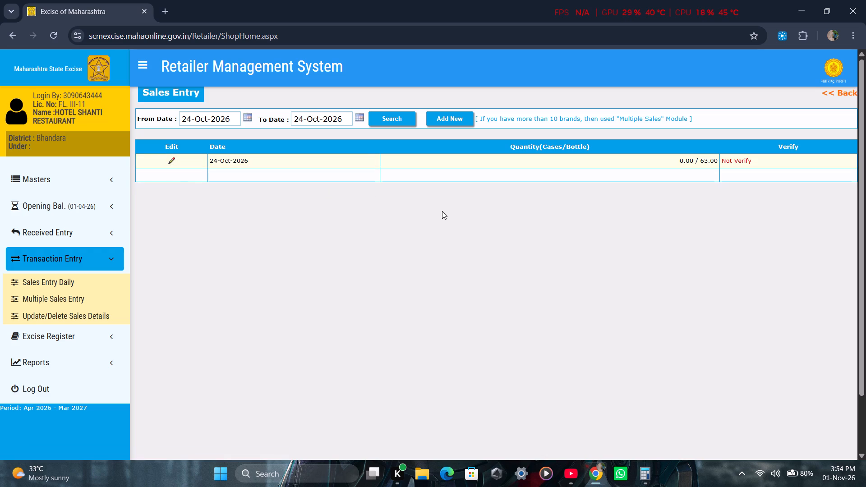
pyautogui.click(172, 158)
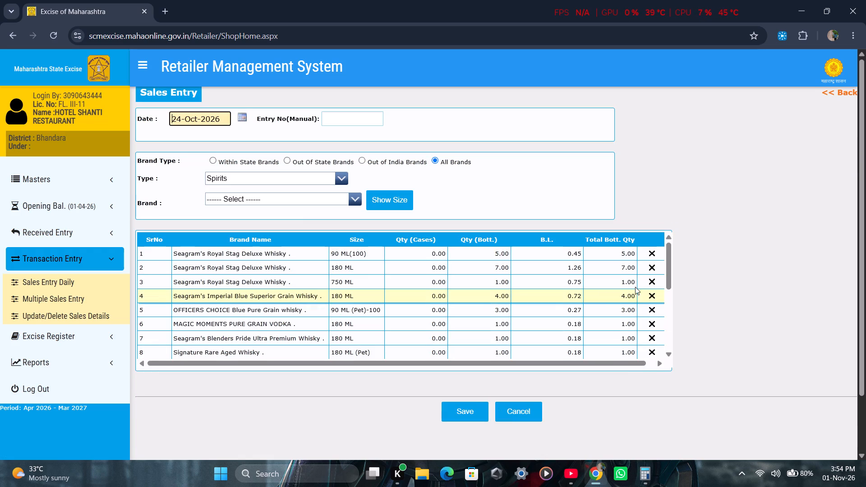
# Examine the brands, bottle sizes and quantities sold throughout the 24-Oct-2026 sales entry.
pyautogui.click(668, 254)
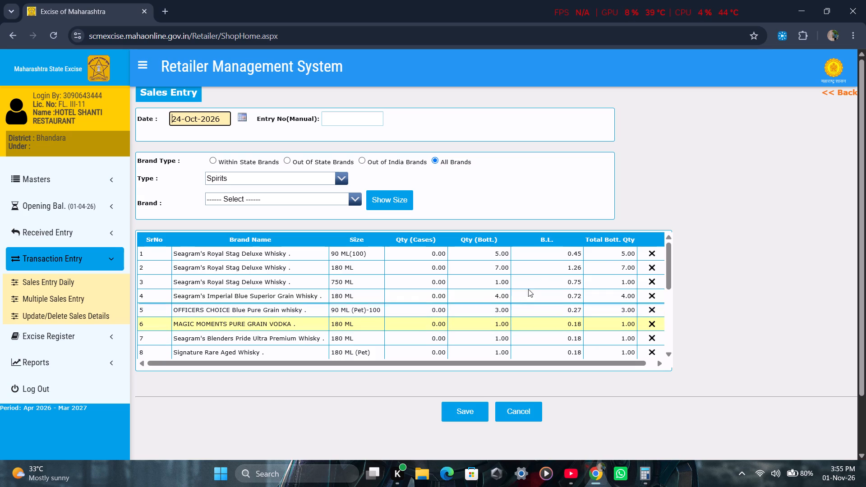
pyautogui.moveTo(668, 260); pyautogui.dragTo(668, 263)
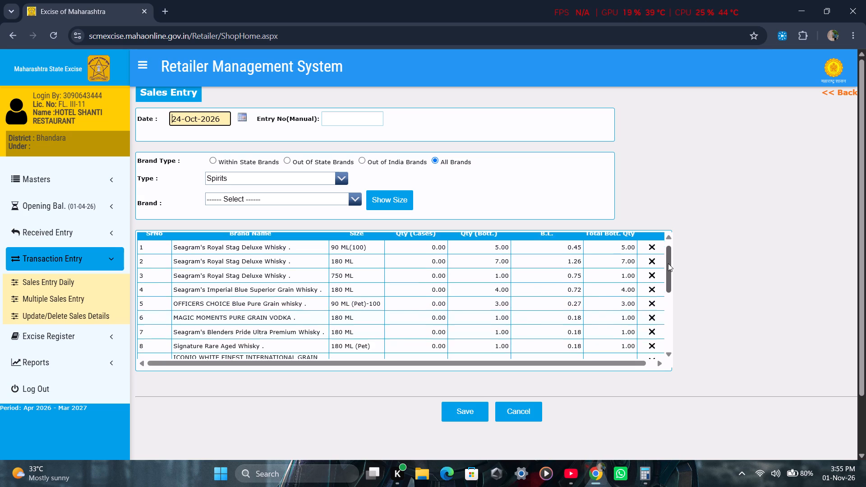
pyautogui.moveTo(668, 263); pyautogui.dragTo(670, 273)
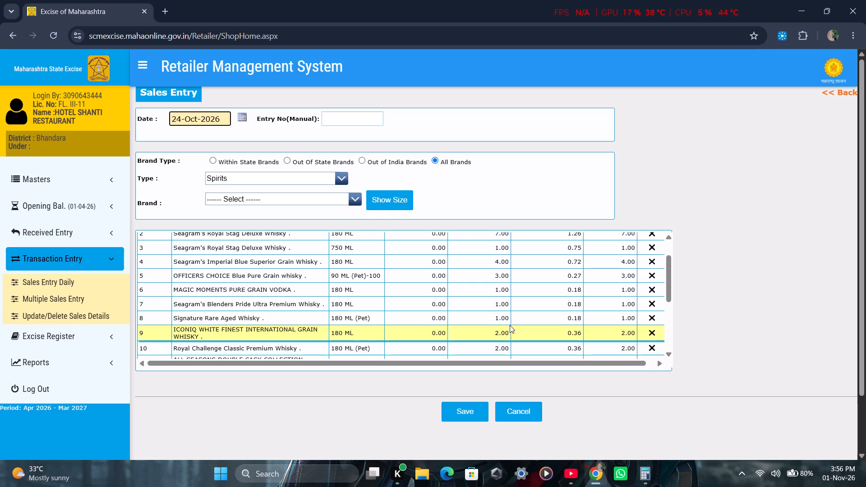
pyautogui.scroll(-1, 510, 325)
pyautogui.scroll(1, 509, 325)
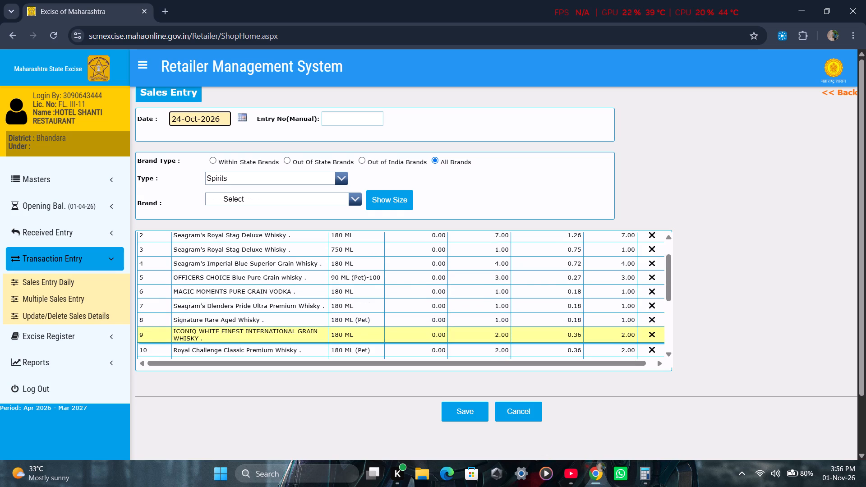
pyautogui.scroll(-1, 505, 335)
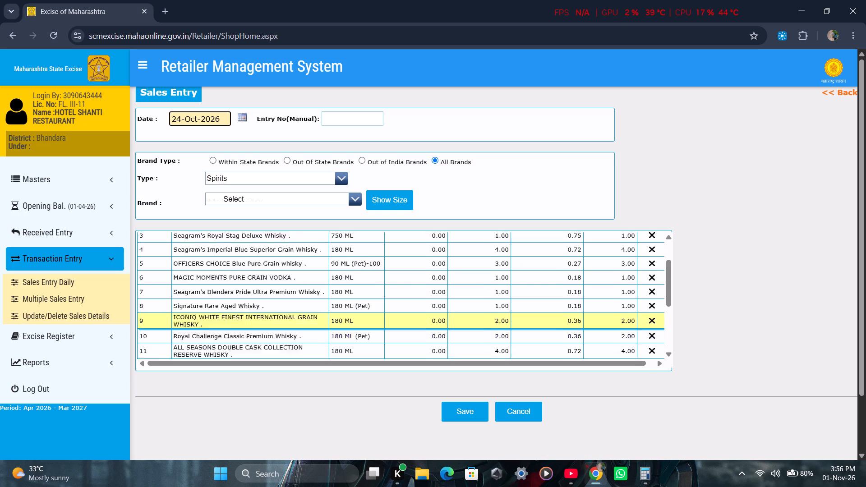
pyautogui.scroll(1, 505, 335)
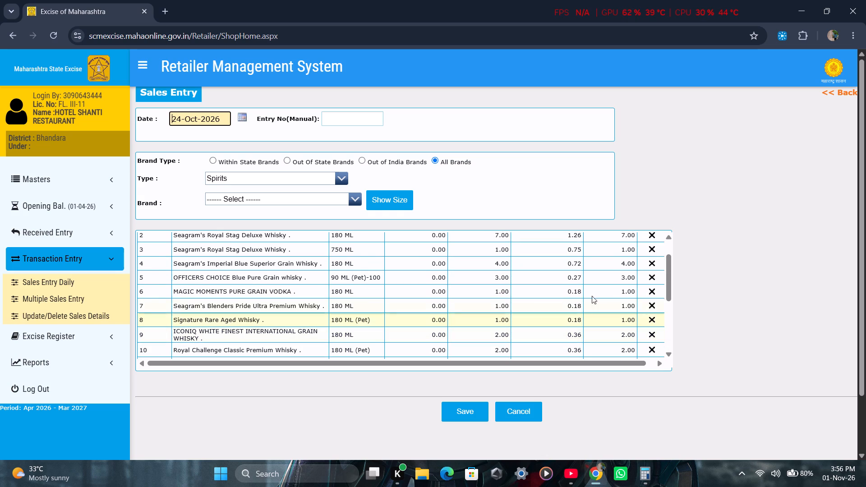
pyautogui.moveTo(666, 278); pyautogui.dragTo(670, 294)
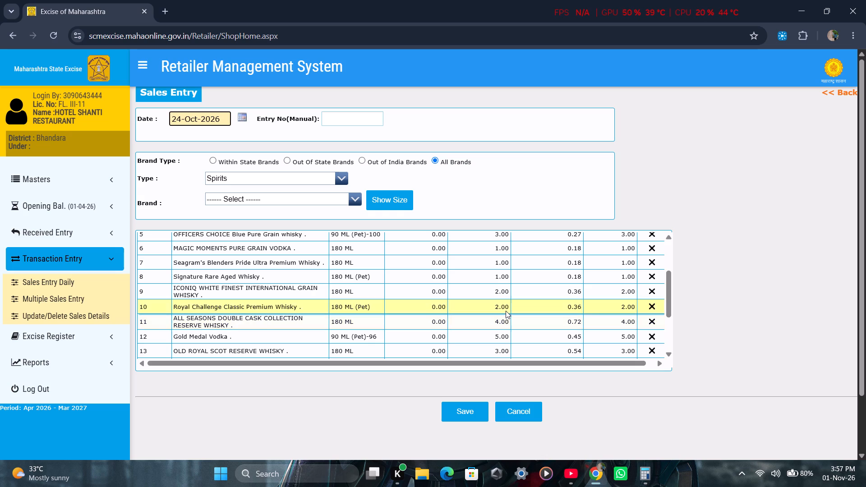
pyautogui.scroll(1, 468, 277)
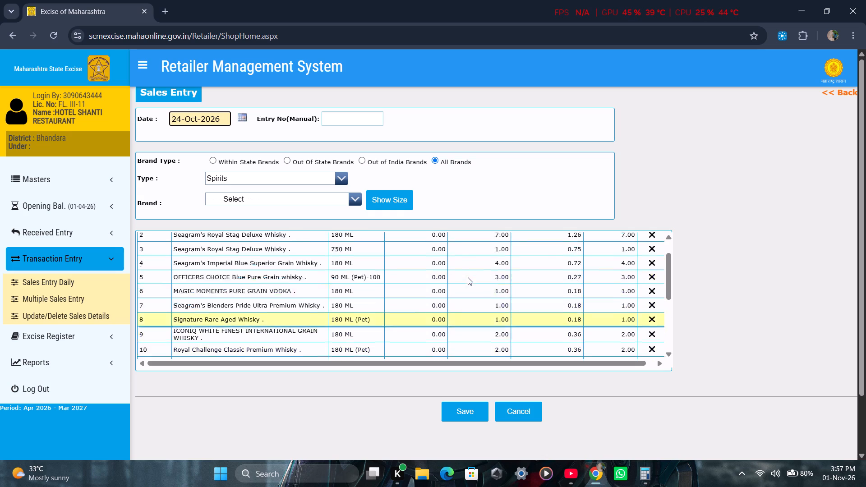
pyautogui.scroll(-2, 466, 273)
pyautogui.scroll(1, 466, 273)
pyautogui.scroll(-2, 466, 273)
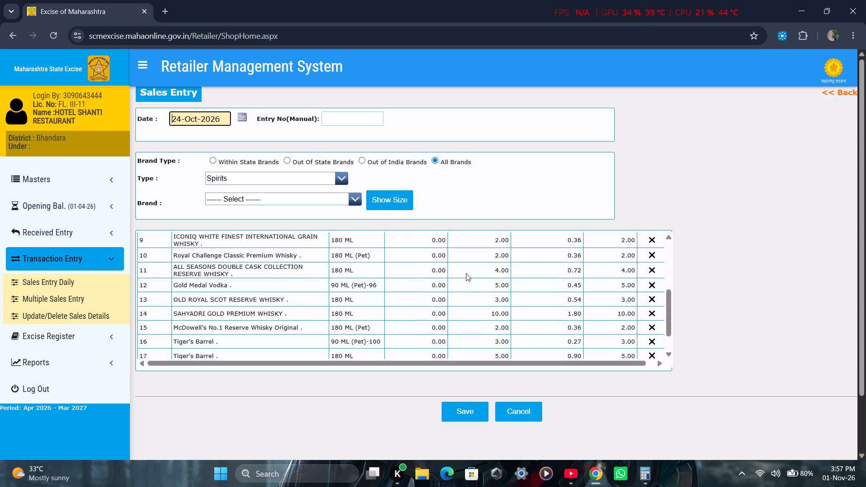
pyautogui.scroll(-1, 466, 273)
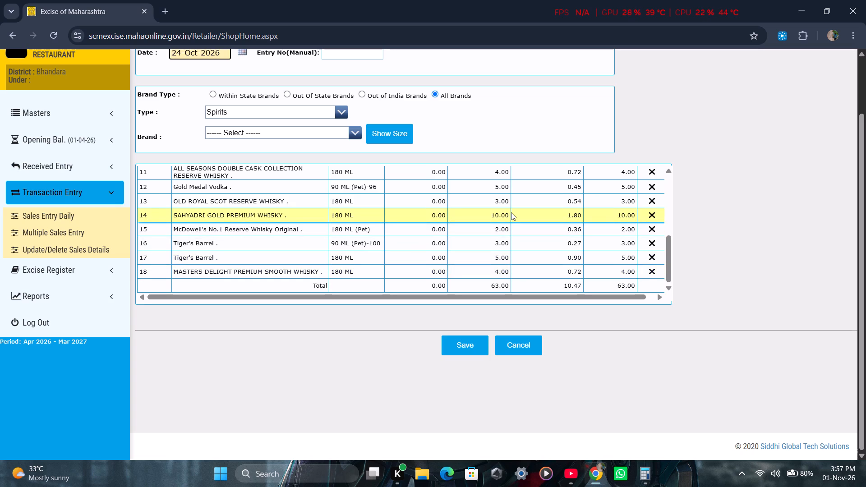
pyautogui.scroll(5, 511, 212)
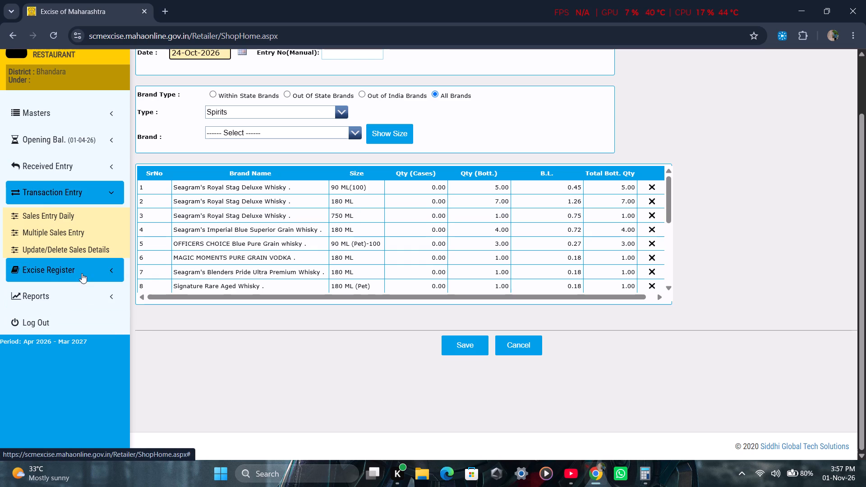
# Show the sales records from 24-Oct-2026 to 24-Oct-2026 in Update/Delete Sales Details.
pyautogui.click(81, 294)
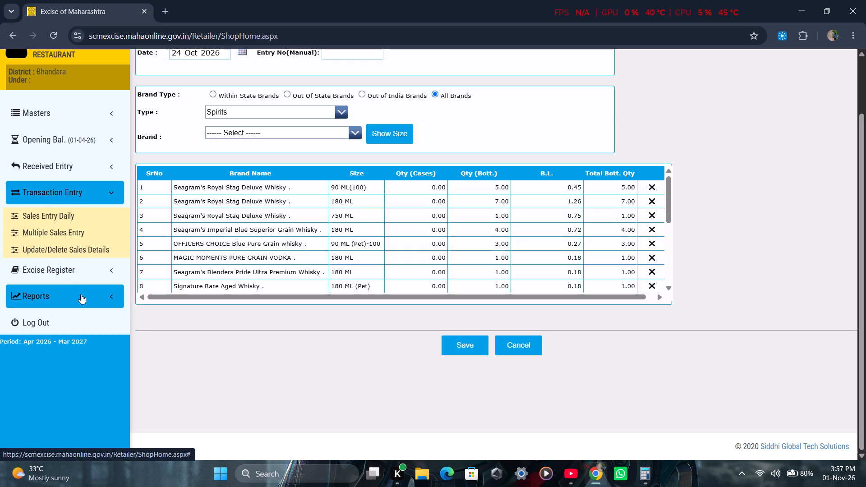
pyautogui.click(83, 224)
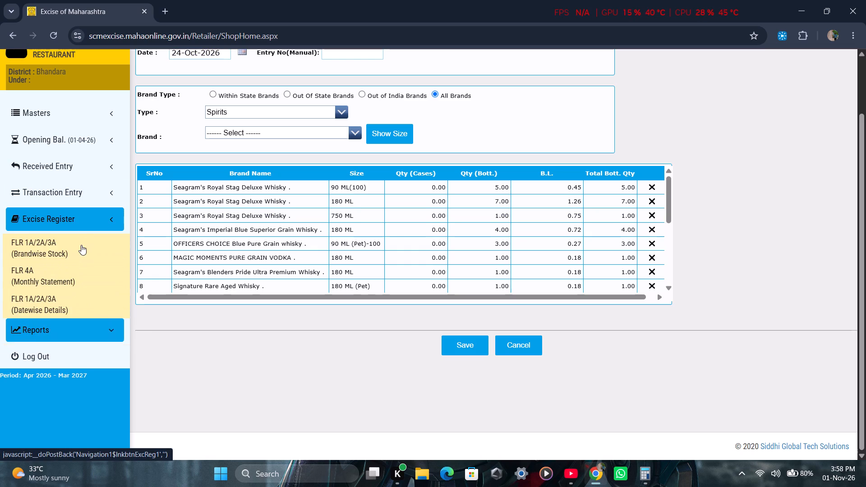
pyautogui.click(75, 198)
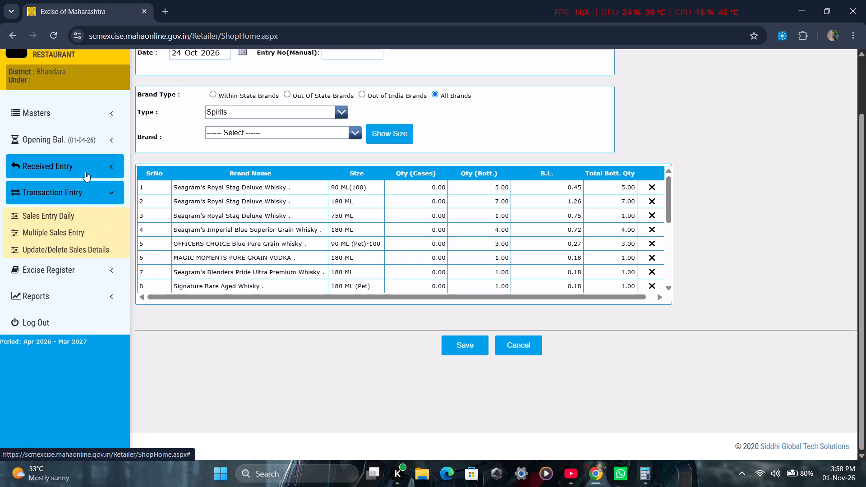
pyautogui.click(77, 242)
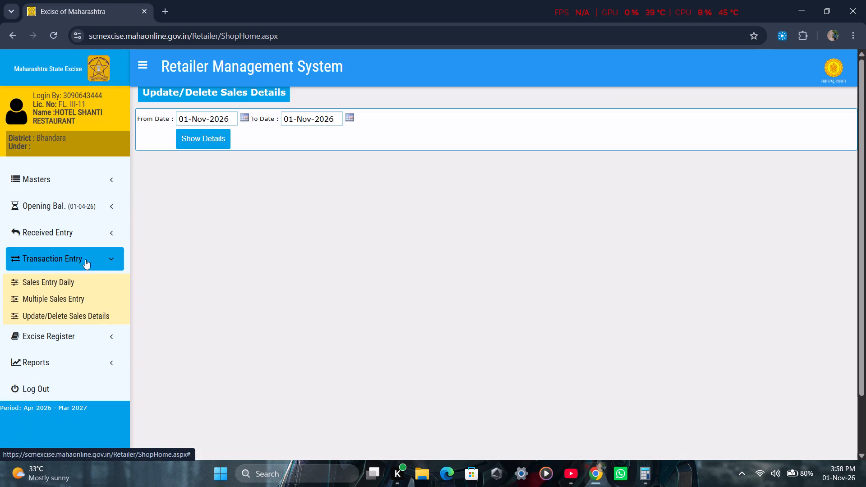
pyautogui.click(247, 115)
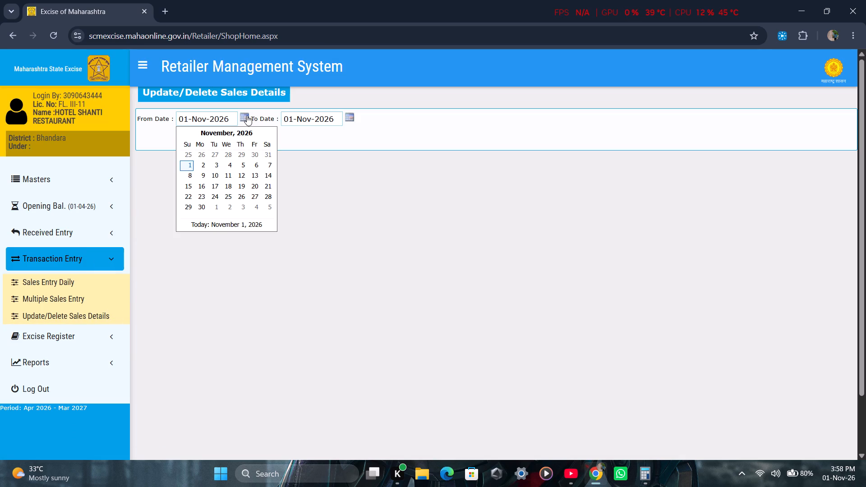
pyautogui.click(182, 134)
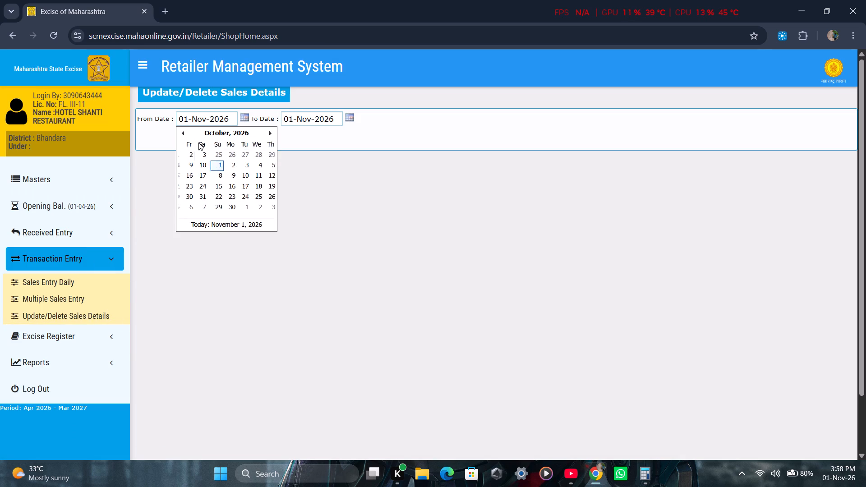
pyautogui.click(267, 186)
pyautogui.click(347, 118)
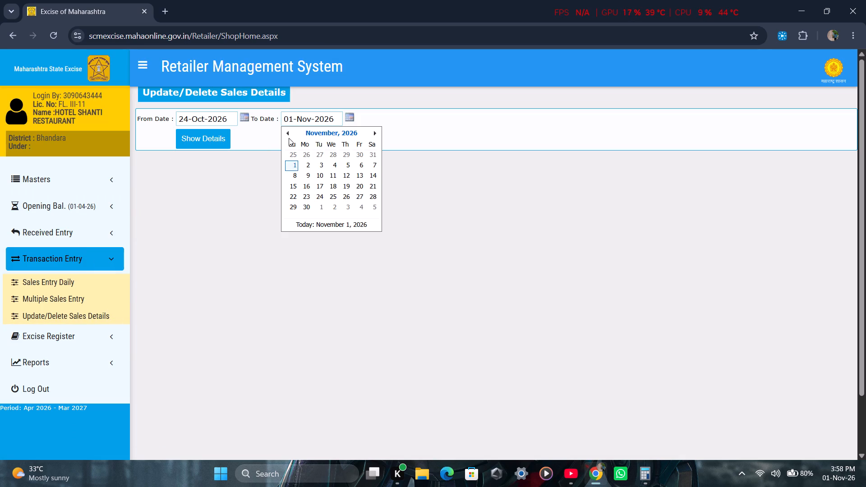
pyautogui.click(286, 133)
pyautogui.click(375, 185)
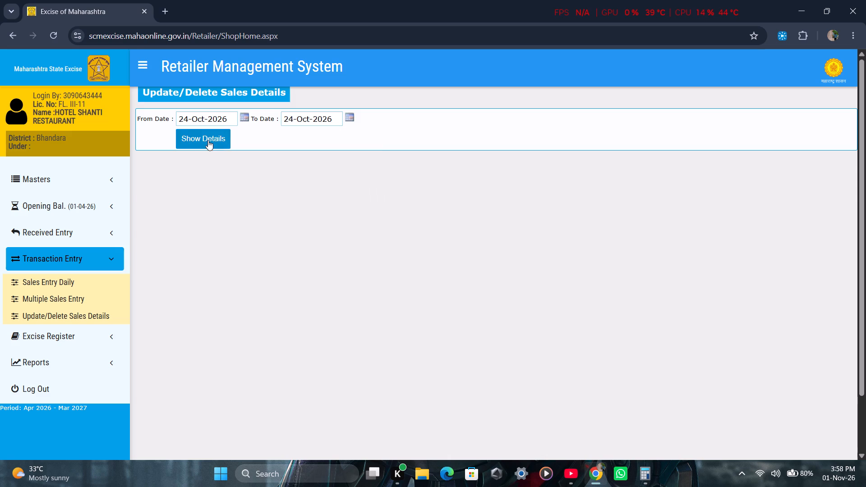
pyautogui.click(208, 140)
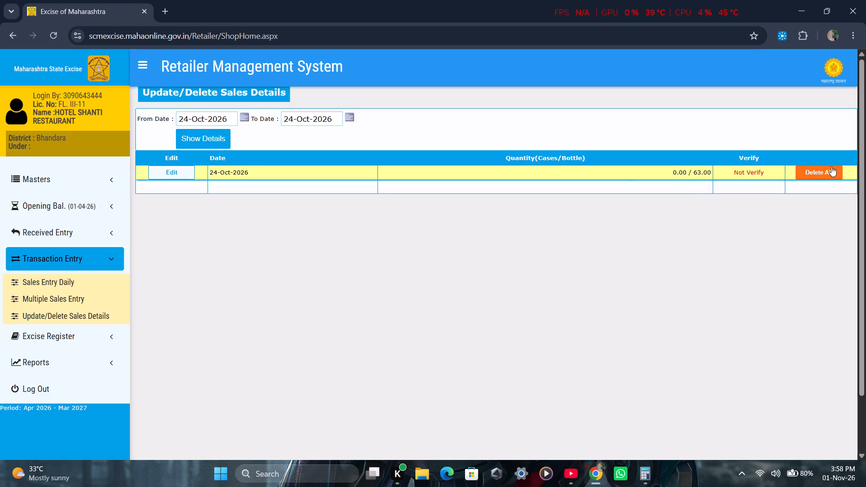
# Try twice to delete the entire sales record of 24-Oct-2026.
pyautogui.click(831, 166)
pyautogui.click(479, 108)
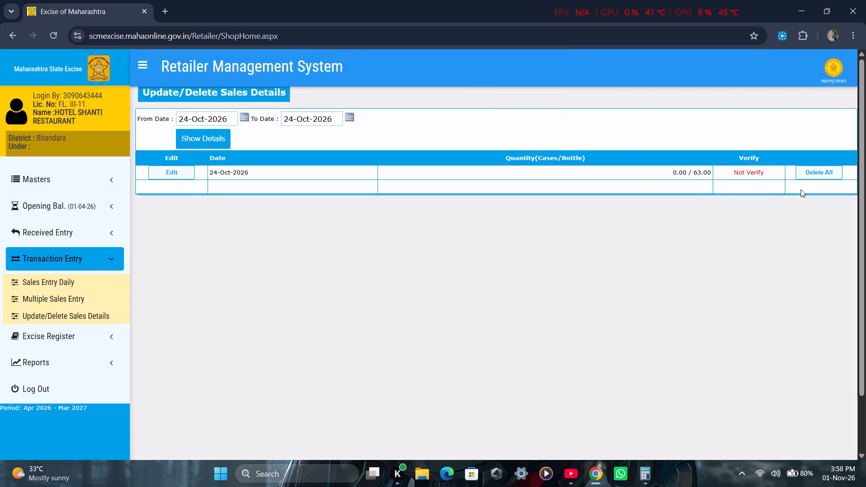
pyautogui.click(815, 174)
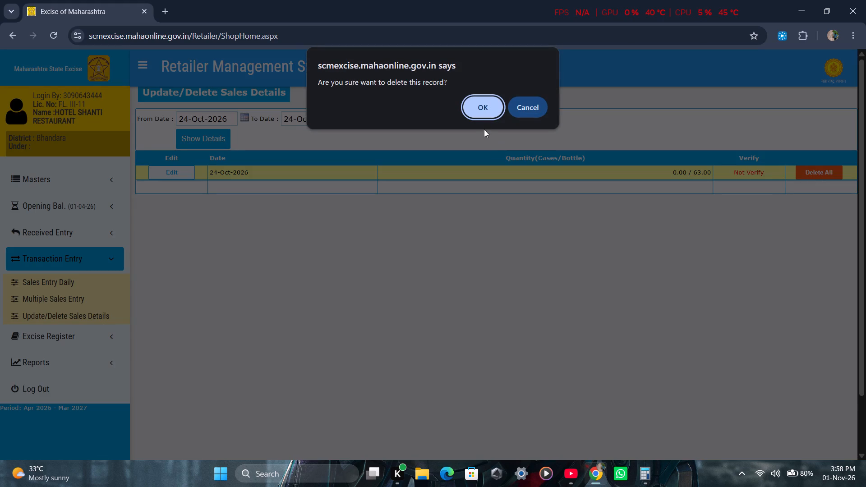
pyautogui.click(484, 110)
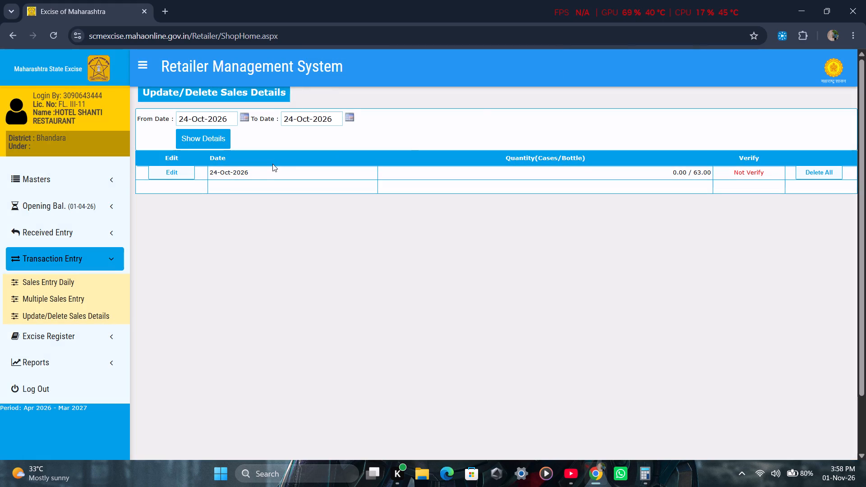
# Open the 24-Oct-2026 sales record for editing, review its brand lines, and return to the record list.
pyautogui.click(188, 169)
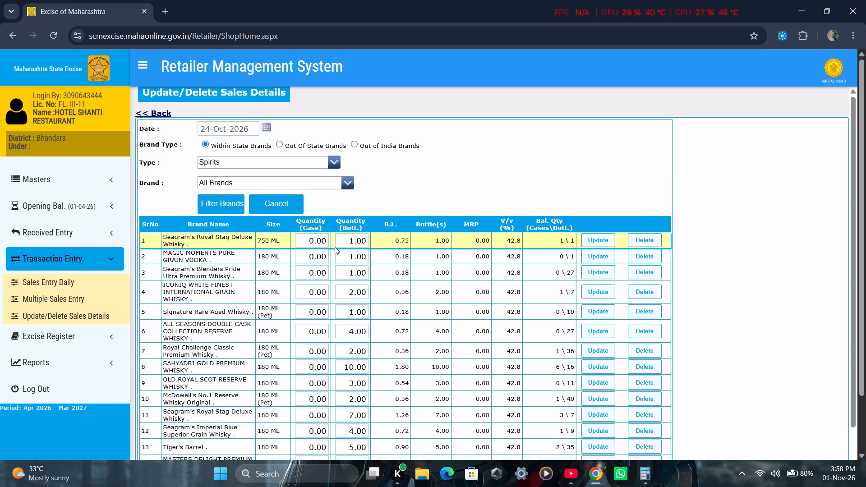
pyautogui.scroll(-1, 336, 247)
pyautogui.scroll(1, 336, 247)
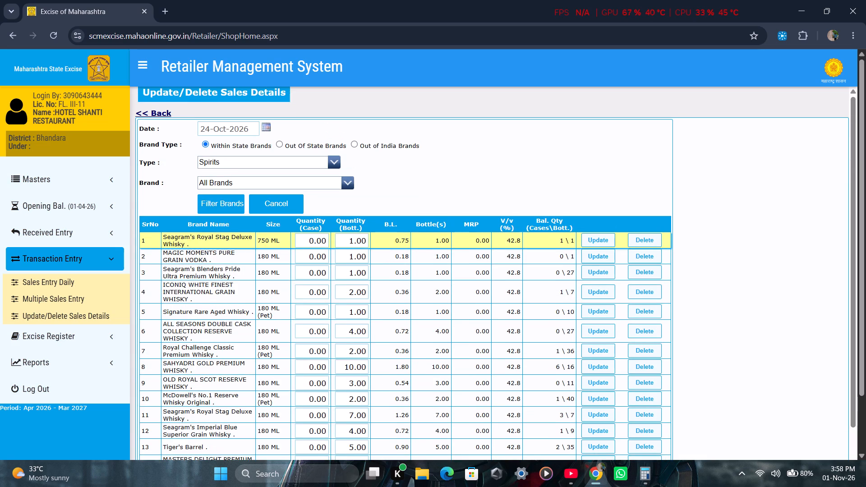
pyautogui.click(154, 111)
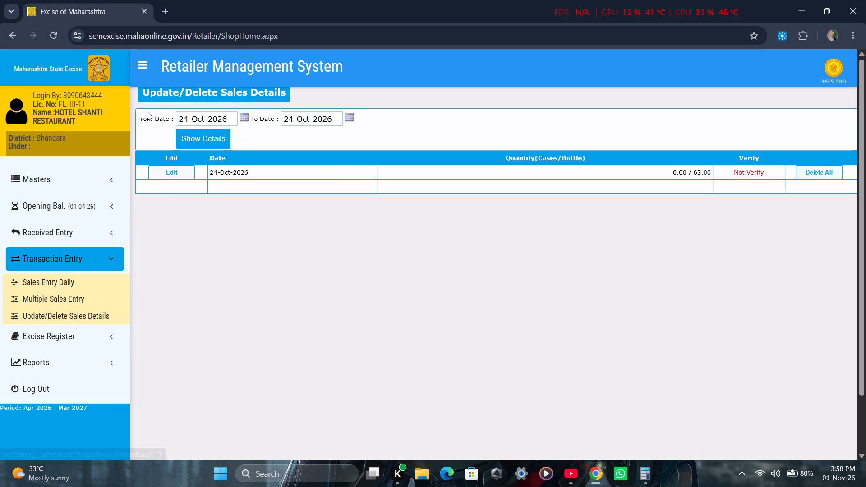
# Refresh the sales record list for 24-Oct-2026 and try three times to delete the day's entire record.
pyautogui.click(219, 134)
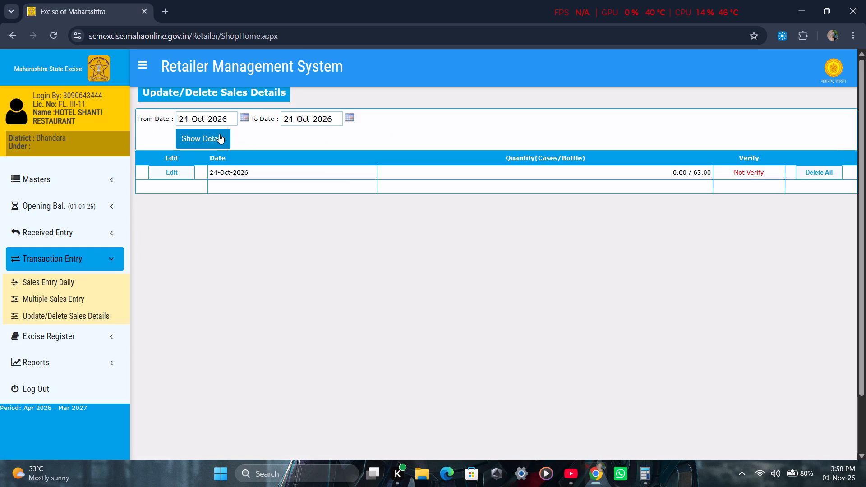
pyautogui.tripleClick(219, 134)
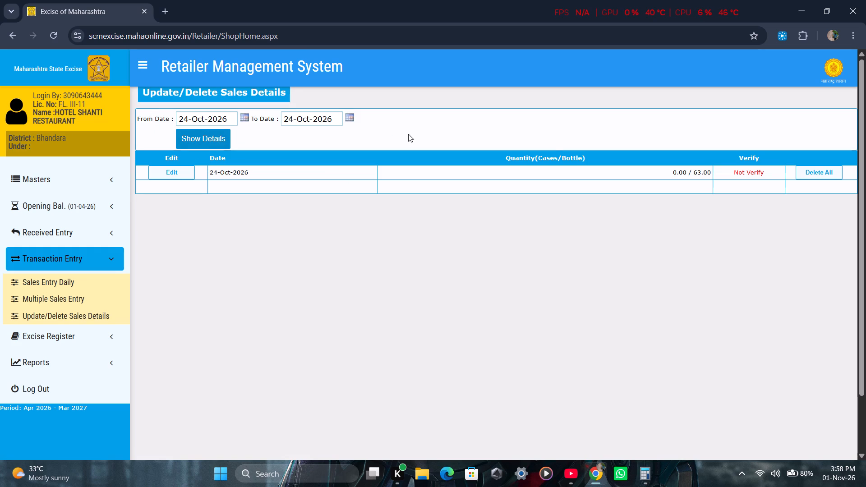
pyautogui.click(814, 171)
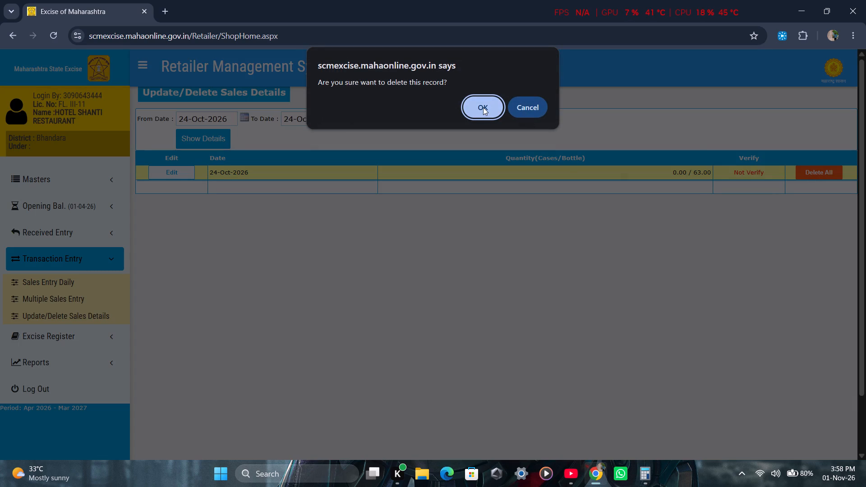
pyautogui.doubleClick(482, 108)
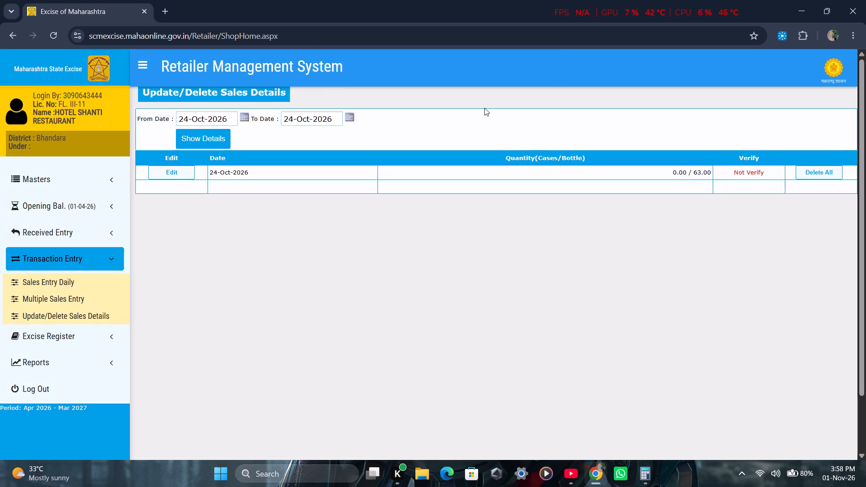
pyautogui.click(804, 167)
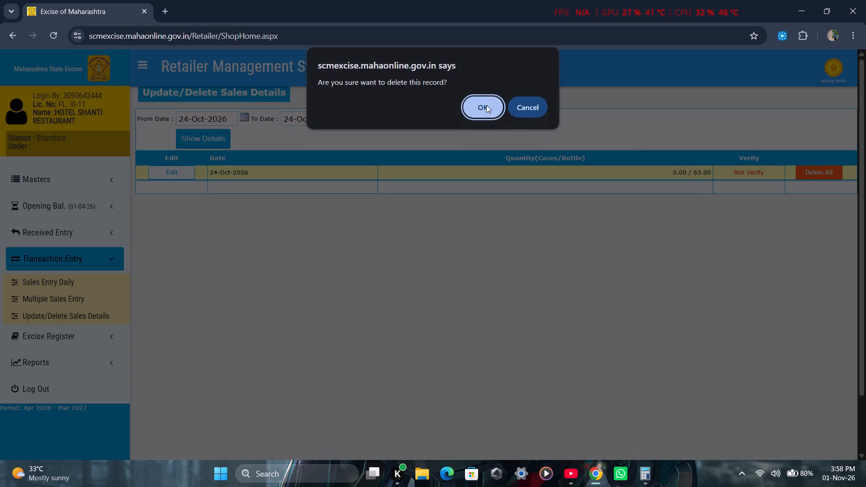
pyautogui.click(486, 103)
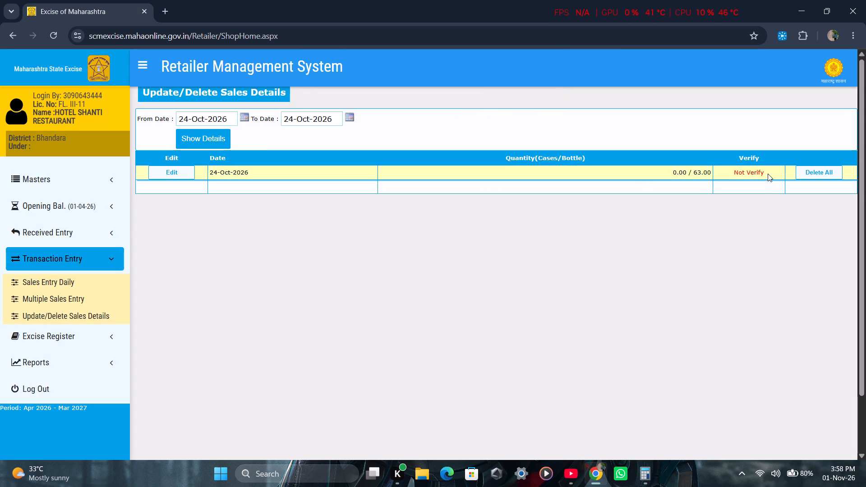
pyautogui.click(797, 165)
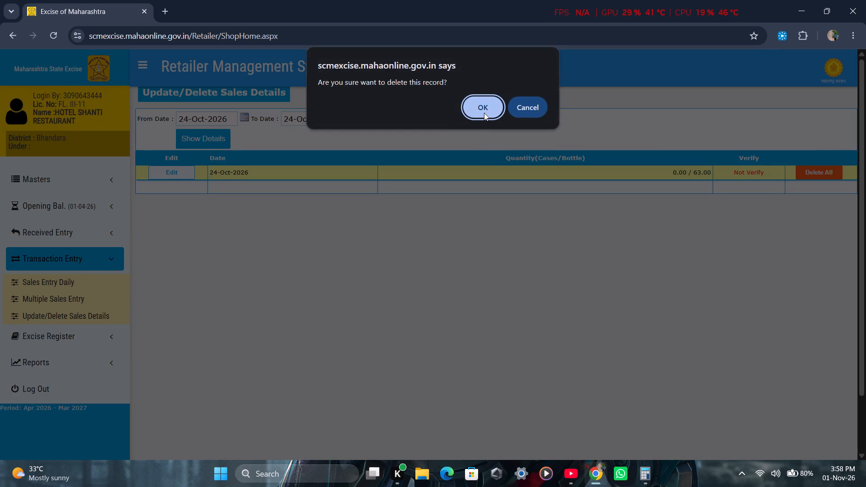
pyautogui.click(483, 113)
# Open the 24-Oct-2026 sales record for editing in Update/Delete Sales Details.
pyautogui.click(163, 173)
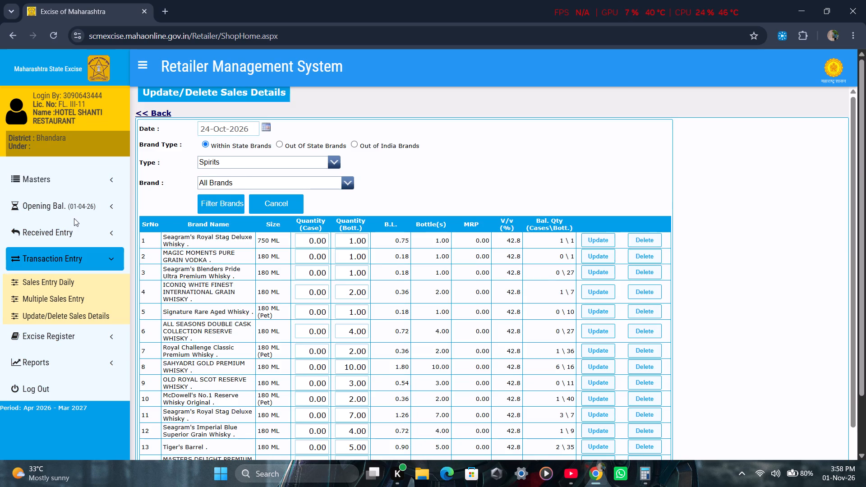
# In Sales Entry Daily, search the sales from 23-Oct-2026 to 01-Nov-2026 and open the 24-Oct-2026 record.
pyautogui.click(74, 218)
pyautogui.click(73, 230)
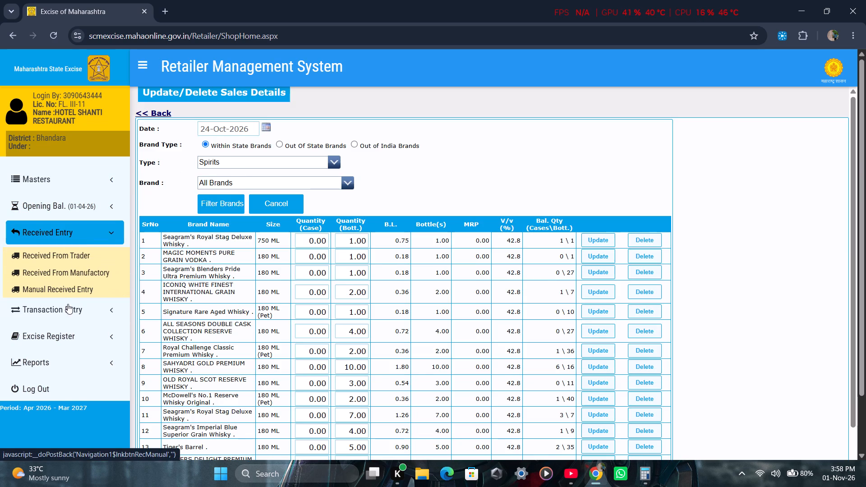
pyautogui.click(68, 305)
pyautogui.click(68, 300)
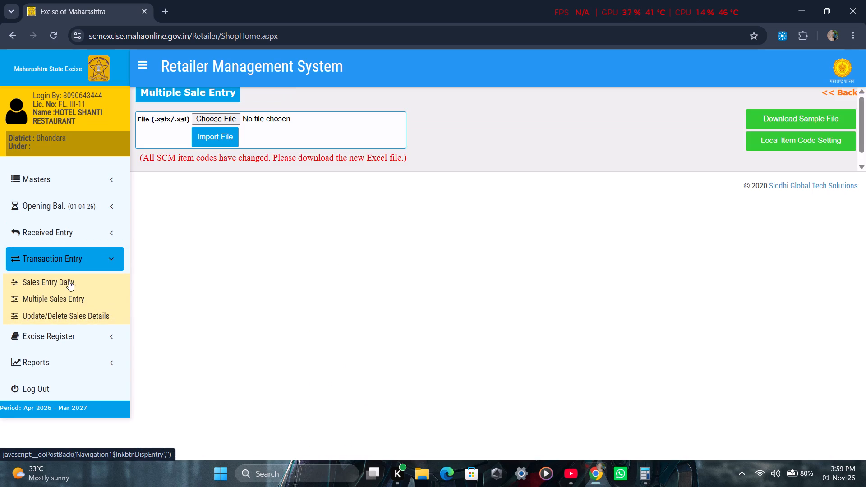
pyautogui.click(69, 277)
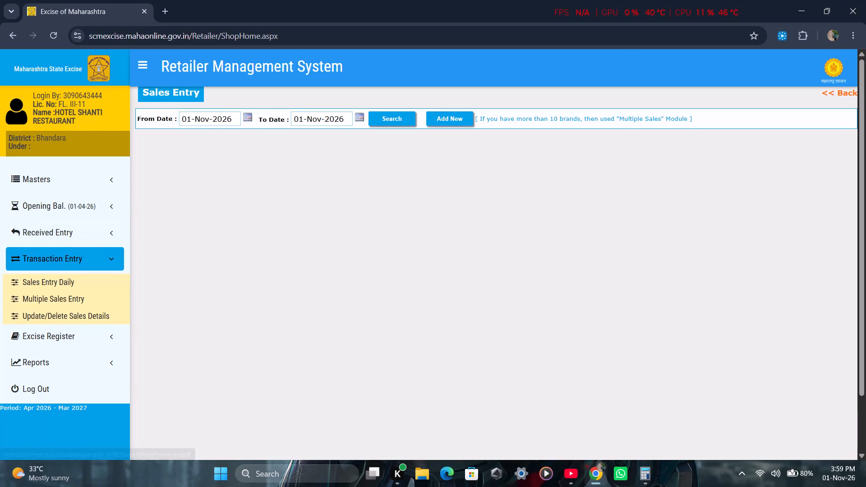
pyautogui.click(249, 115)
pyautogui.click(182, 131)
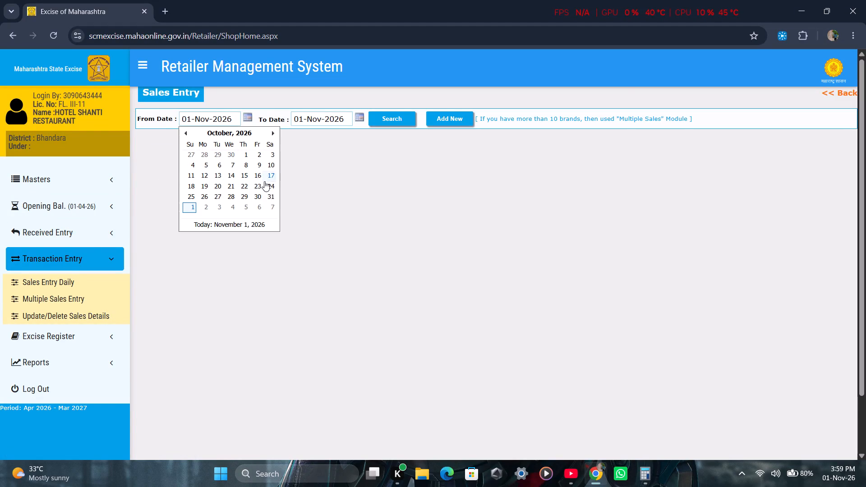
pyautogui.click(258, 181)
pyautogui.moveTo(400, 117); pyautogui.dragTo(400, 125)
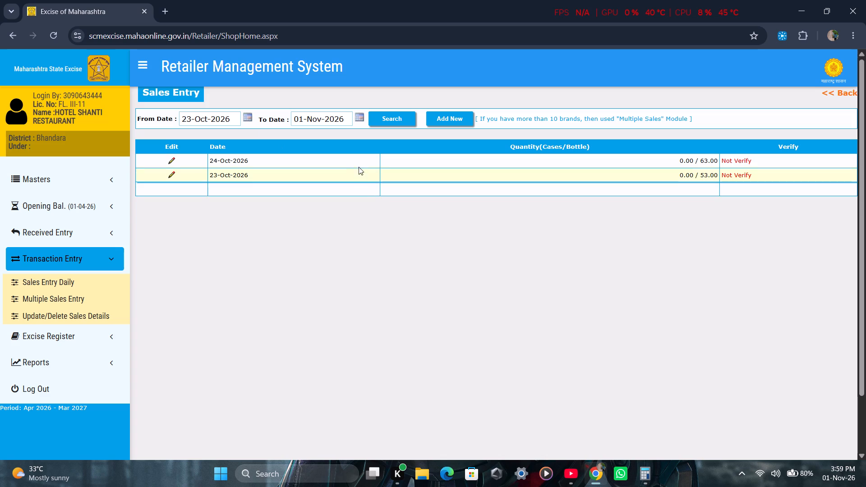
pyautogui.click(171, 162)
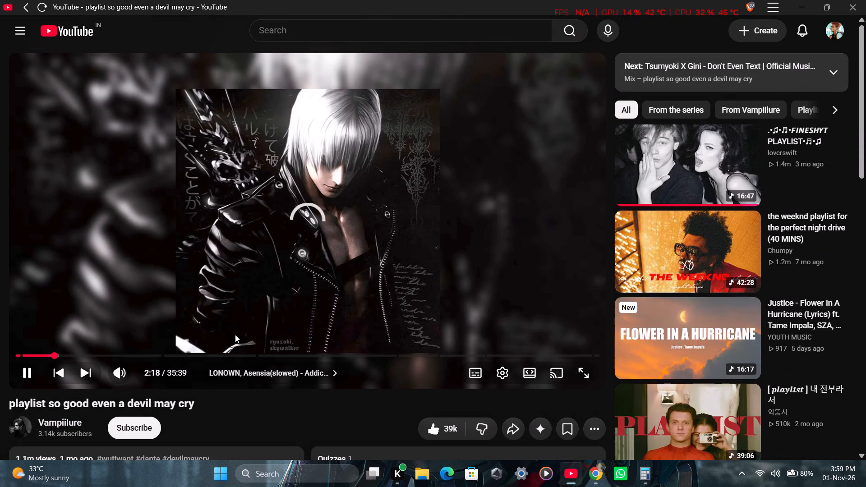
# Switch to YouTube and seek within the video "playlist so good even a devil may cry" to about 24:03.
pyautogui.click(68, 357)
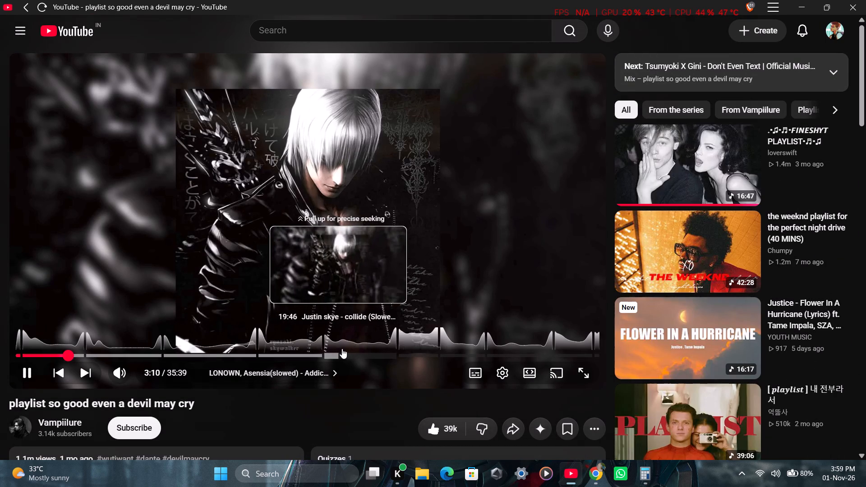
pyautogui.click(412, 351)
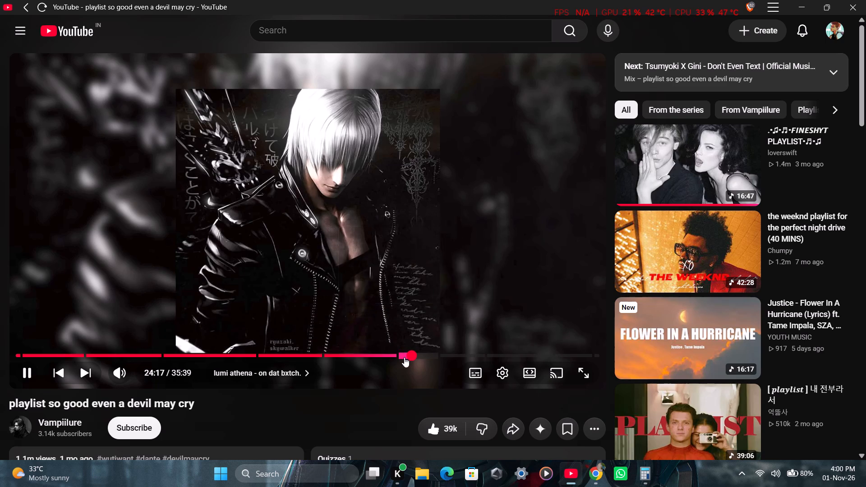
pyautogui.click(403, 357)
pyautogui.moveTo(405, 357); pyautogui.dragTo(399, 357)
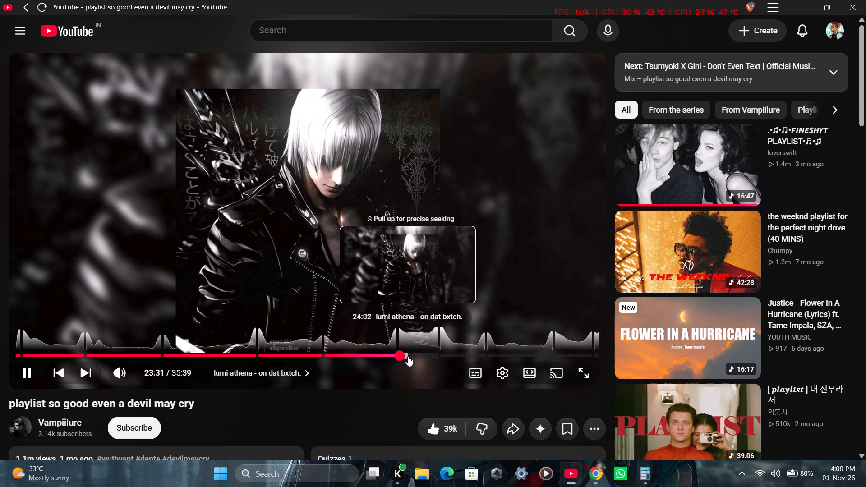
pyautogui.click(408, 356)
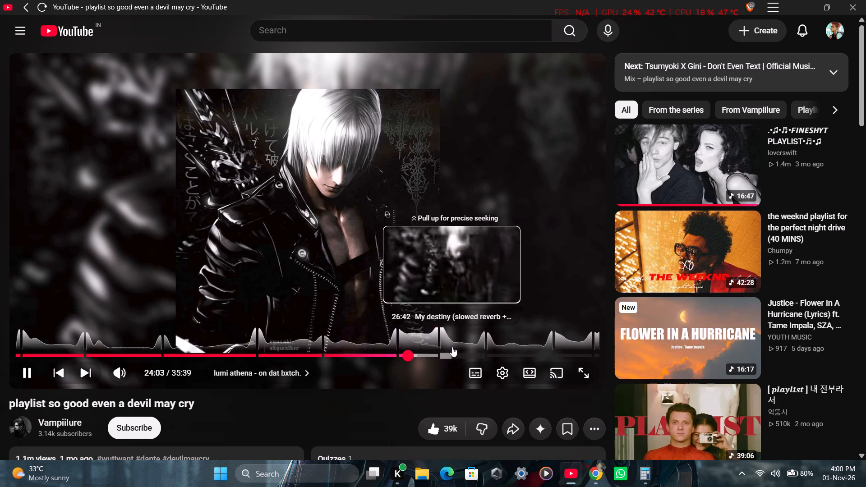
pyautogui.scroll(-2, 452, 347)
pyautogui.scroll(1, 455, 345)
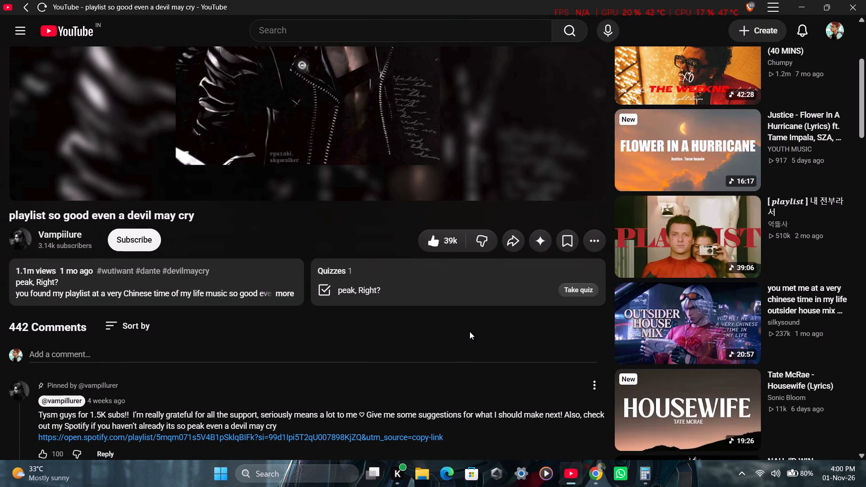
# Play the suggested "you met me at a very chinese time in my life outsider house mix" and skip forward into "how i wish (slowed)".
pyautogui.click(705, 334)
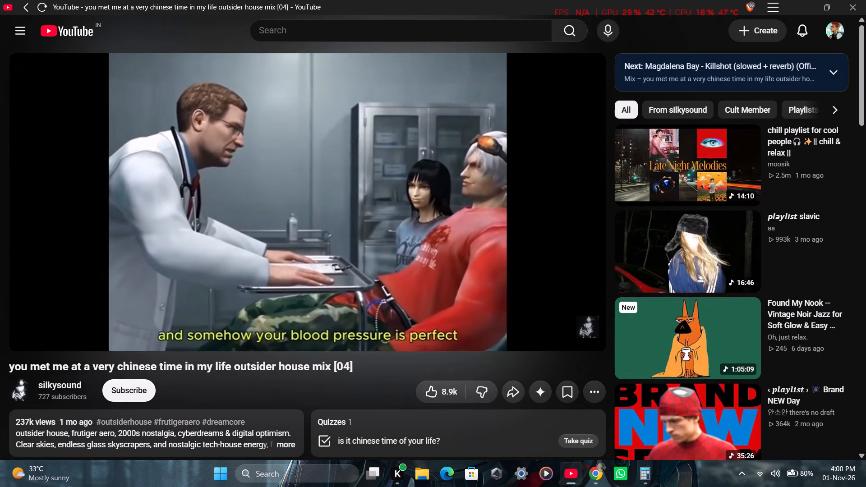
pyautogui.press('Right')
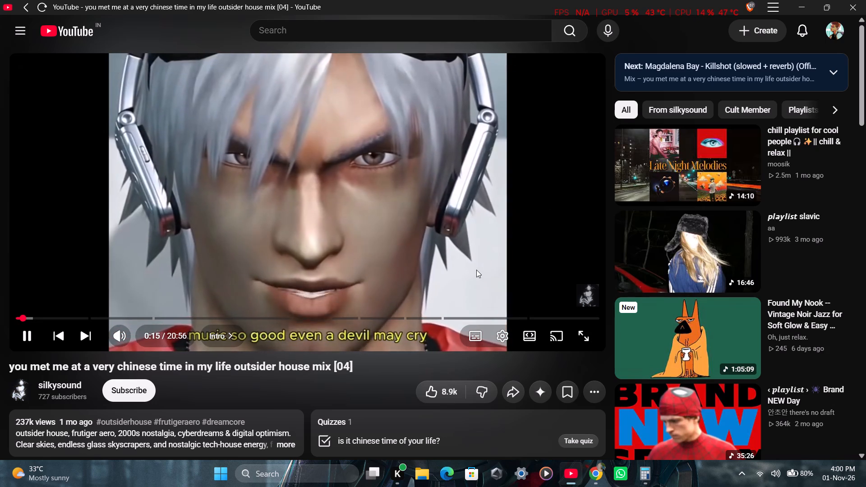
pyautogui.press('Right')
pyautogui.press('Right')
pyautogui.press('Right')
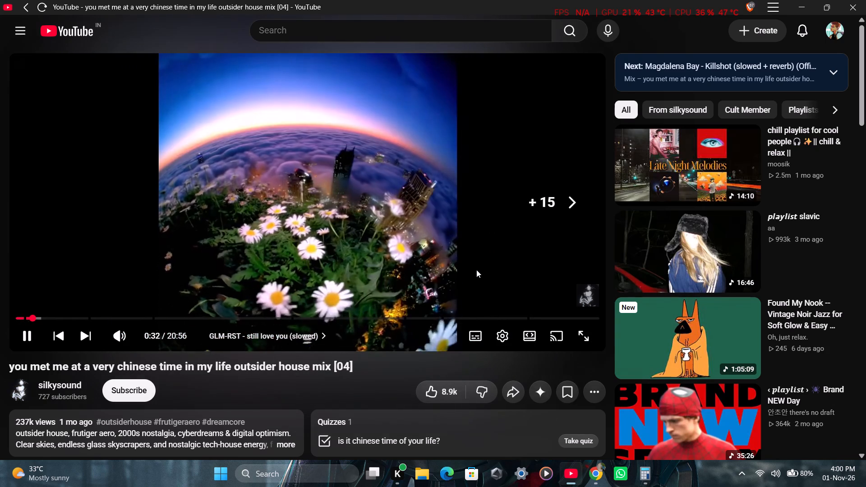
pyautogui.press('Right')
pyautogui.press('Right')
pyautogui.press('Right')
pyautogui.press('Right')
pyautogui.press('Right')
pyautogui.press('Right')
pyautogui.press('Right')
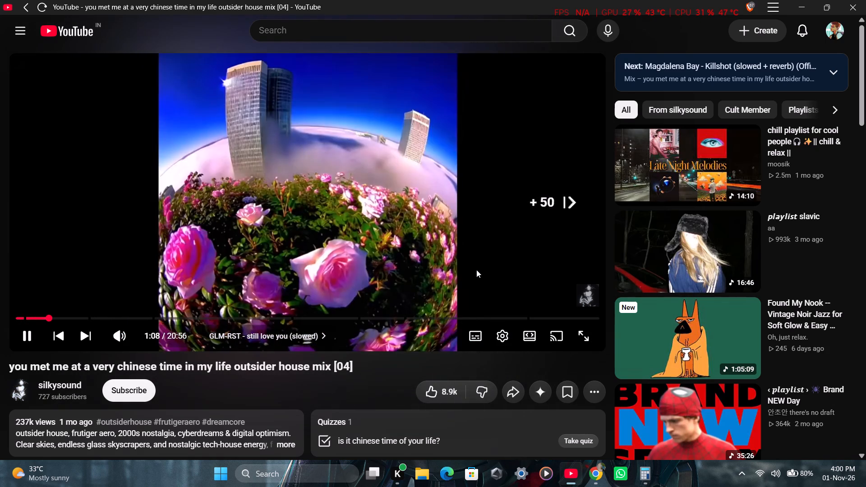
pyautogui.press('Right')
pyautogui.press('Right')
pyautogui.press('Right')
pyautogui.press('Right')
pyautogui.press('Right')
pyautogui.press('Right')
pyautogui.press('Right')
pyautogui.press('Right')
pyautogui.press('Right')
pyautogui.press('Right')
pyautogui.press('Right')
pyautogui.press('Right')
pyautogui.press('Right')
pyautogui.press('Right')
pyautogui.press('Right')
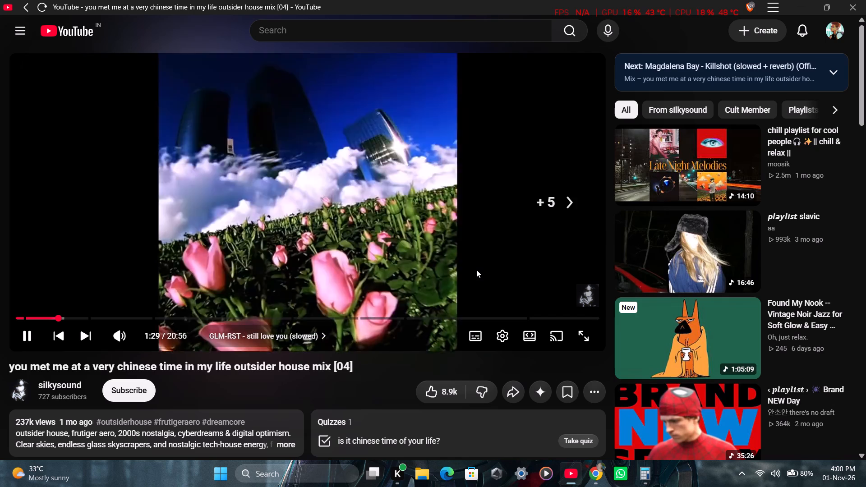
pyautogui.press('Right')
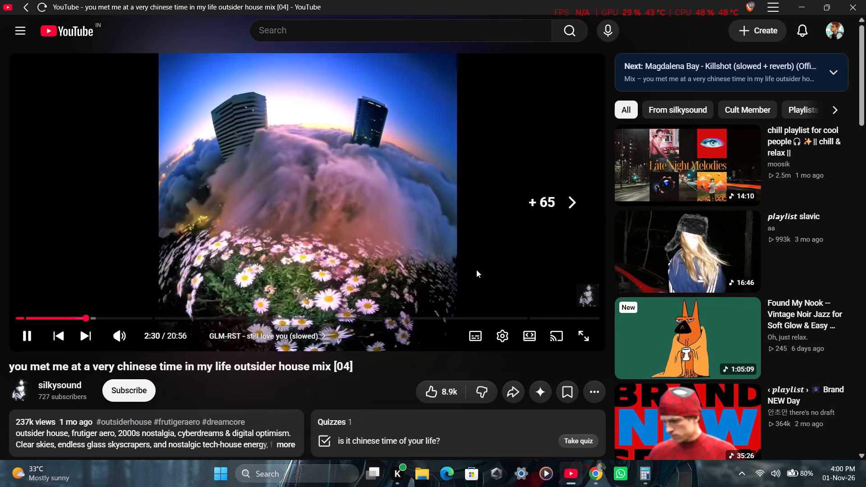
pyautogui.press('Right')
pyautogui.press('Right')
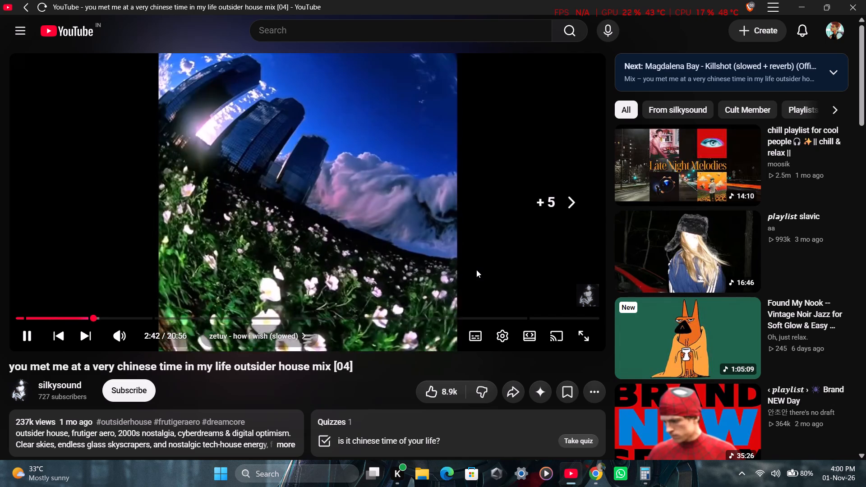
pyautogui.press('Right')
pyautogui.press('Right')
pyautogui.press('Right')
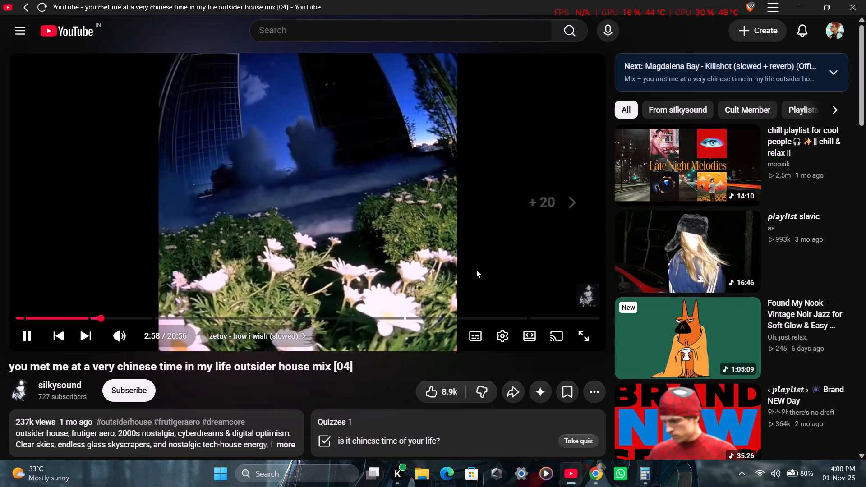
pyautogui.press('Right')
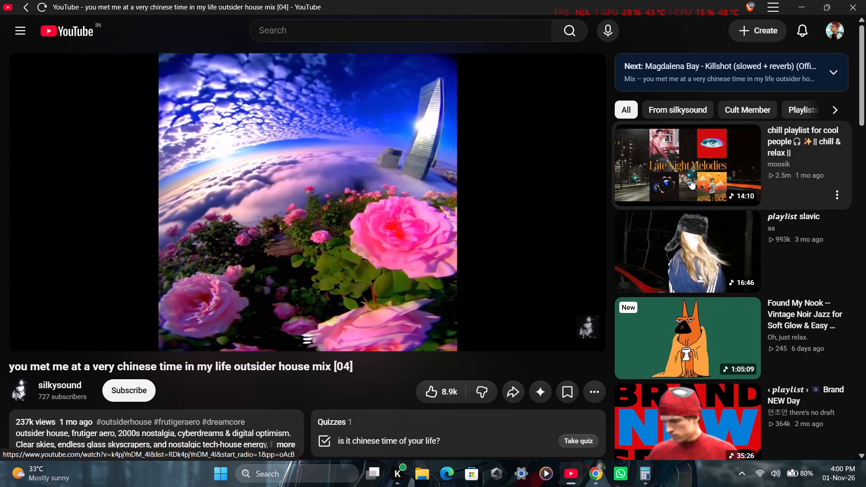
# Play the suggested video "chill playlist for cool people".
pyautogui.click(691, 179)
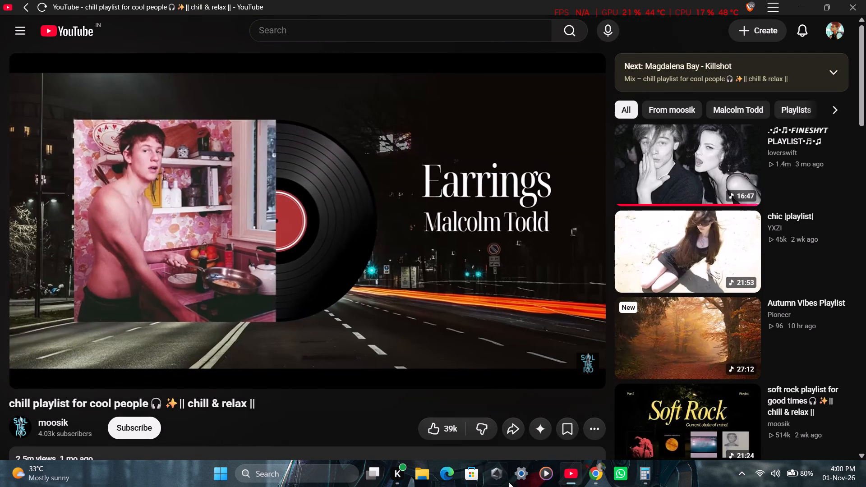
# Switch to the excise portal in Chrome and show the bottle-wise FLR 4A monthly statement for 24-Oct-2026 only, covering all brands and types.
pyautogui.click(595, 477)
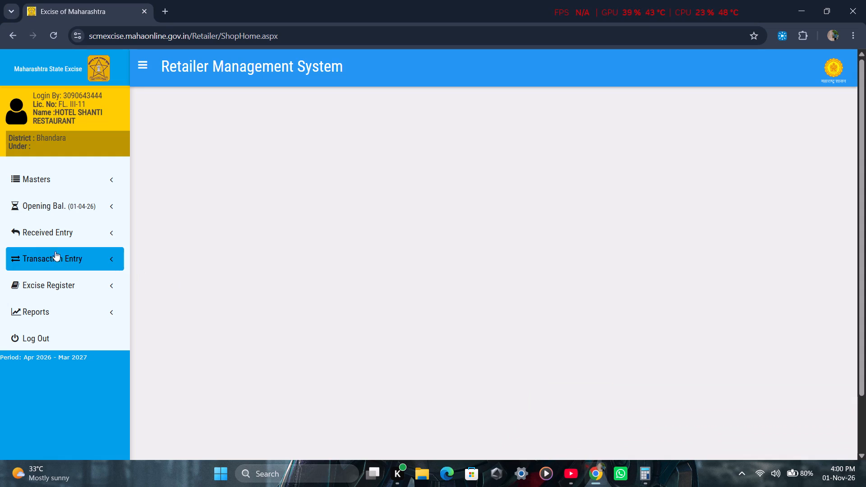
pyautogui.click(75, 293)
pyautogui.click(74, 345)
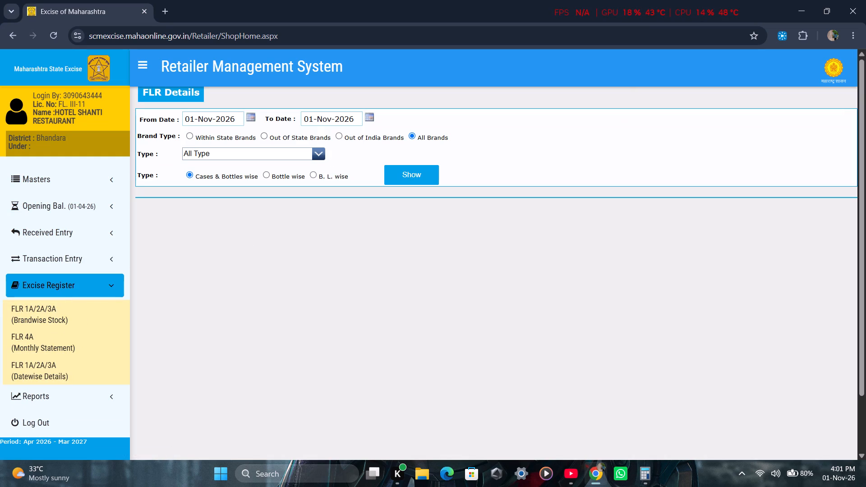
pyautogui.click(251, 114)
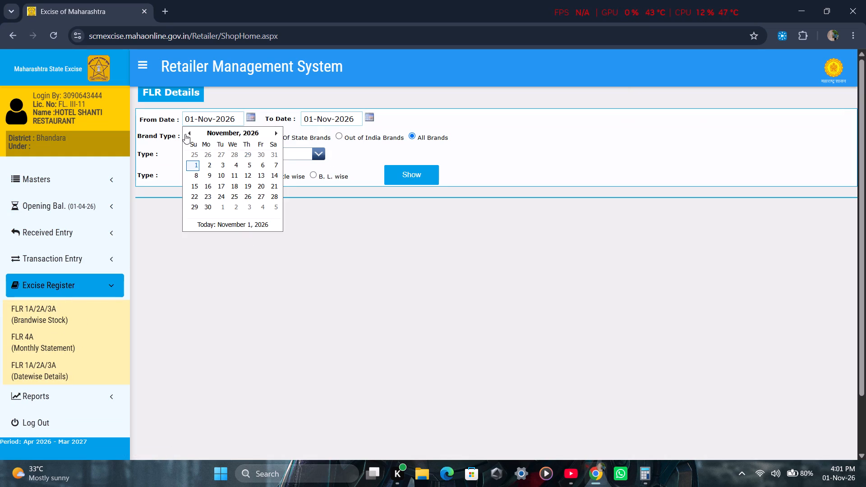
pyautogui.click(189, 134)
pyautogui.click(275, 187)
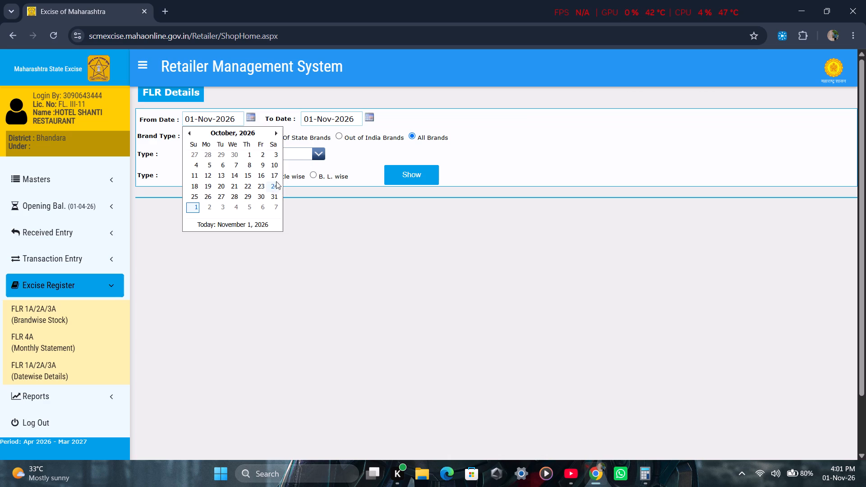
pyautogui.click(369, 114)
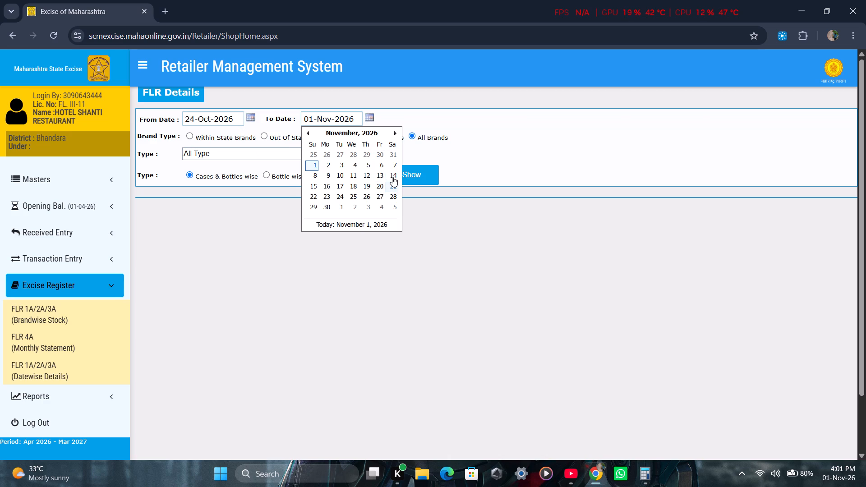
pyautogui.click(309, 131)
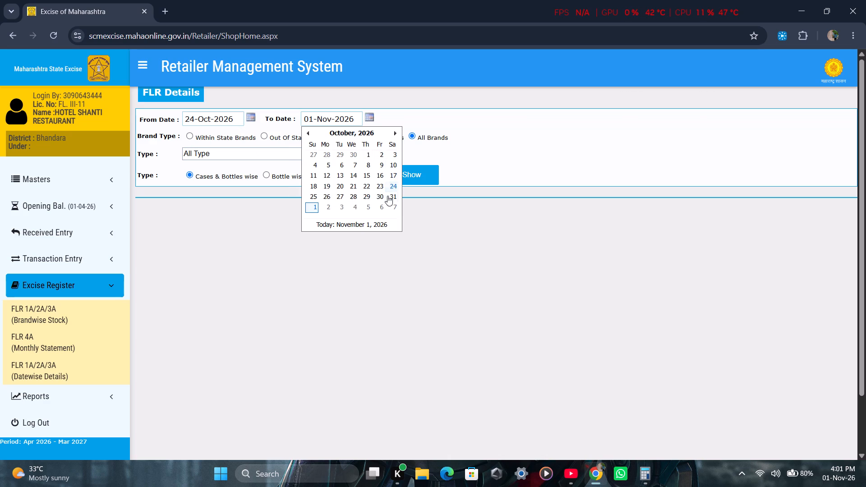
pyautogui.click(395, 186)
pyautogui.click(286, 174)
pyautogui.click(422, 175)
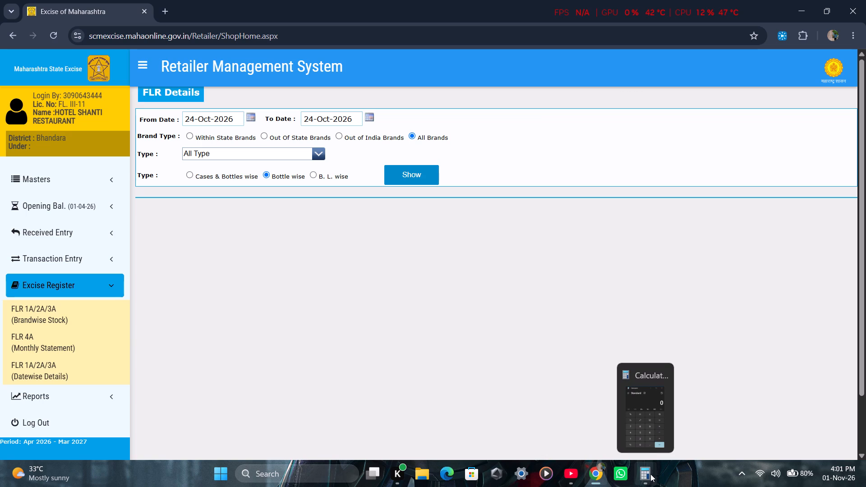
pyautogui.click(417, 176)
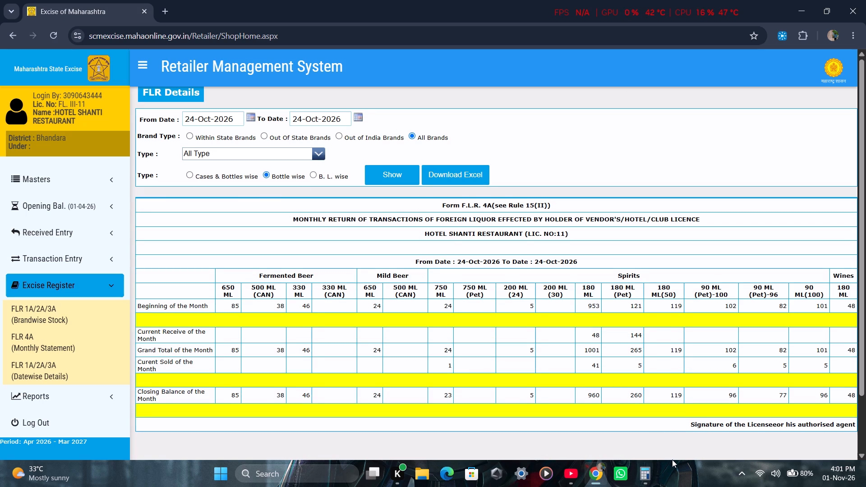
# In Calculator, add the spirits closing balances 960 + 260 + 119 + 5 from the statement, then clear and close it.
pyautogui.click(650, 473)
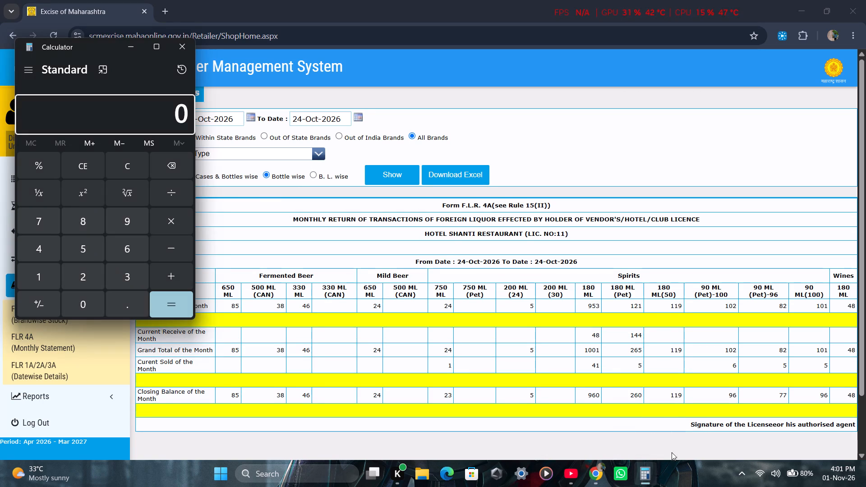
pyautogui.press('6')
pyautogui.press('BackSpace')
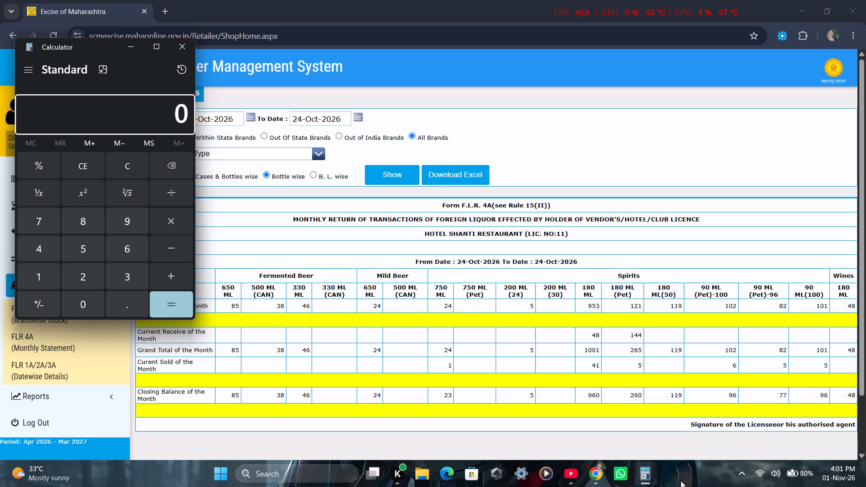
pyautogui.write('960')
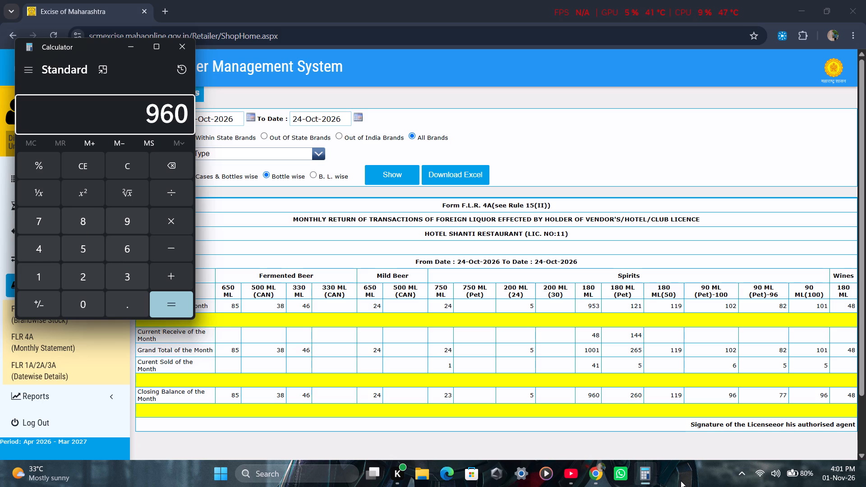
pyautogui.press('+')
pyautogui.write('260')
pyautogui.write('+119+')
pyautogui.press('5')
pyautogui.press('Return')
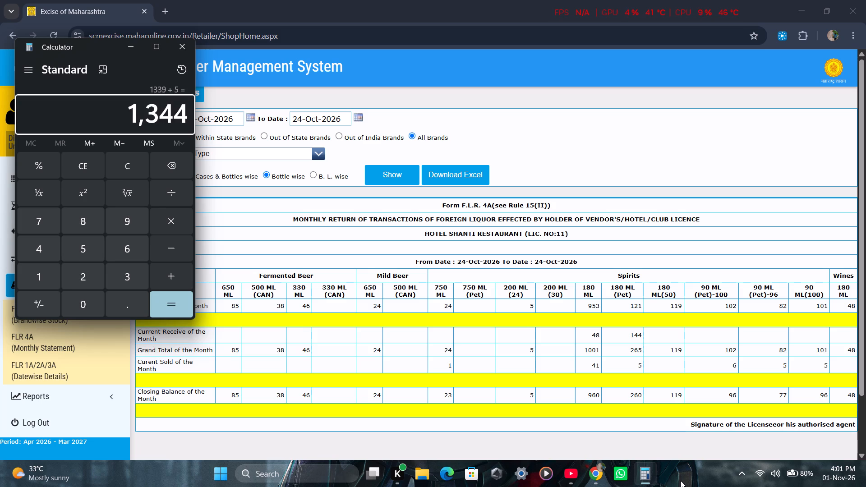
pyautogui.press('Escape')
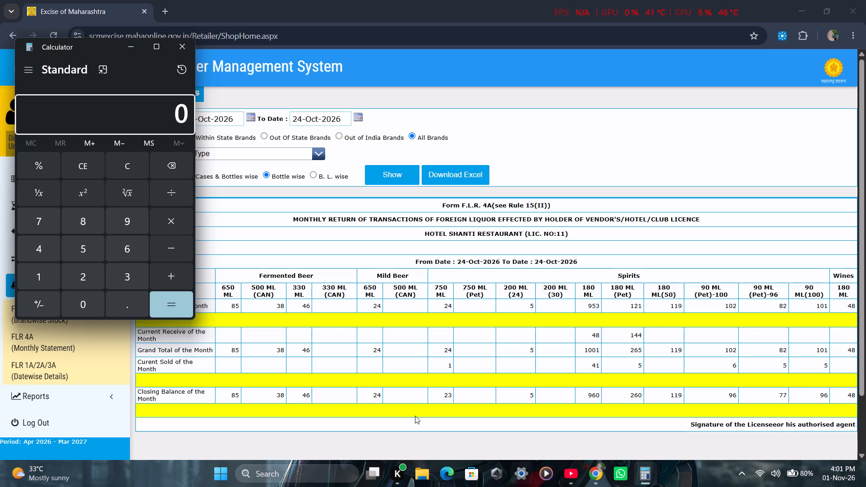
pyautogui.click(184, 47)
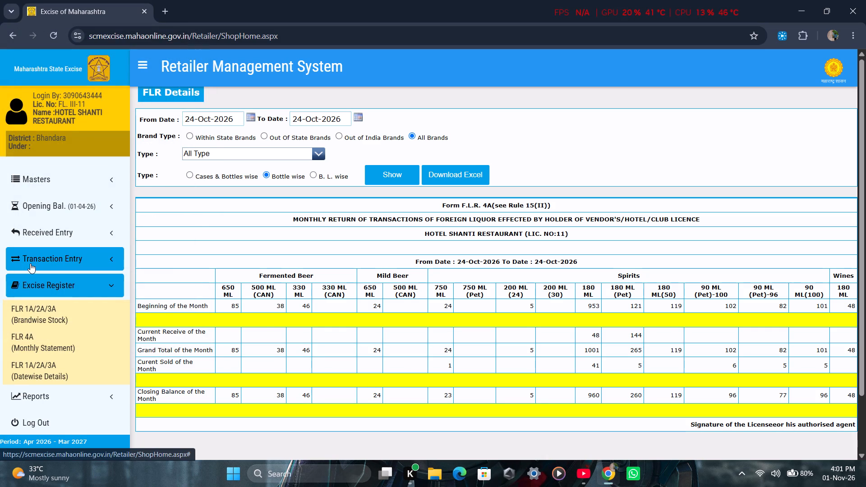
# In Sales Entry Daily, search the sales from 24-Oct-2026 to 24-Oct-2026 and open the 24-Oct-2026 record for editing.
pyautogui.click(30, 263)
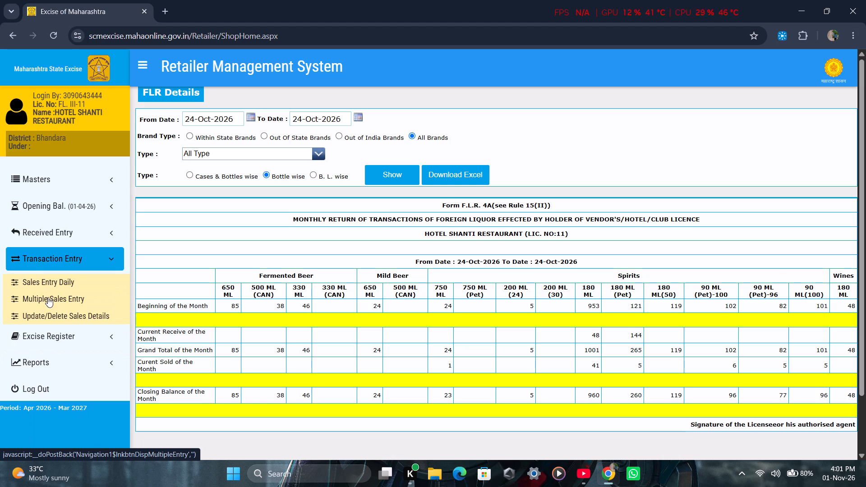
pyautogui.scroll(-1, 48, 297)
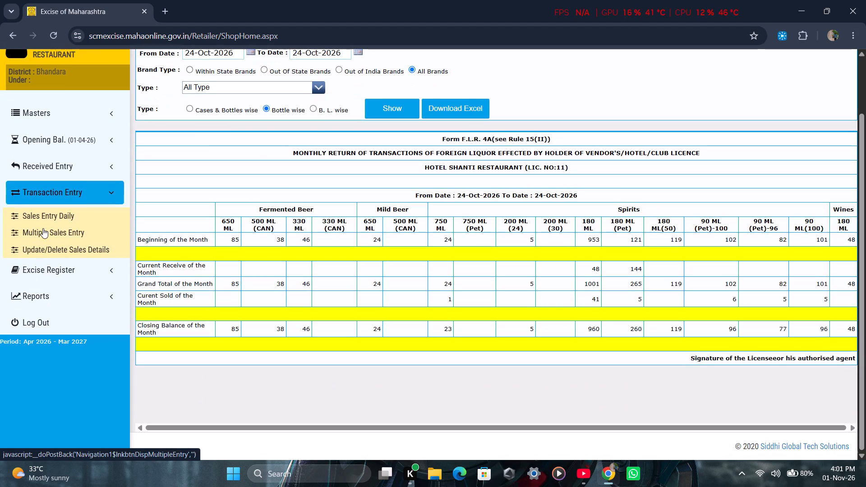
pyautogui.click(42, 215)
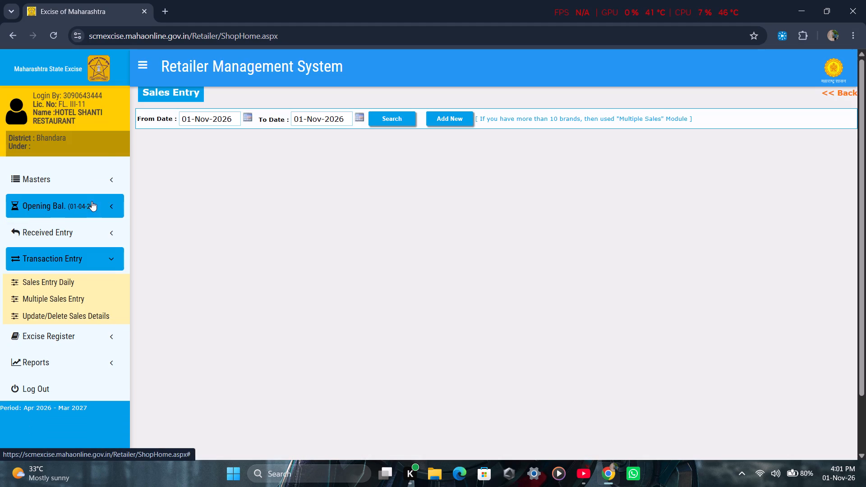
pyautogui.click(244, 119)
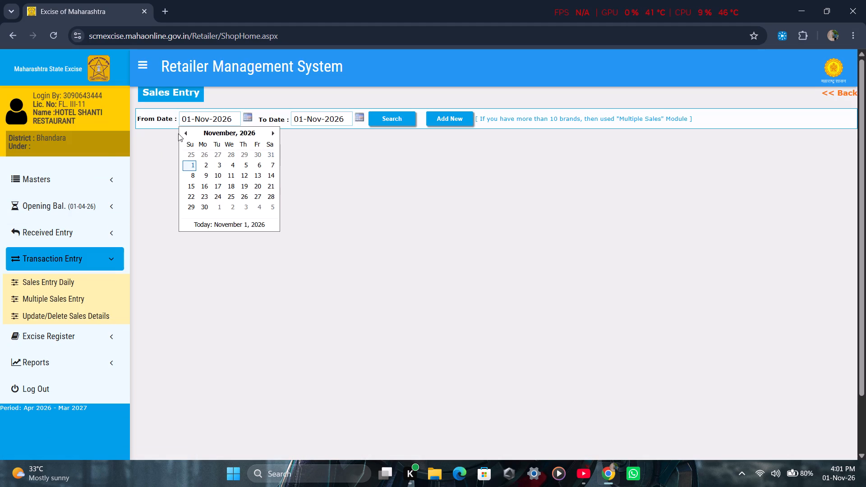
pyautogui.click(181, 129)
pyautogui.click(272, 185)
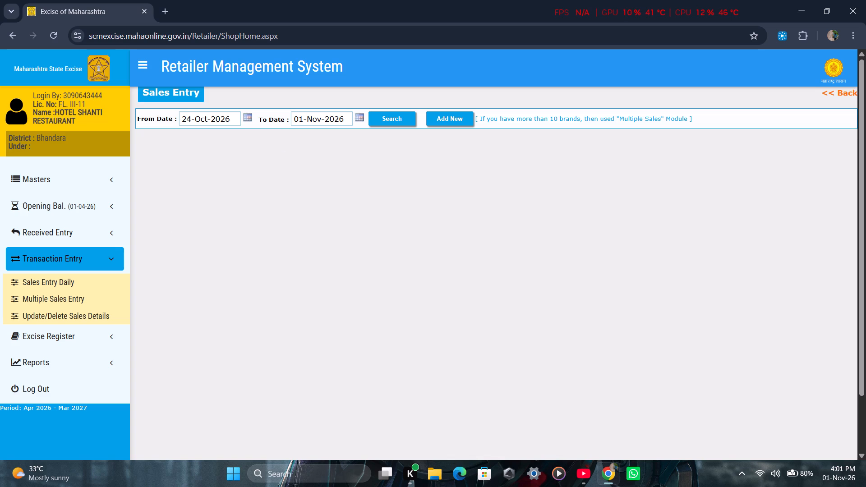
pyautogui.click(355, 118)
pyautogui.click(357, 119)
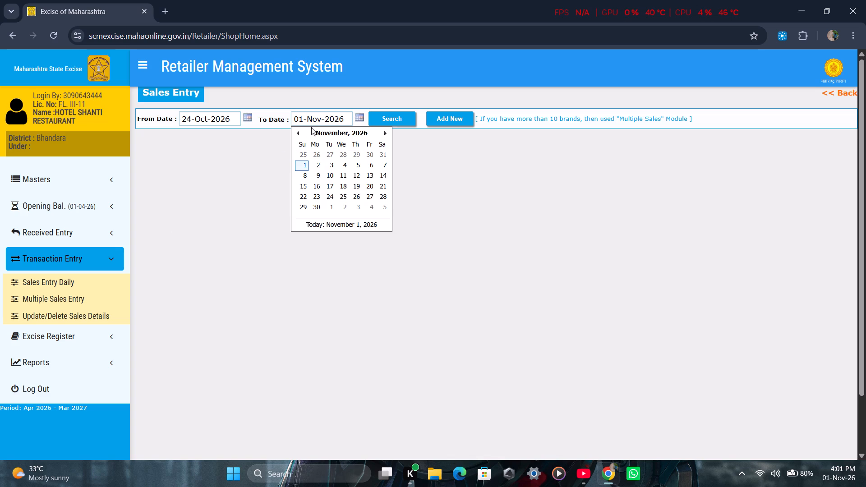
pyautogui.click(299, 130)
pyautogui.click(380, 185)
pyautogui.click(382, 117)
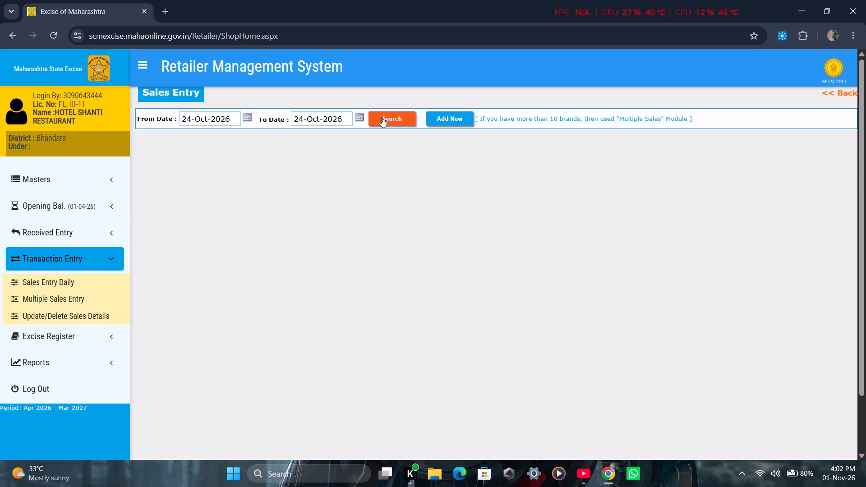
pyautogui.click(183, 156)
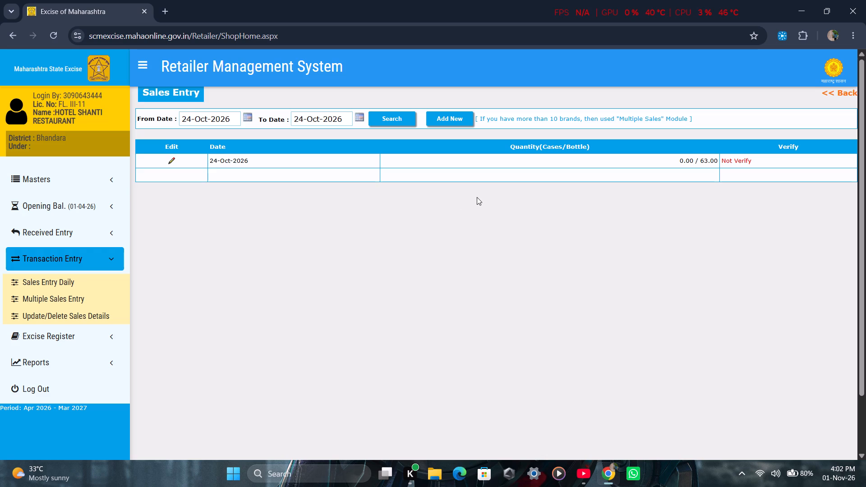
pyautogui.click(178, 159)
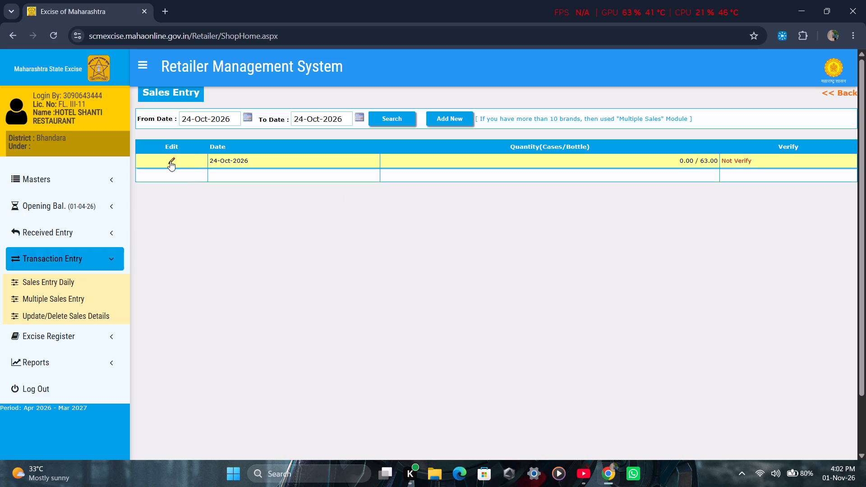
pyautogui.click(168, 161)
pyautogui.click(168, 161)
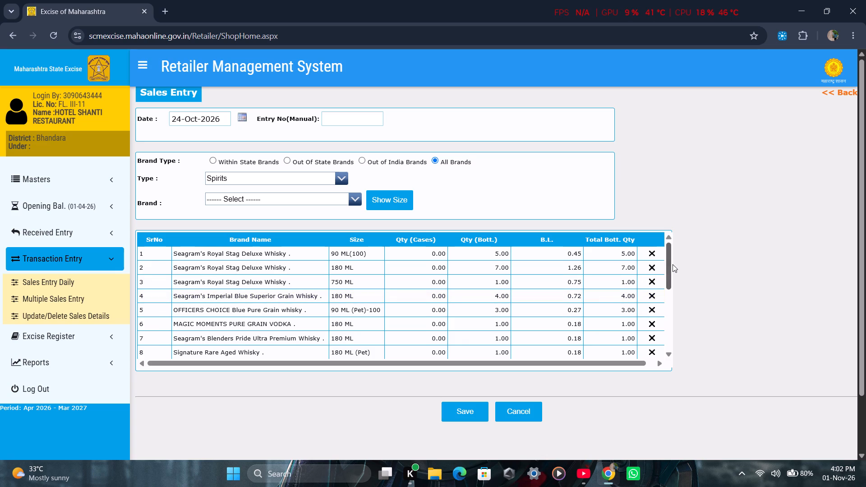
# Review the brands, sizes and bottle quantities listed in the 24-Oct-2026 sales entry, from the first row to the total.
pyautogui.moveTo(669, 264); pyautogui.dragTo(672, 272)
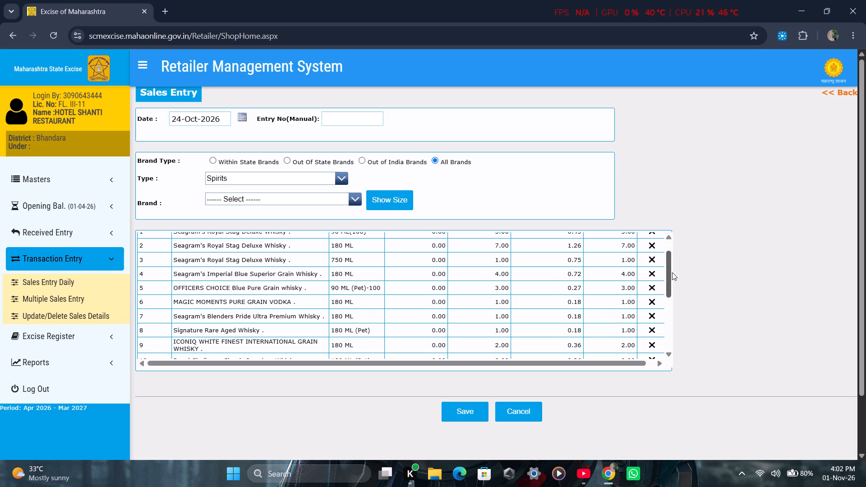
pyautogui.moveTo(672, 272); pyautogui.dragTo(685, 297)
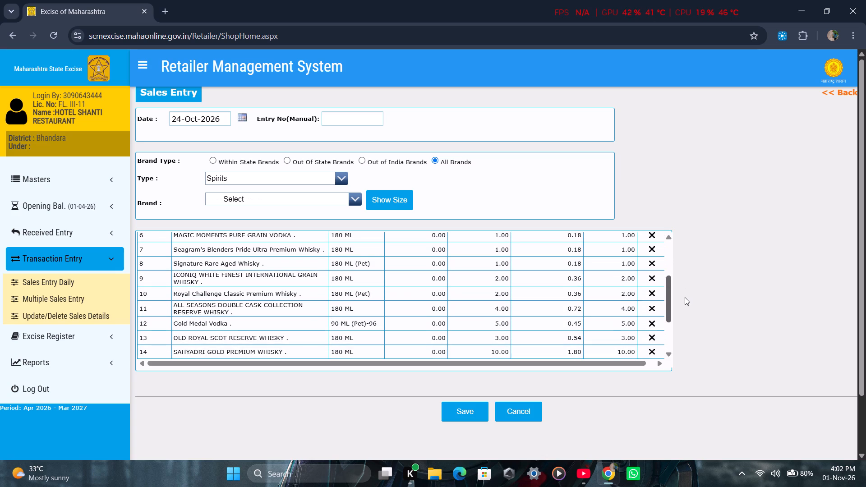
pyautogui.moveTo(685, 297); pyautogui.dragTo(686, 311)
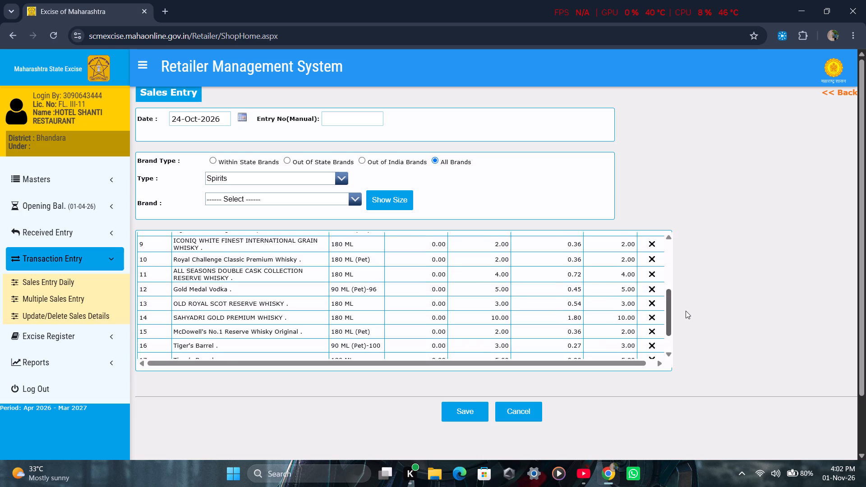
pyautogui.moveTo(686, 311); pyautogui.dragTo(691, 338)
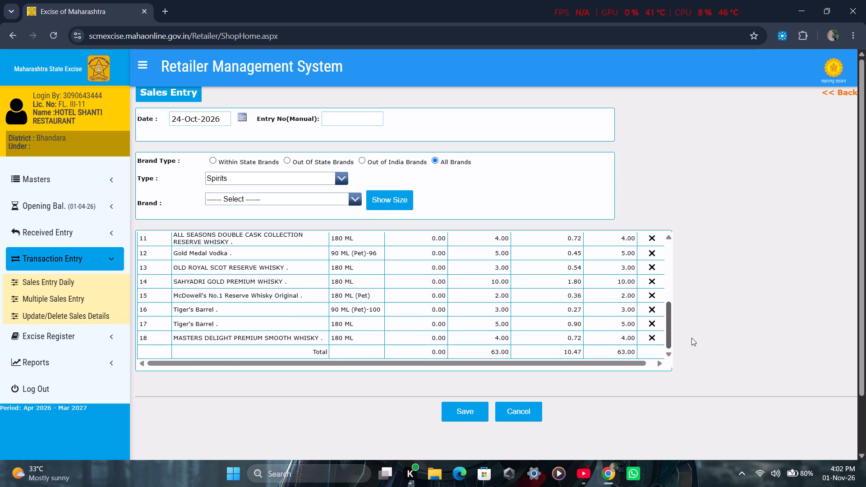
pyautogui.moveTo(691, 338); pyautogui.dragTo(688, 317)
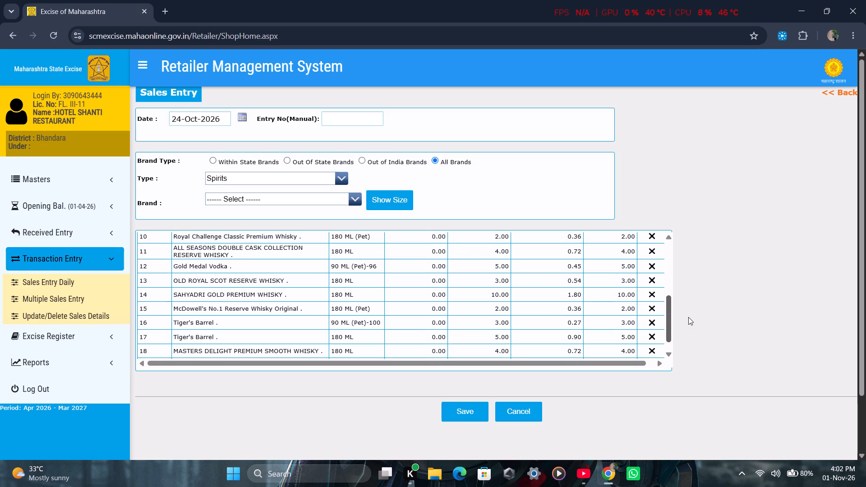
pyautogui.moveTo(688, 317); pyautogui.dragTo(675, 258)
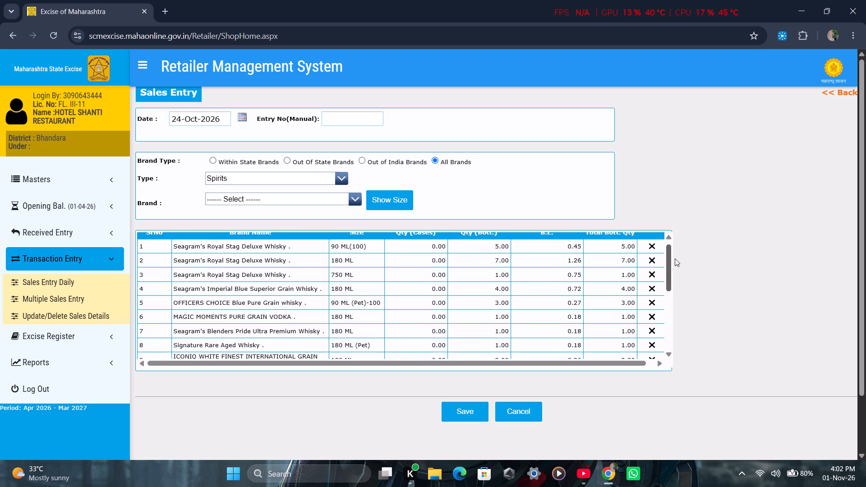
pyautogui.moveTo(675, 258); pyautogui.dragTo(672, 256)
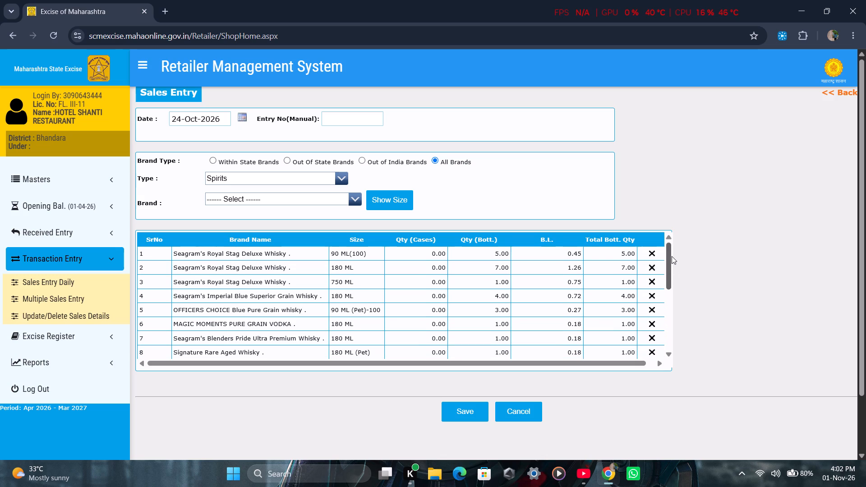
pyautogui.moveTo(672, 256); pyautogui.dragTo(674, 276)
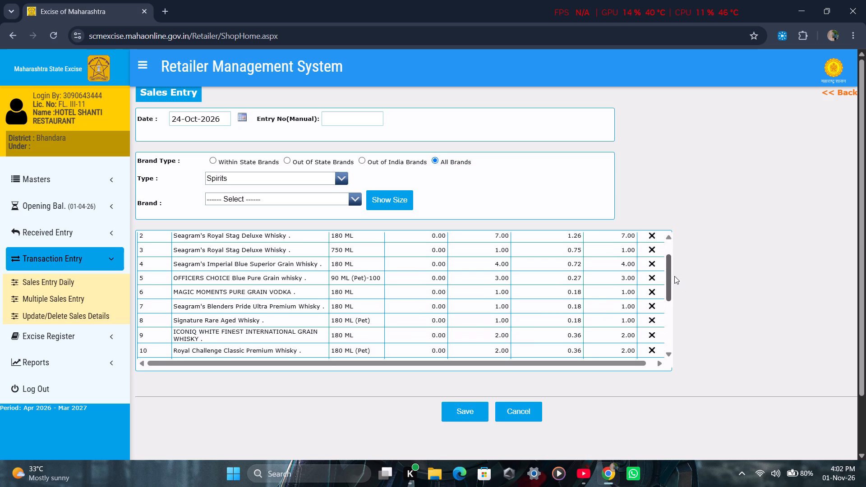
pyautogui.moveTo(674, 276); pyautogui.dragTo(691, 354)
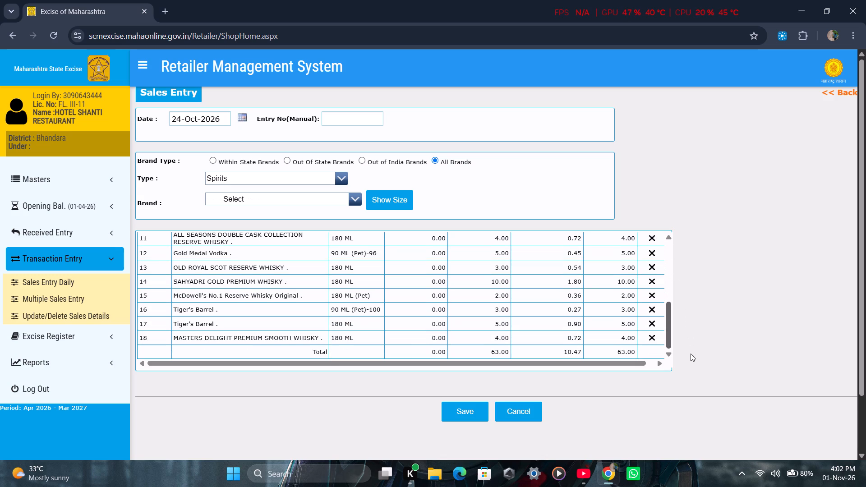
pyautogui.moveTo(691, 354); pyautogui.dragTo(688, 354)
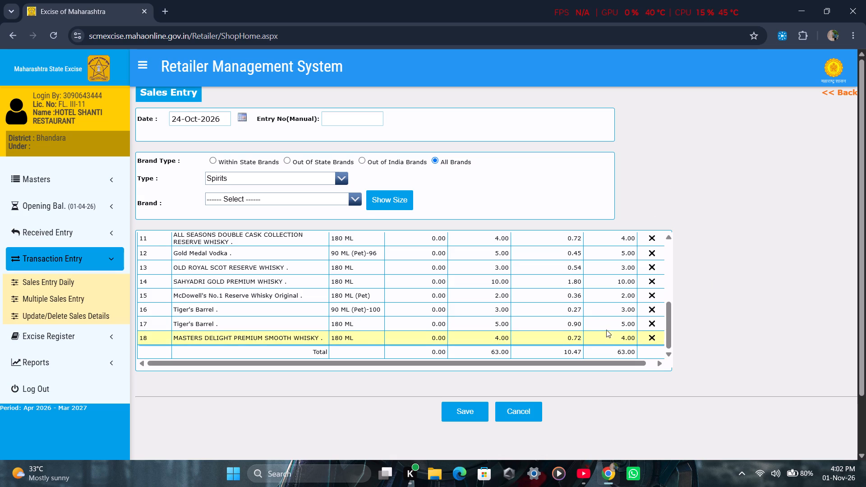
pyautogui.scroll(2, 533, 289)
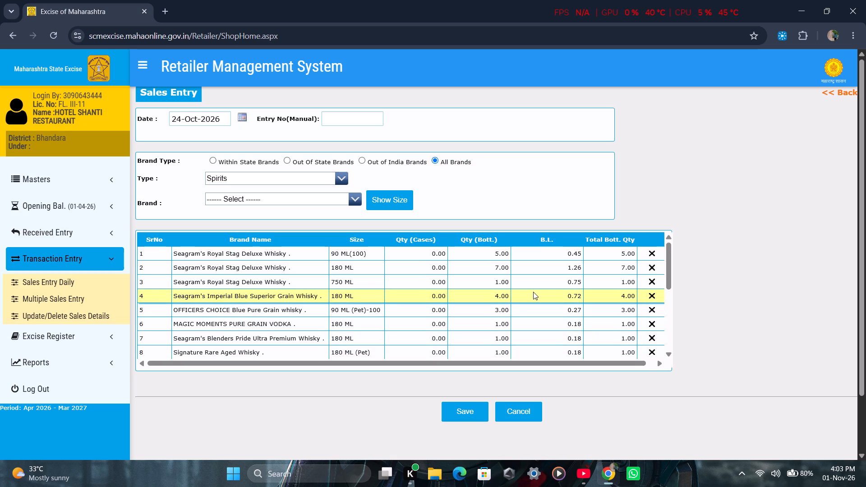
# Recheck the brands, sizes and bottle quantities in the 24-Oct-2026 sales entry against the sales to find what is missing.
pyautogui.scroll(-2, 533, 292)
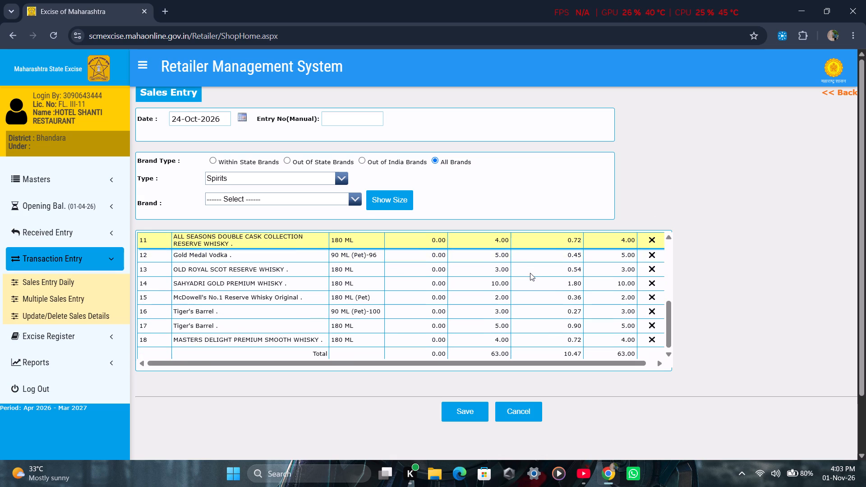
pyautogui.scroll(-1, 530, 273)
pyautogui.scroll(1, 539, 339)
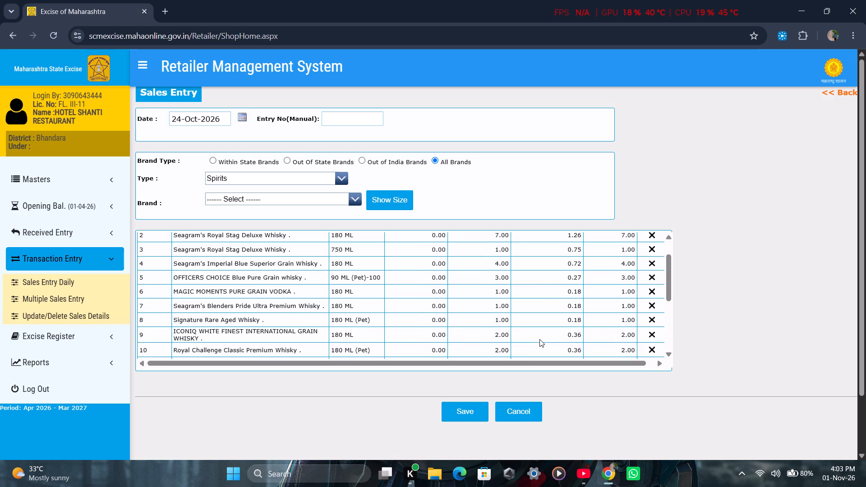
pyautogui.scroll(1, 539, 339)
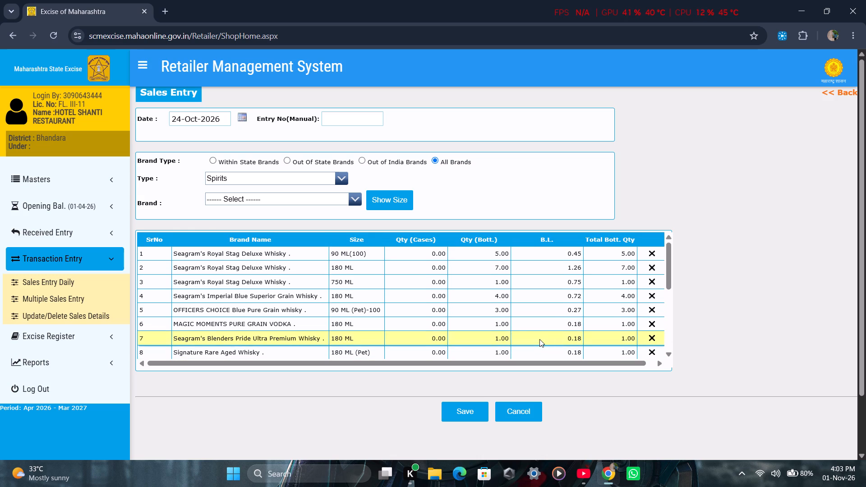
pyautogui.scroll(-4, 537, 291)
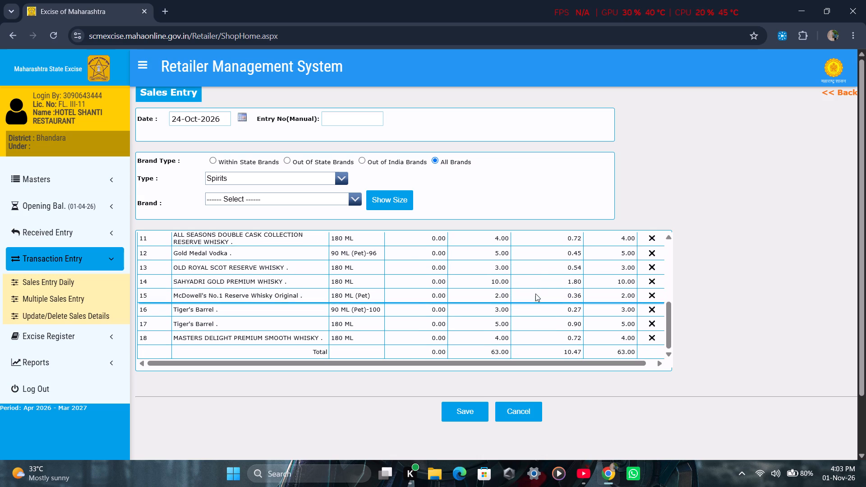
pyautogui.scroll(3, 530, 329)
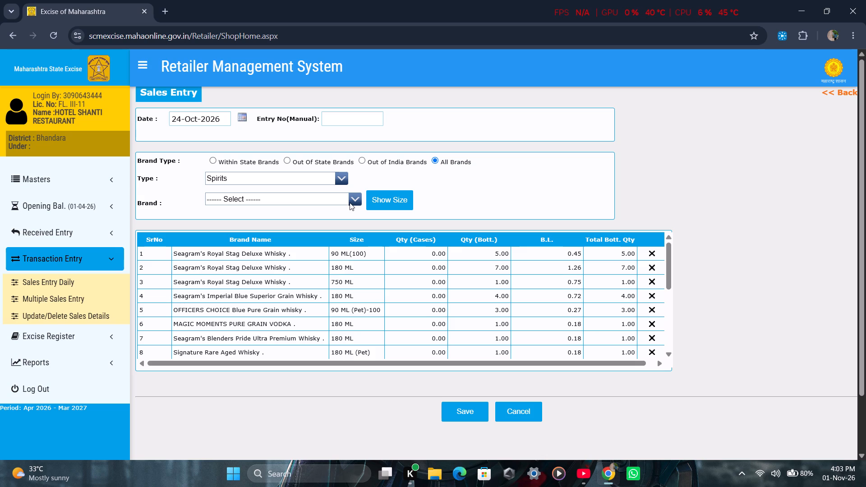
pyautogui.scroll(-4, 375, 297)
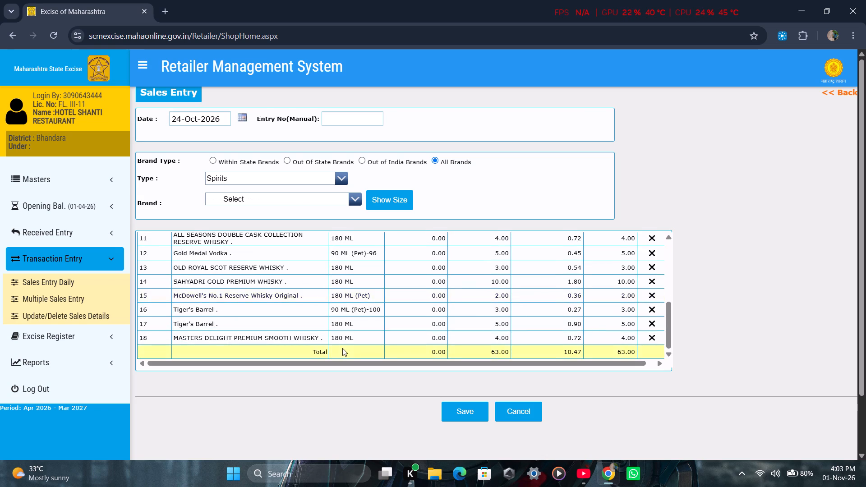
pyautogui.scroll(2, 342, 348)
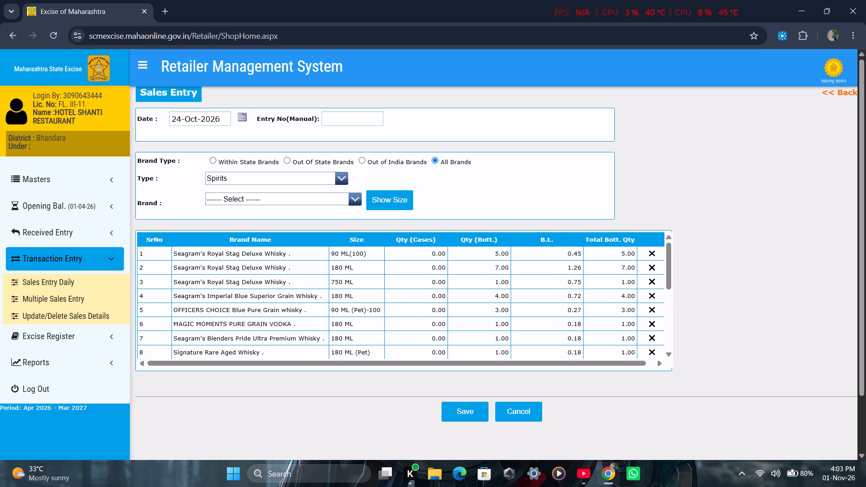
pyautogui.scroll(-1, 342, 348)
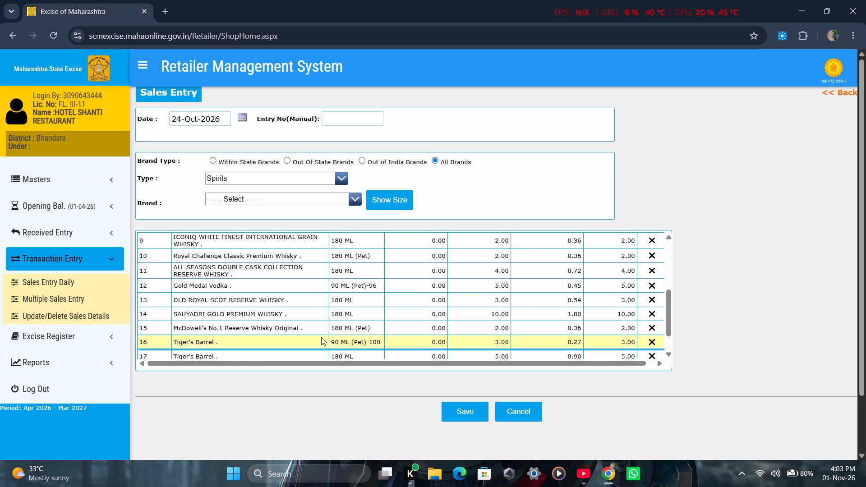
pyautogui.scroll(-2, 319, 335)
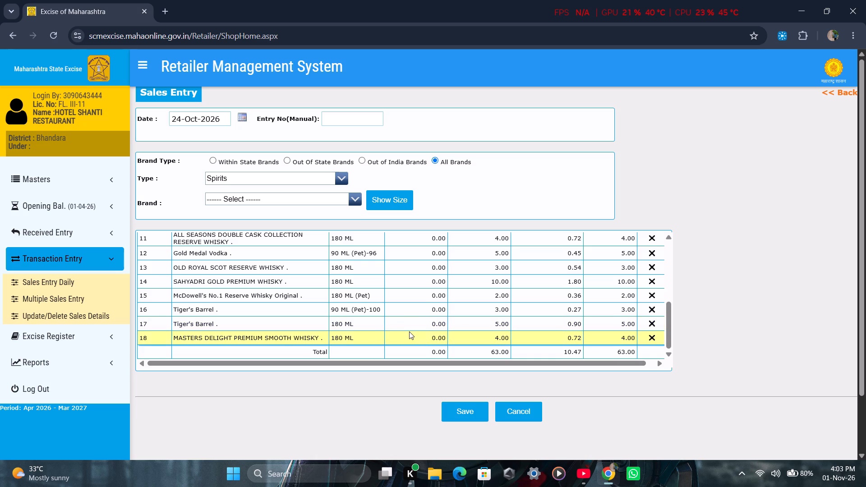
pyautogui.scroll(2, 409, 331)
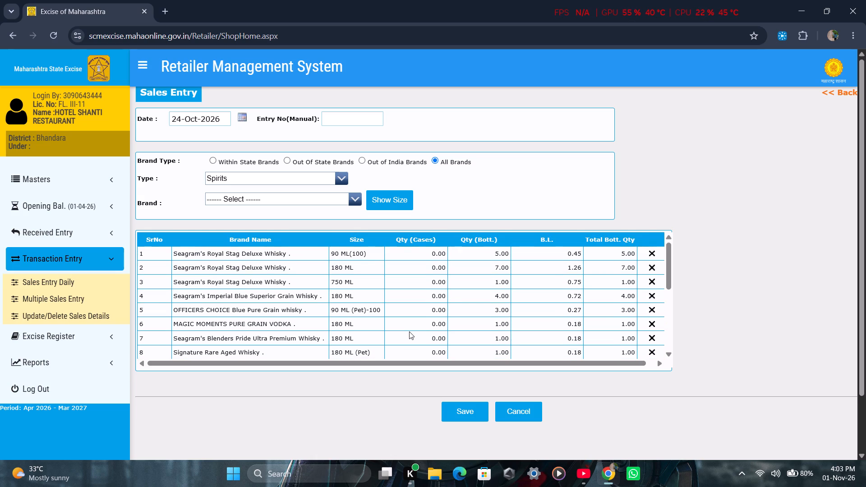
pyautogui.scroll(-1, 409, 331)
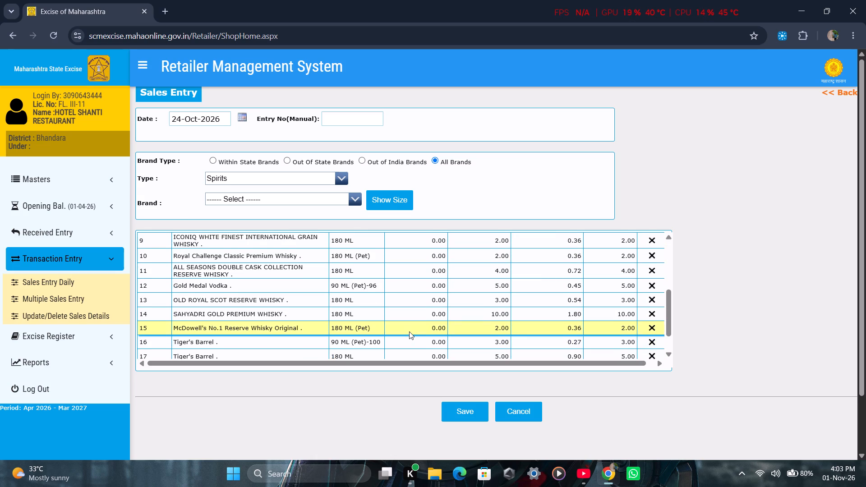
pyautogui.scroll(-1, 409, 331)
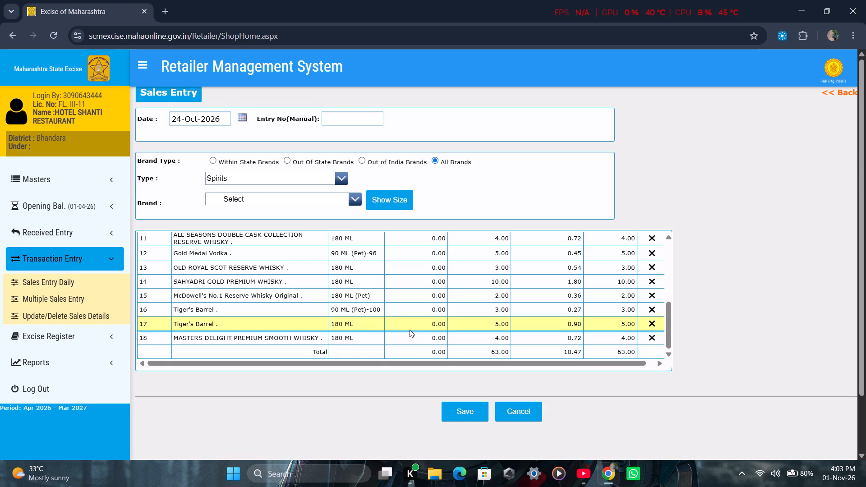
pyautogui.scroll(-1, 410, 330)
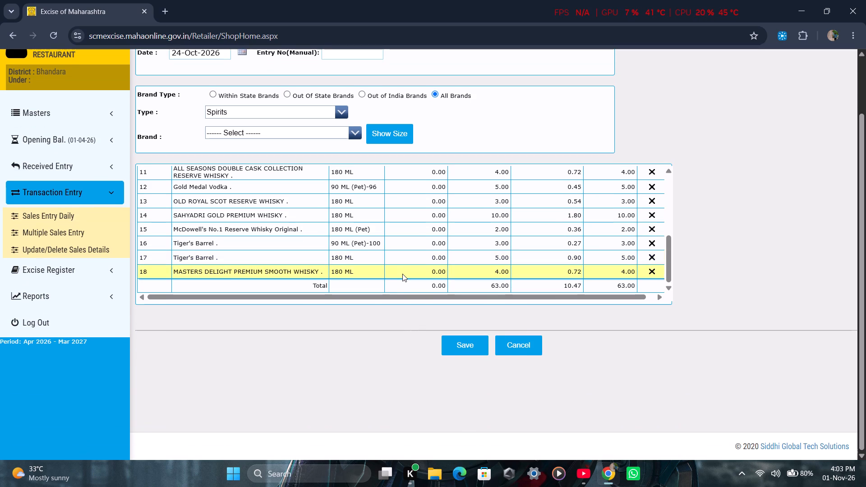
pyautogui.scroll(1, 402, 274)
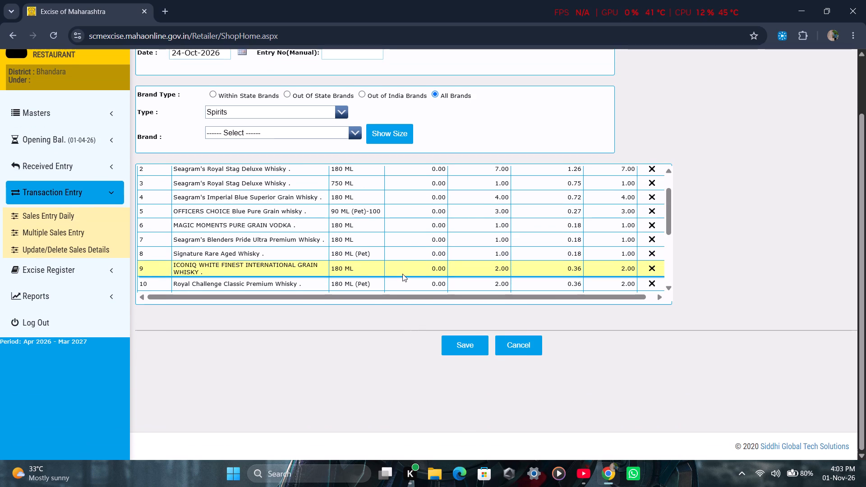
pyautogui.scroll(1, 402, 274)
pyautogui.scroll(-2, 402, 274)
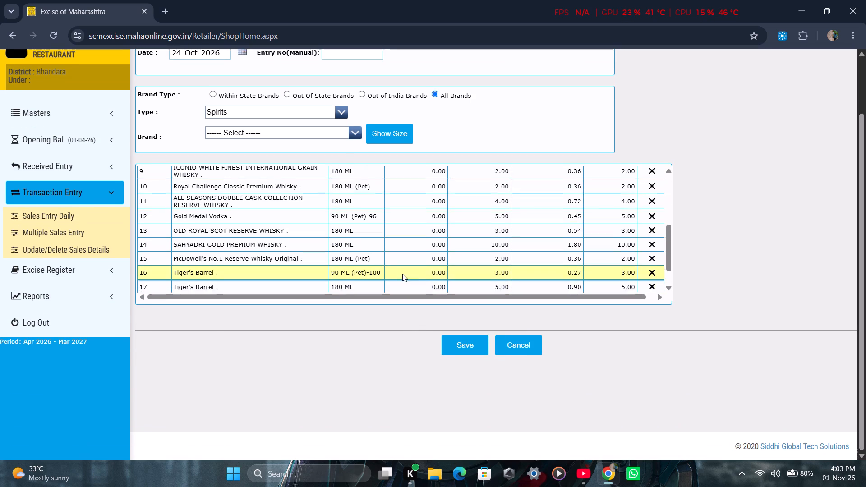
# Add 4 bottles of RUM SUM CELEBRATION RUM in size 180 ML(50) to the 24-Oct-2026 sales entry and save it.
pyautogui.click(354, 137)
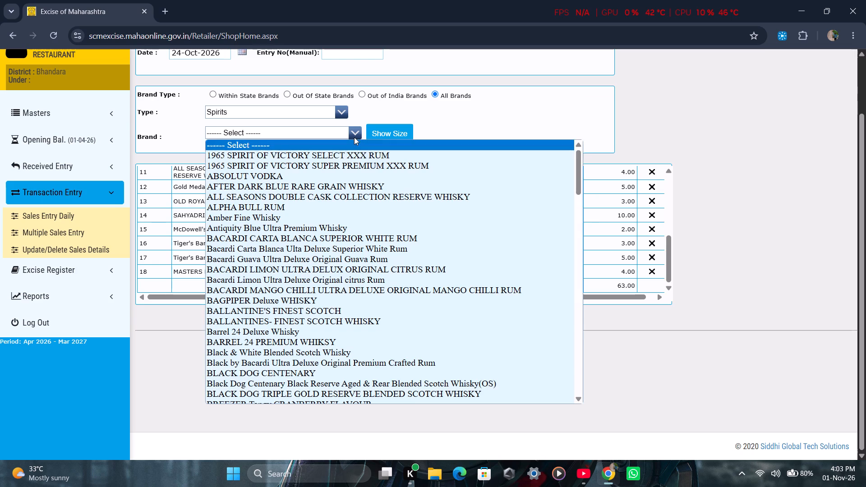
pyautogui.moveTo(580, 171); pyautogui.dragTo(584, 262)
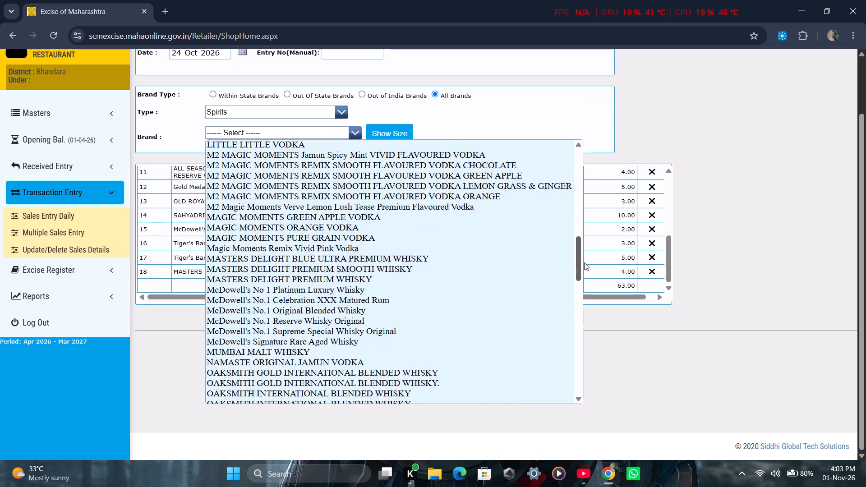
pyautogui.moveTo(584, 262); pyautogui.dragTo(589, 314)
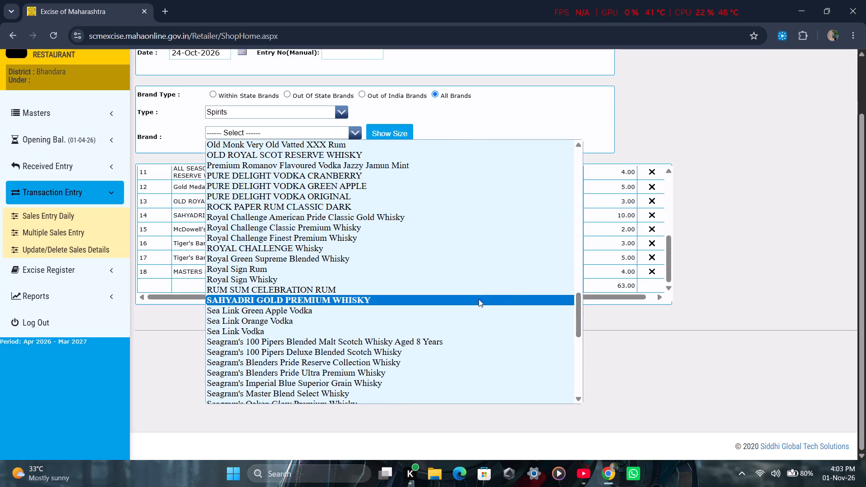
pyautogui.click(479, 291)
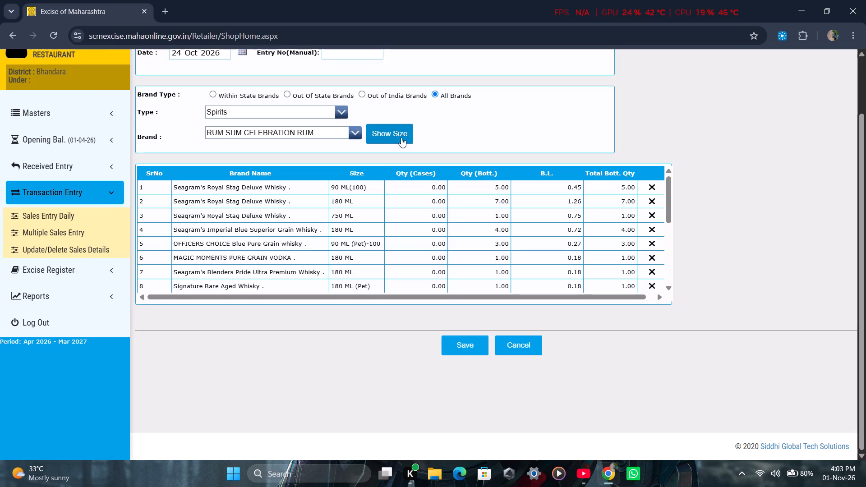
pyautogui.click(401, 138)
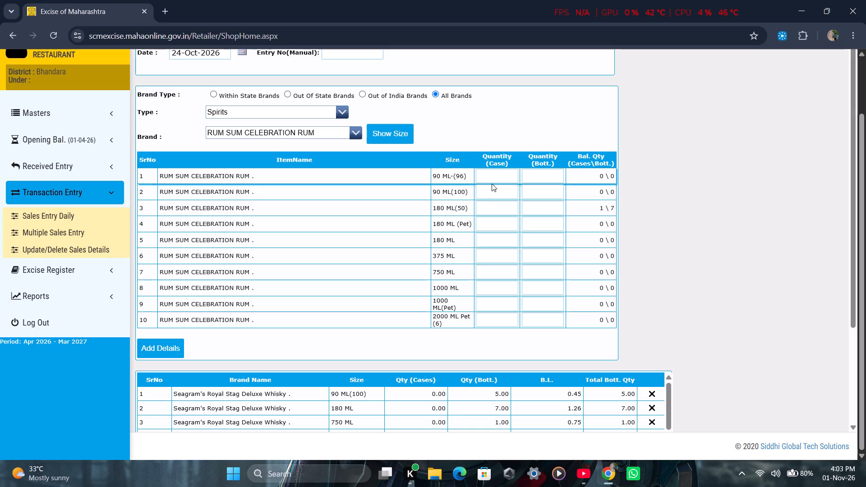
pyautogui.click(523, 210)
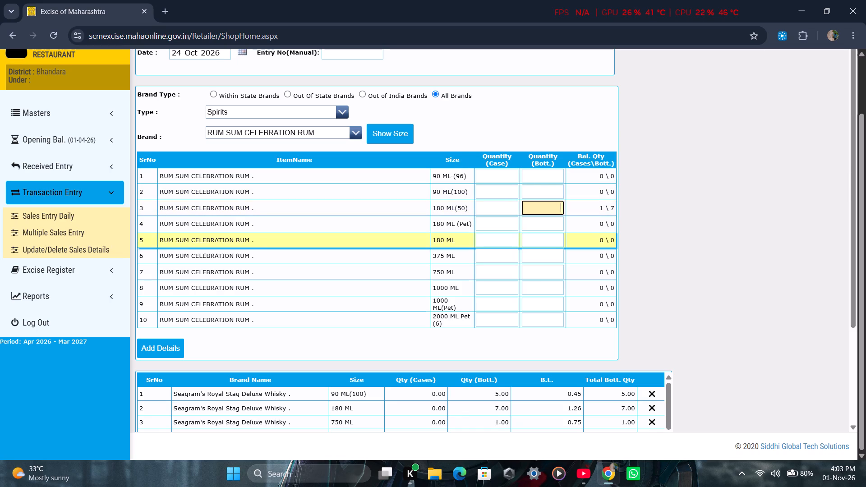
pyautogui.press('4')
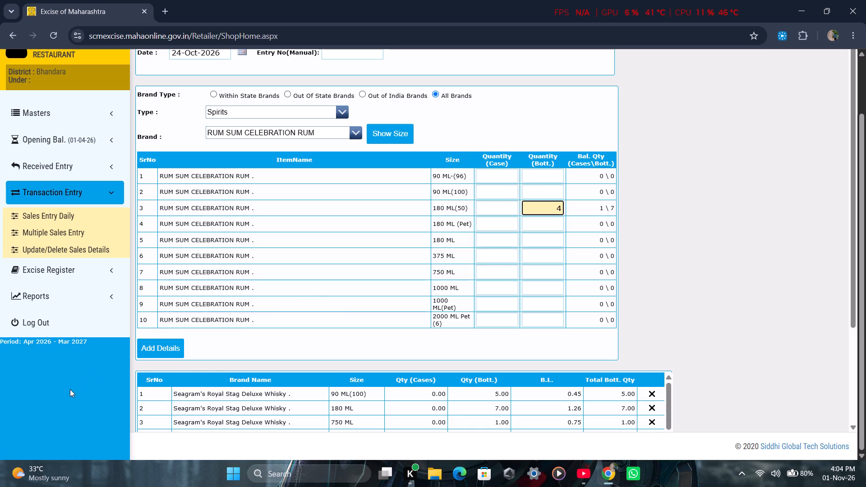
pyautogui.click(160, 352)
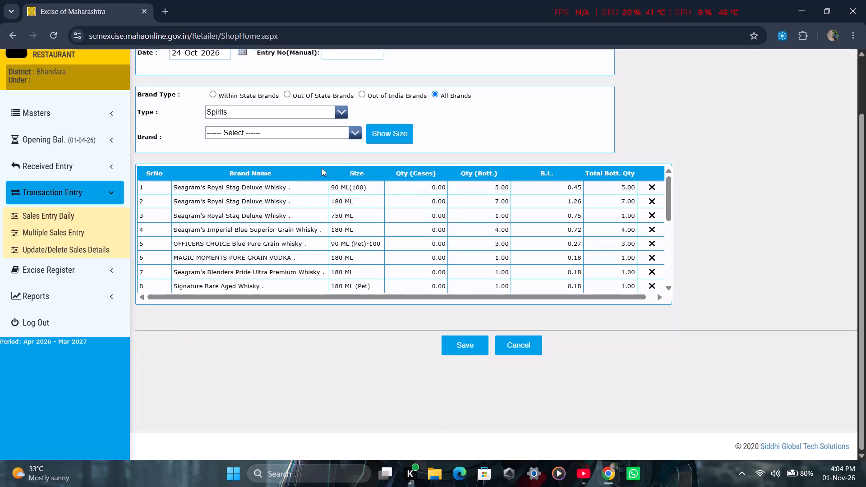
pyautogui.moveTo(465, 349); pyautogui.dragTo(465, 353)
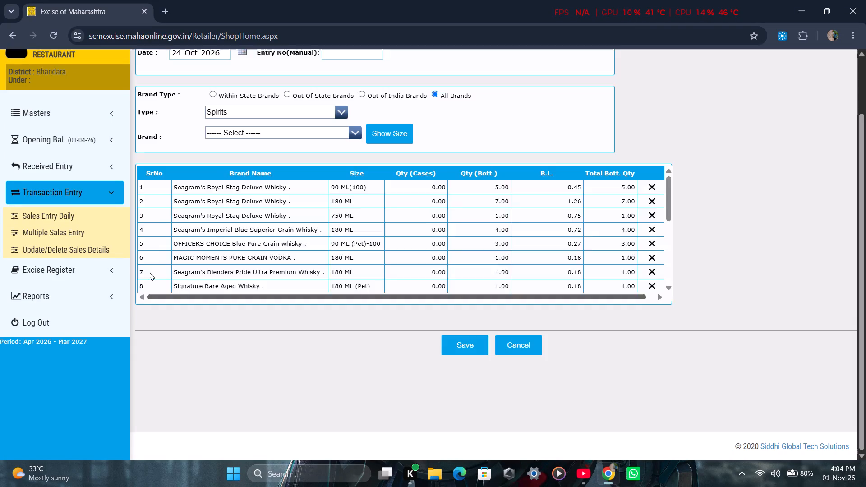
pyautogui.click(51, 276)
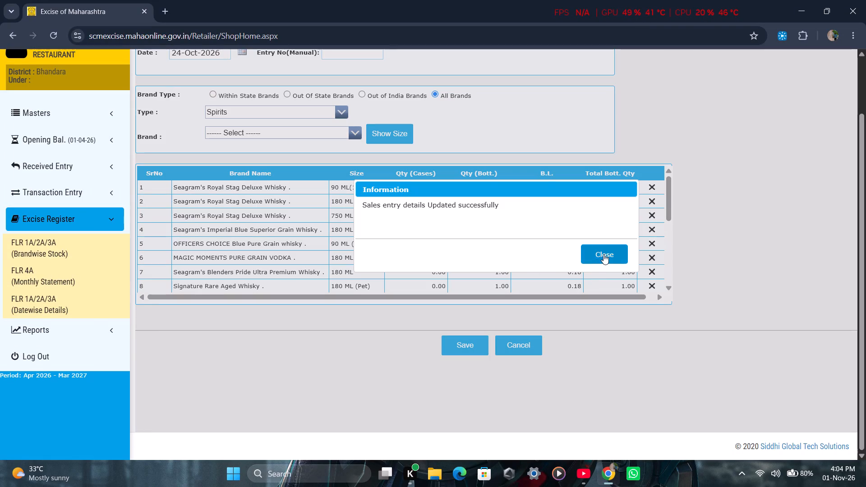
pyautogui.click(603, 254)
# Show the bottle-wise FLR 4A monthly statement from 24-Oct-2026 to 24-Oct-2026 for all brands and types.
pyautogui.click(63, 280)
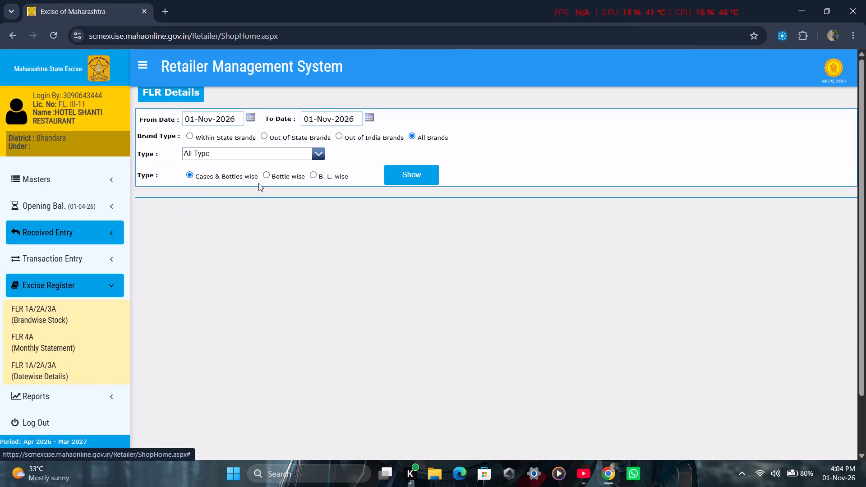
pyautogui.click(270, 174)
pyautogui.click(249, 118)
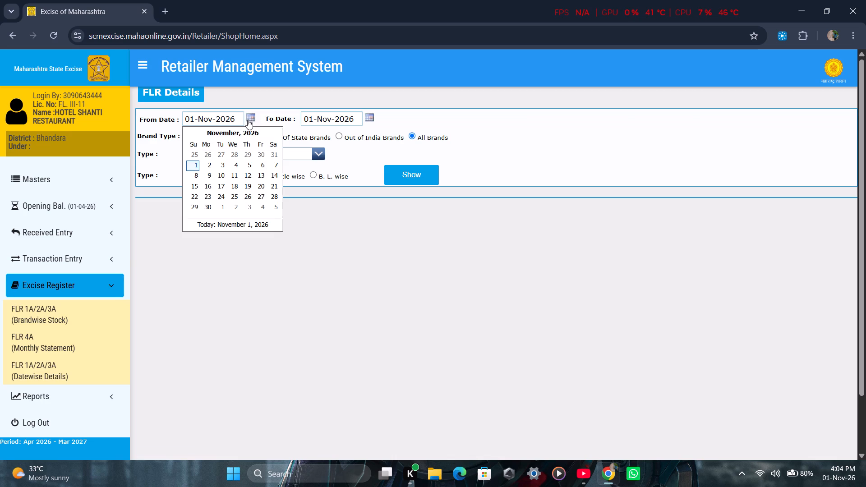
pyautogui.click(189, 132)
pyautogui.click(274, 189)
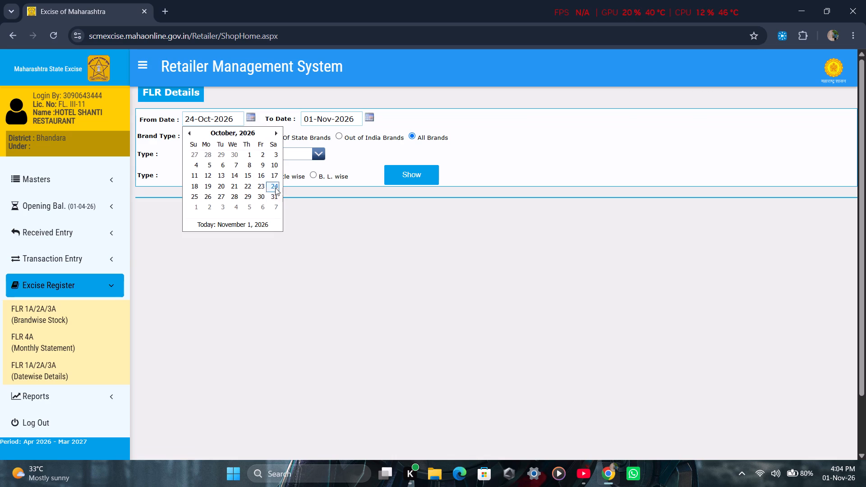
pyautogui.click(373, 123)
pyautogui.click(371, 115)
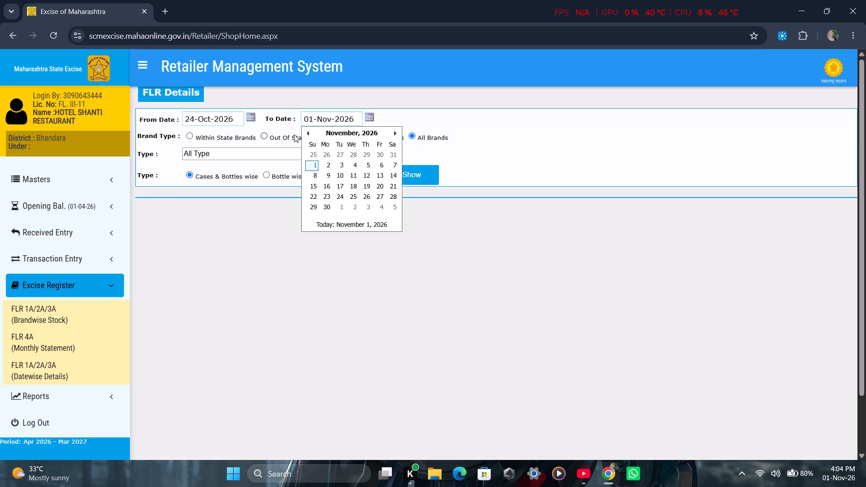
pyautogui.click(310, 130)
pyautogui.click(395, 187)
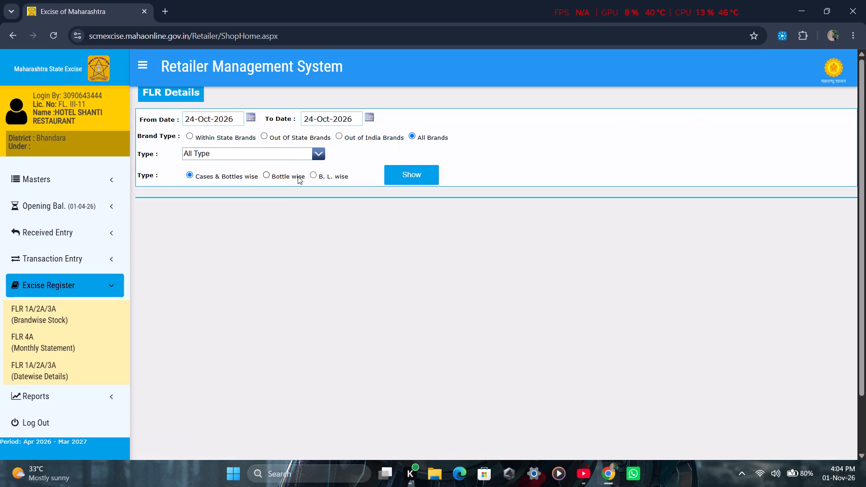
pyautogui.click(266, 174)
pyautogui.click(421, 175)
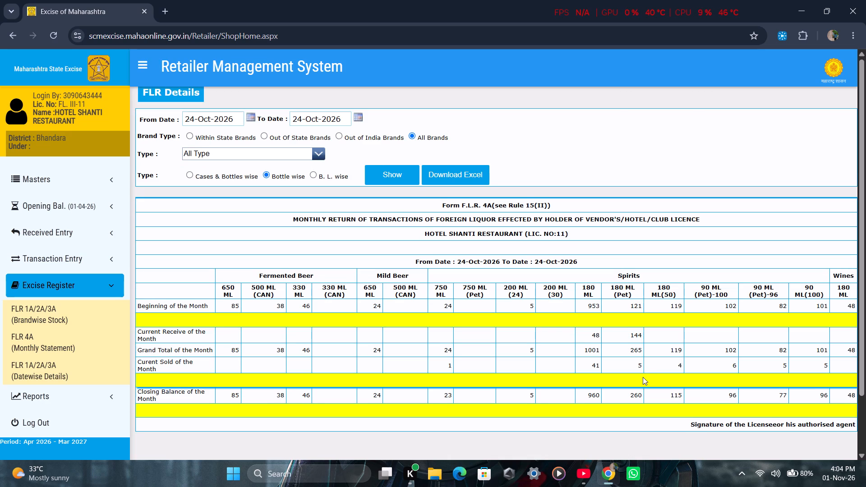
# In Calculator, add the 180 ML, 180 ML (Pet) and 180 ML(50) spirits closing balances: 960 + 260 + 115.
pyautogui.click(649, 473)
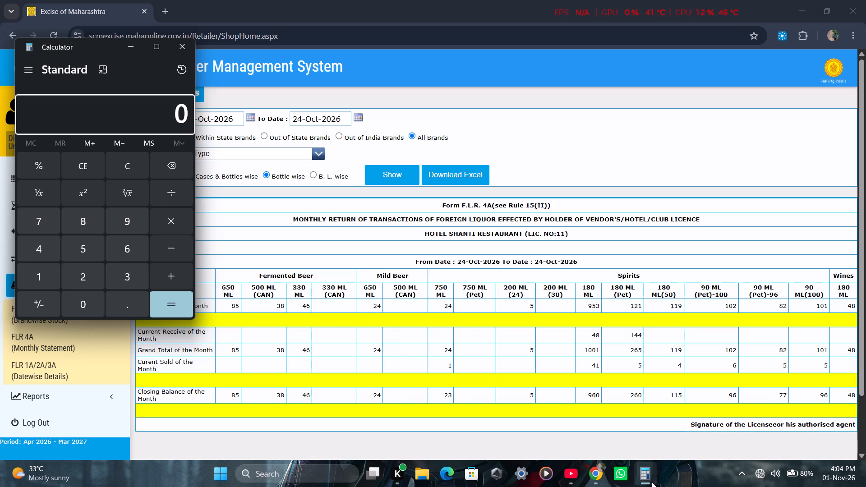
pyautogui.write('960+')
pyautogui.press('5')
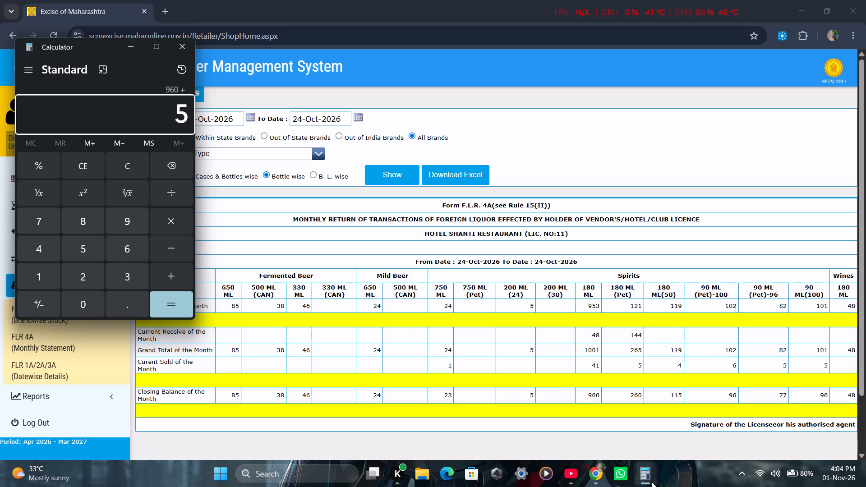
pyautogui.press('BackSpace')
pyautogui.write('20')
pyautogui.press('BackSpace')
pyautogui.write('60')
pyautogui.write('+115')
pyautogui.press('Return')
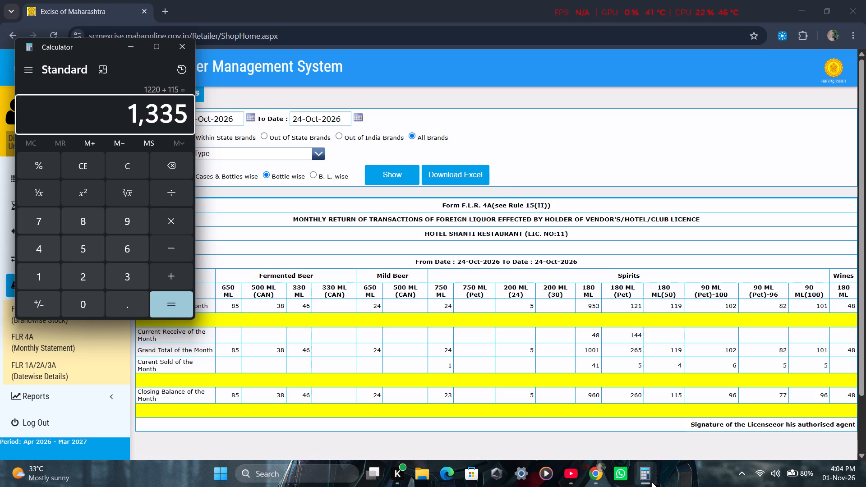
# Add the 180 ML, 180 ML (Pet), 180 ML(50) and 200 ML (24) spirits closing balances: 960 + 260 + 115 + 5.
pyautogui.press('Escape')
pyautogui.write('960+260+115+5')
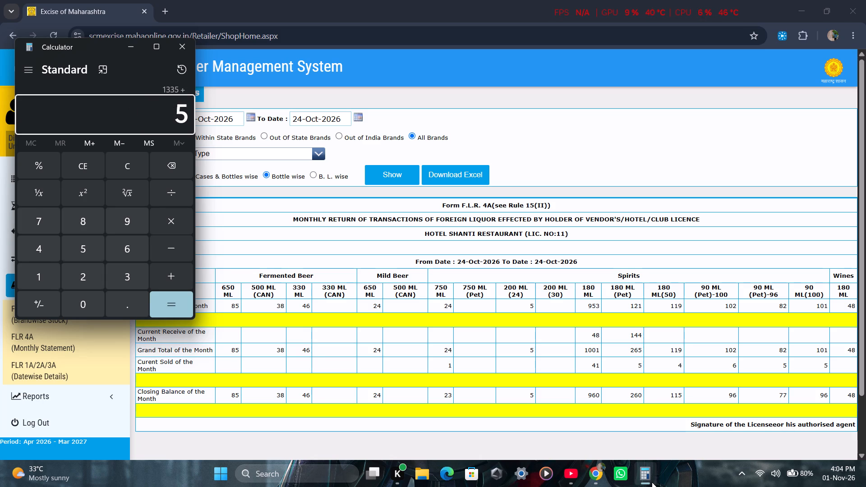
pyautogui.press('Return')
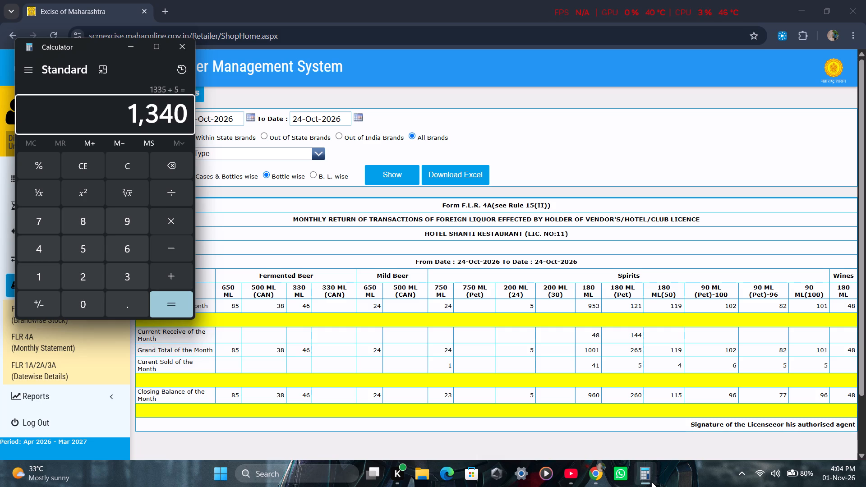
# Calculate 736 + 604 to cross-check the combined spirits closing balance, and clear the calculation.
pyautogui.press('Escape')
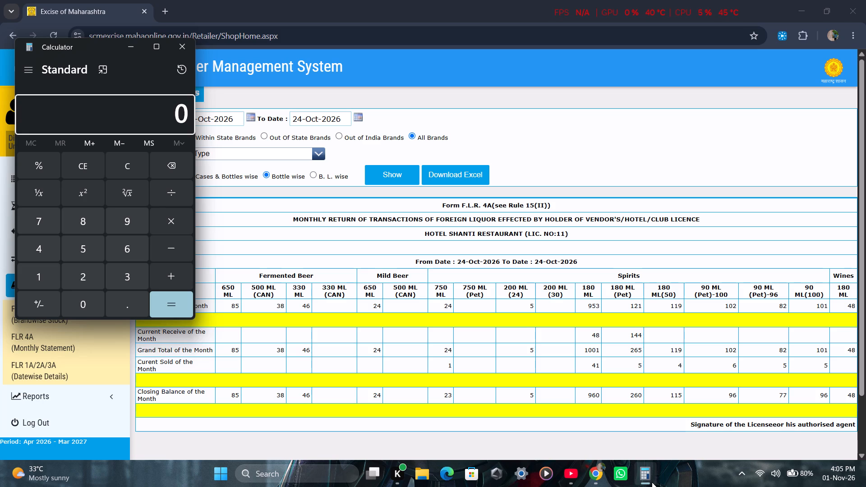
pyautogui.press('7')
pyautogui.write('36')
pyautogui.press('+')
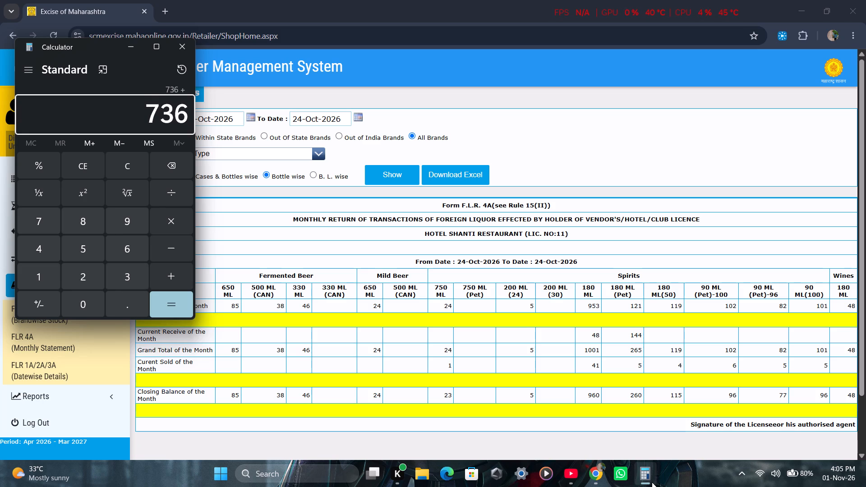
pyautogui.write('604')
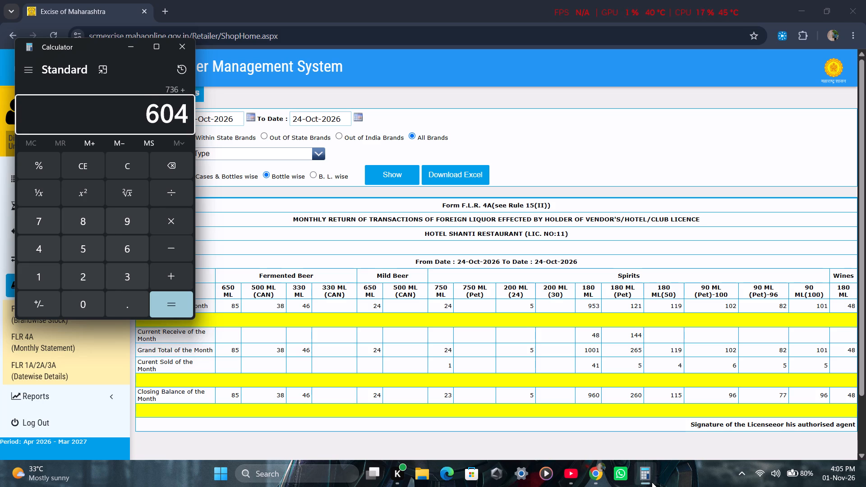
pyautogui.press('Return')
pyautogui.press('Escape')
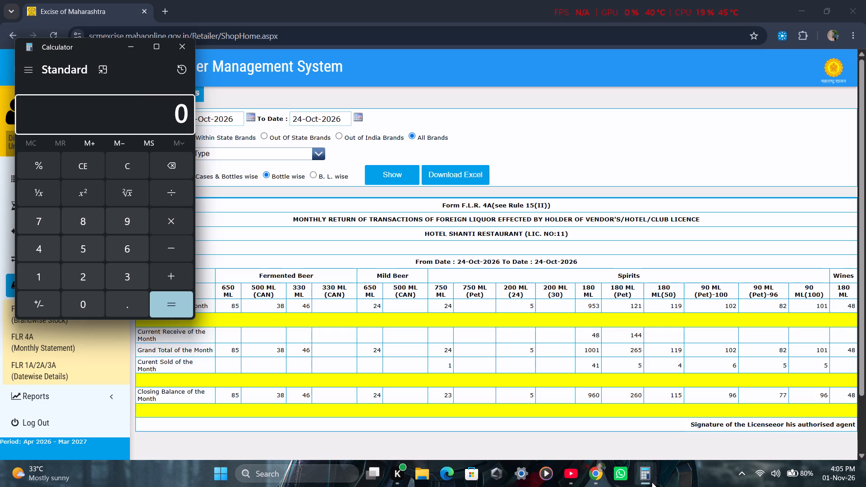
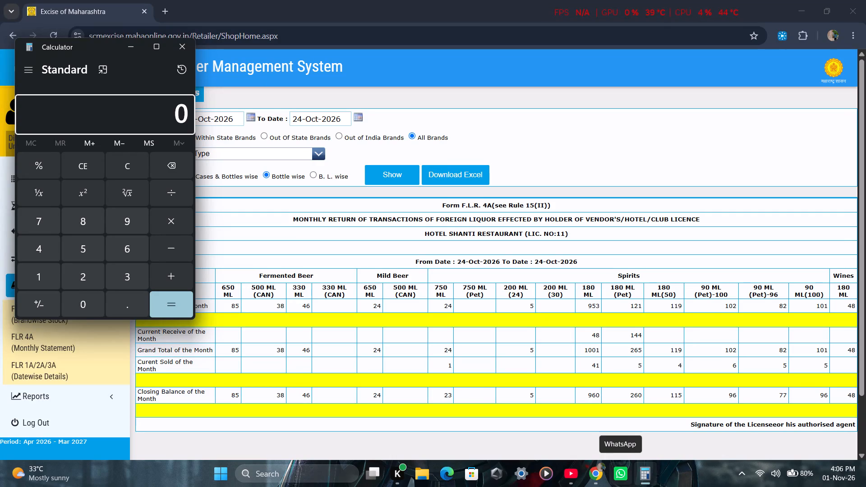
# Add the 180 ML, 180 ML (Pet), 180 ML(50) and 200 ML (24) spirits closing balances again: 960 + 260 + 115 + 5.
pyautogui.write('960')
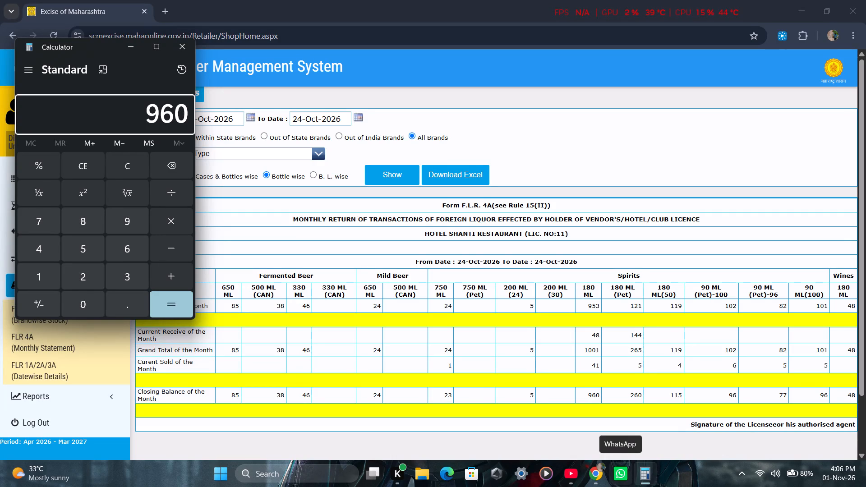
pyautogui.write('+260+115')
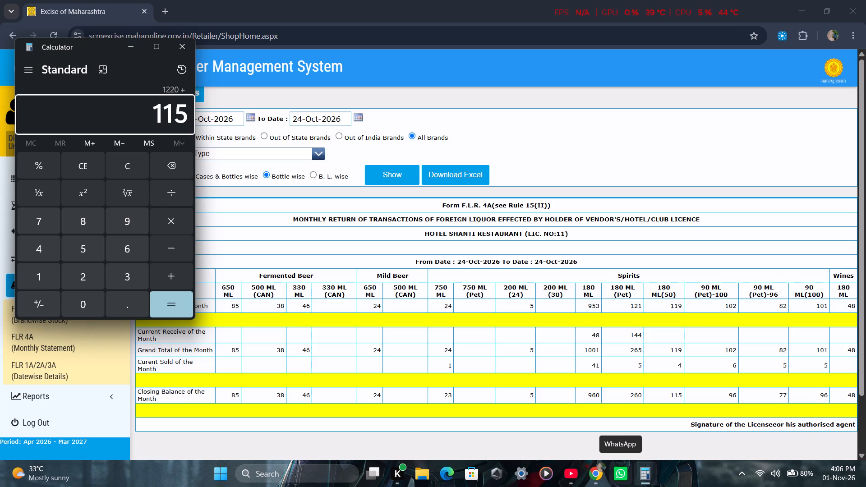
pyautogui.write('+5')
pyautogui.press('Return')
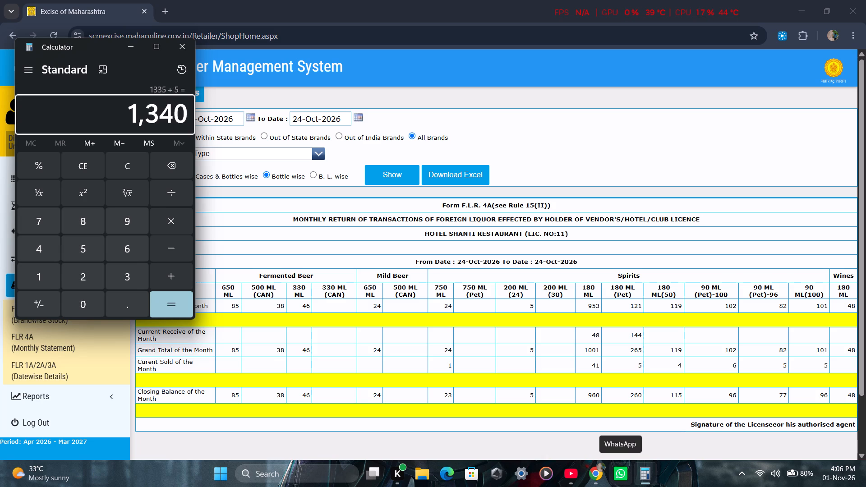
pyautogui.press('Escape')
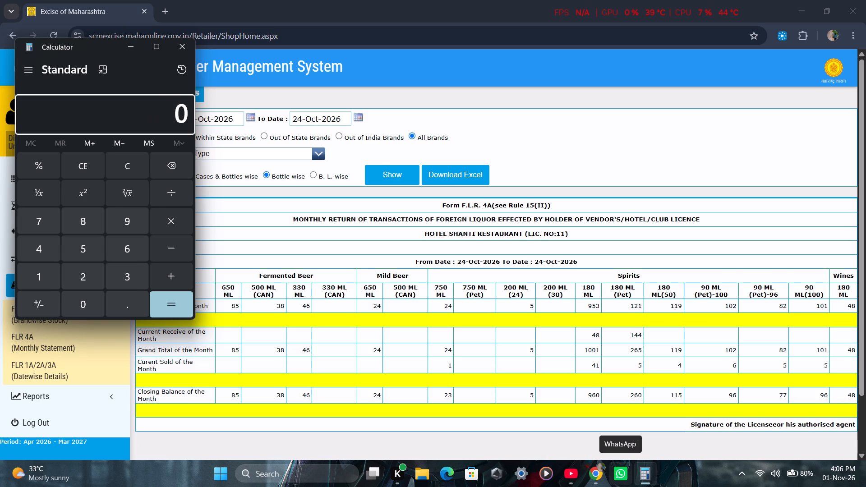
# Calculate 736 + 604 again to cross-check the combined closing balance, and clear the calculation.
pyautogui.press('7')
pyautogui.write('36+')
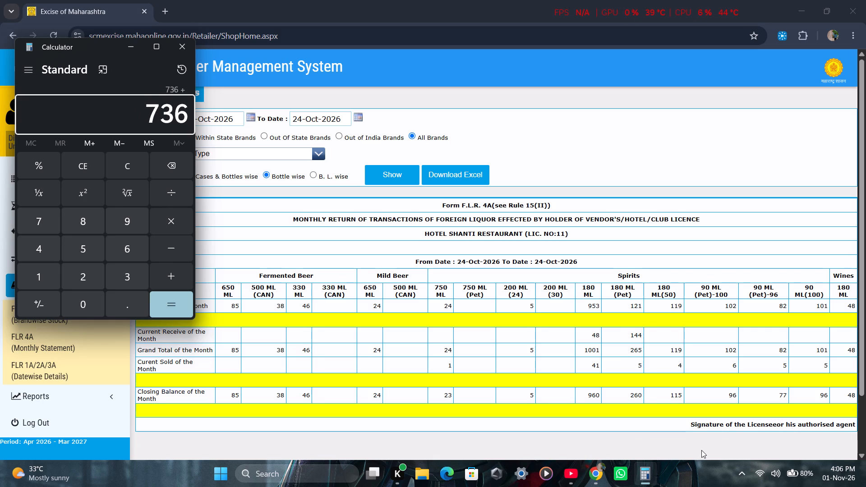
pyautogui.write('604')
pyautogui.press('Return')
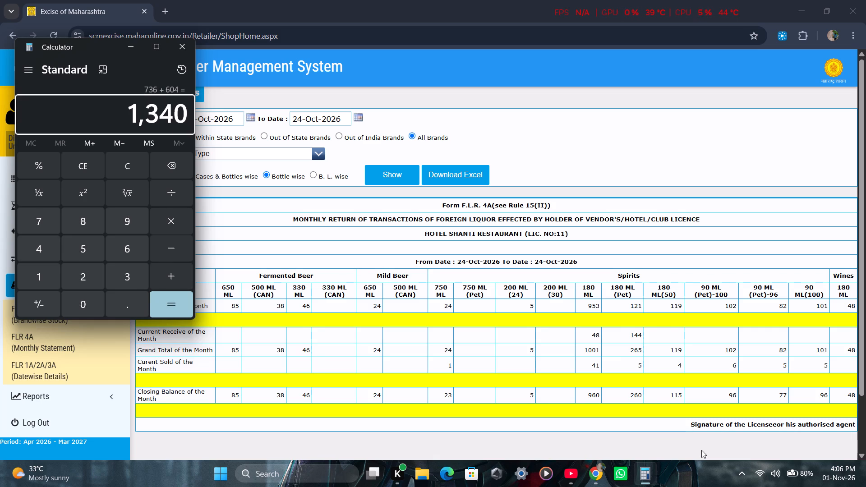
pyautogui.press('Escape')
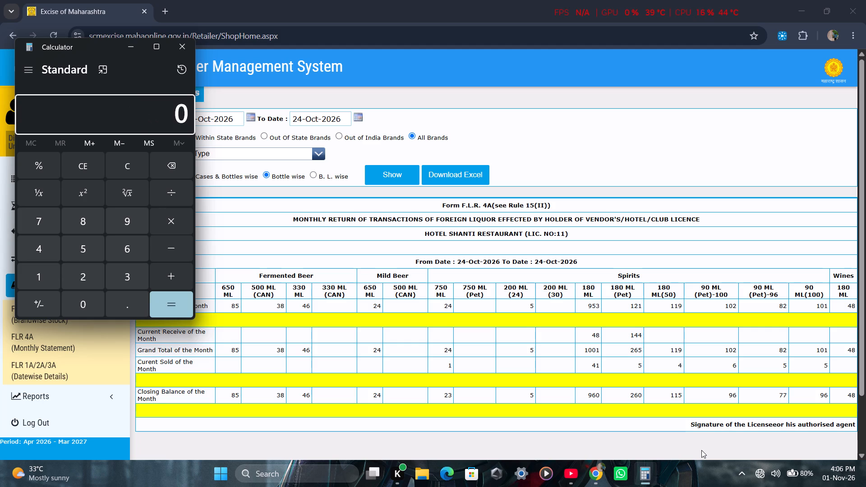
# Review the recent sums in the calculation history and close Calculator.
pyautogui.click(181, 78)
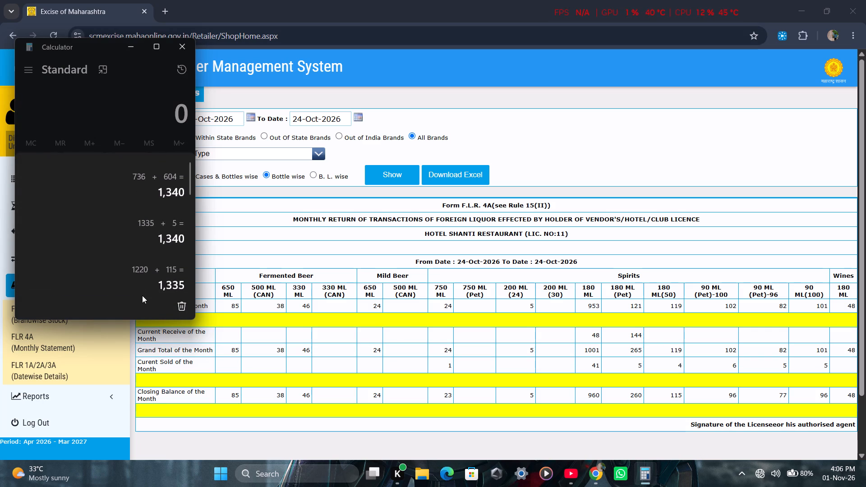
pyautogui.scroll(-1, 153, 257)
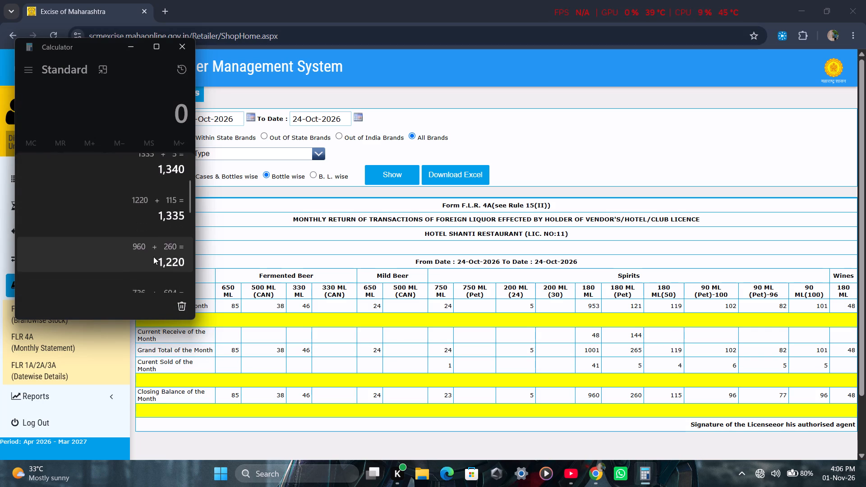
pyautogui.scroll(2, 153, 257)
pyautogui.click(138, 108)
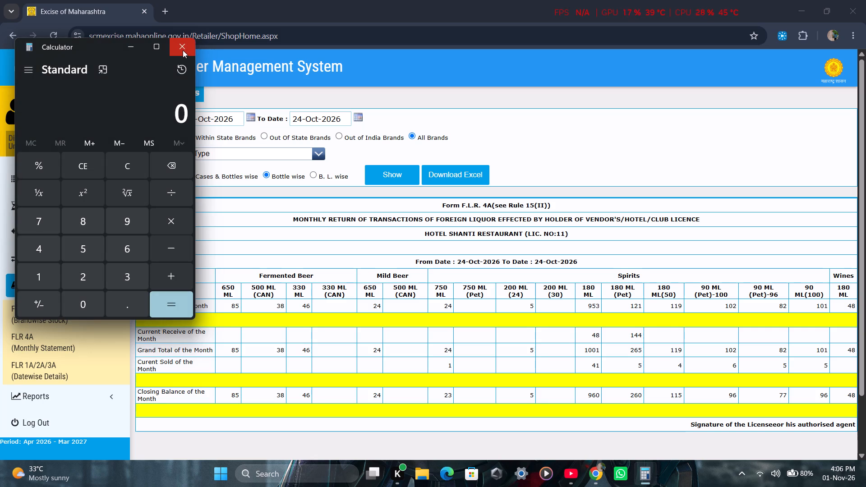
pyautogui.click(183, 50)
pyautogui.click(557, 161)
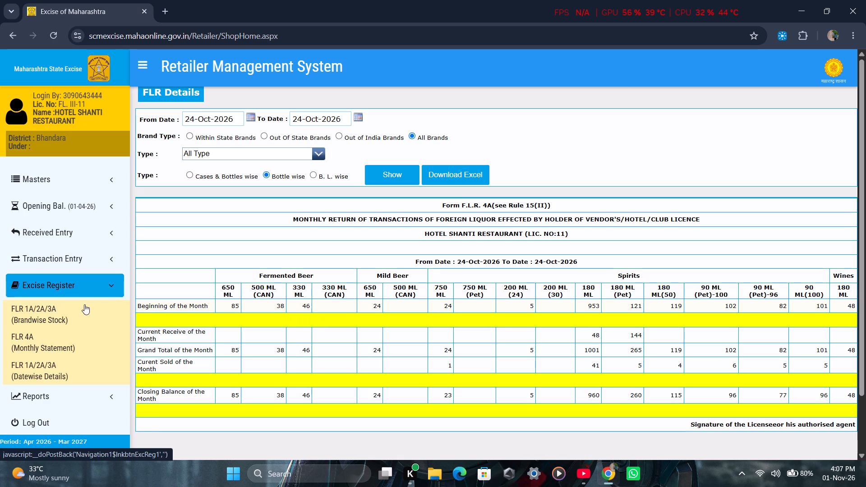
# Start a new daily sales entry dated 25-Oct-2026.
pyautogui.click(75, 257)
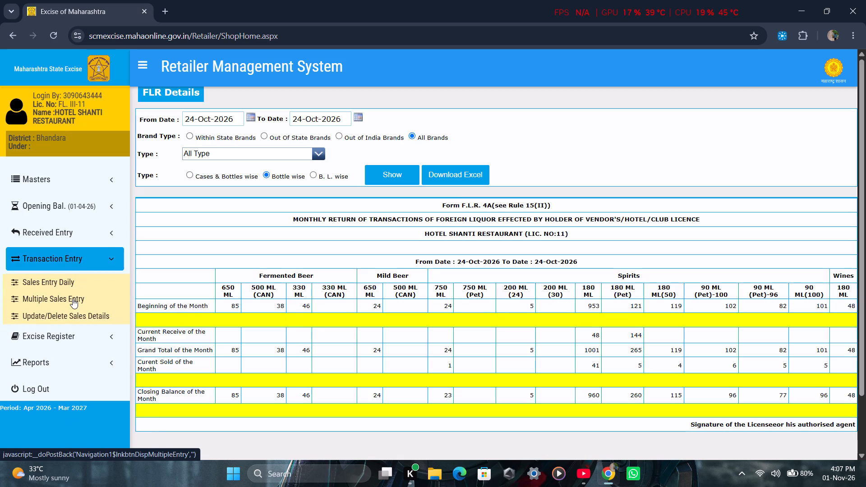
pyautogui.click(73, 299)
pyautogui.click(67, 281)
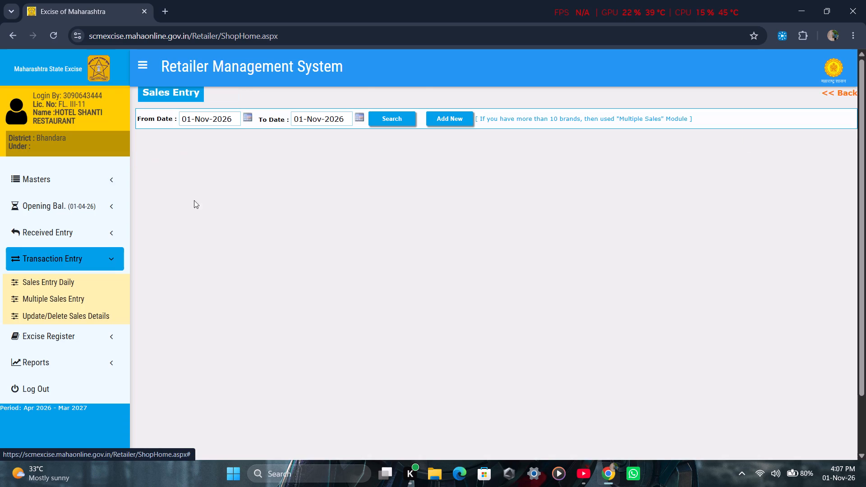
pyautogui.click(462, 115)
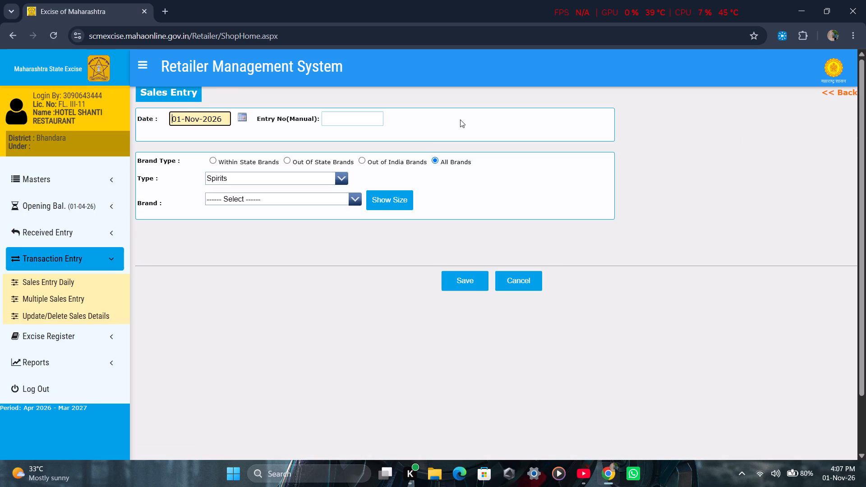
pyautogui.click(240, 114)
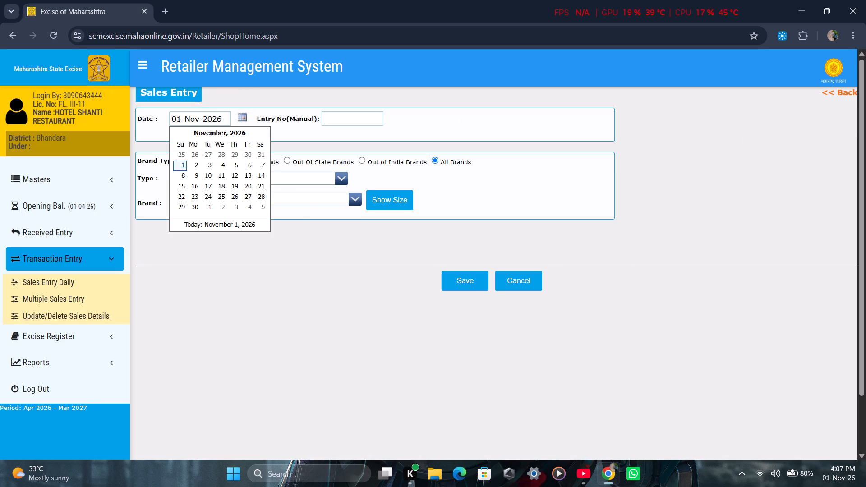
pyautogui.click(174, 129)
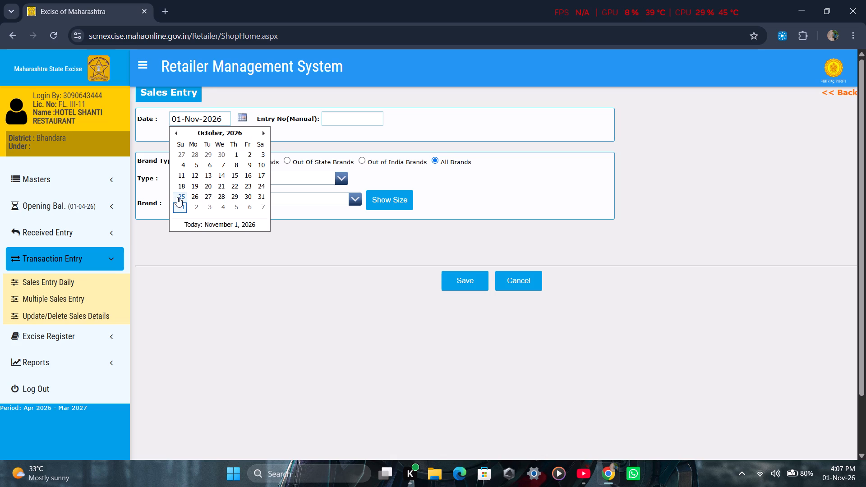
pyautogui.click(179, 197)
# Add 5 bottles of ALL SEASONS DOUBLE CASK COLLECTION RESERVE WHISKY, 180 ML, to the sales entry.
pyautogui.click(355, 200)
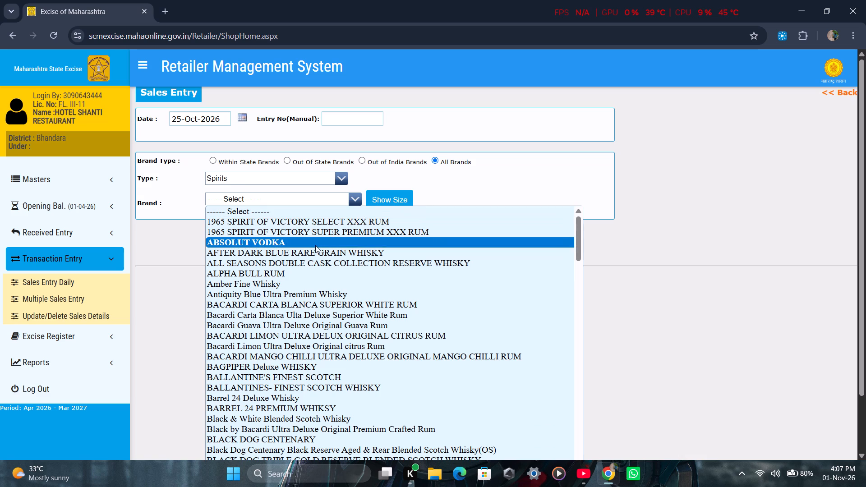
pyautogui.click(312, 261)
pyautogui.click(385, 199)
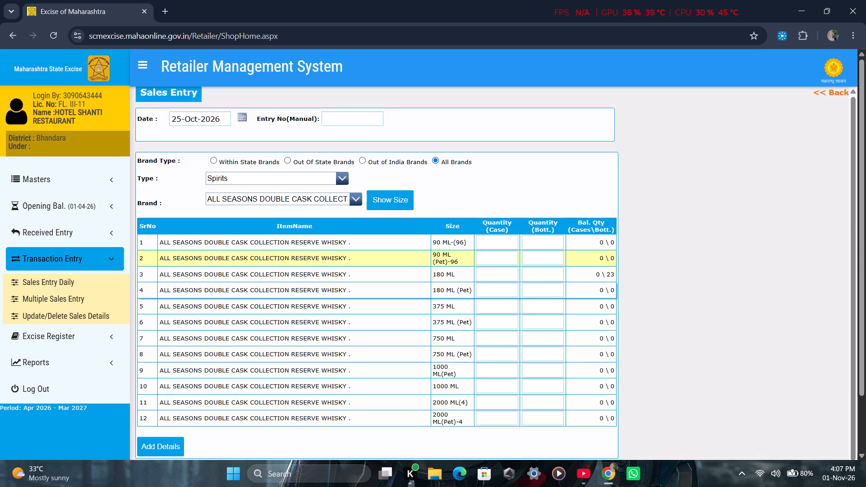
pyautogui.click(530, 276)
pyautogui.press('5')
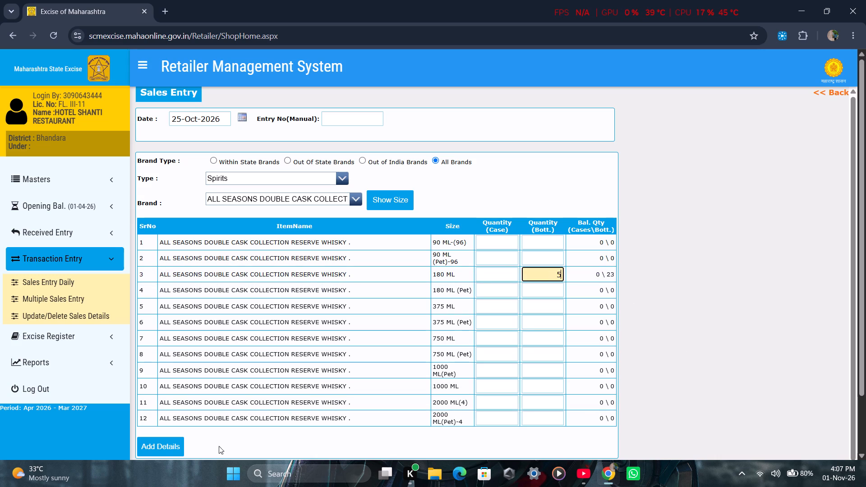
pyautogui.click(173, 445)
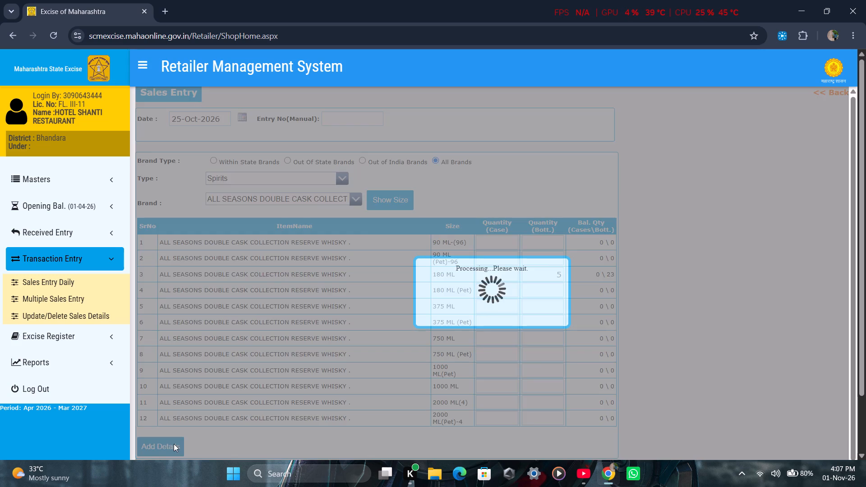
# Add 2 bottles of McDowell's No.1 Reserve Whisky Original, 180 ML (Pet), to the sales entry.
pyautogui.click(351, 201)
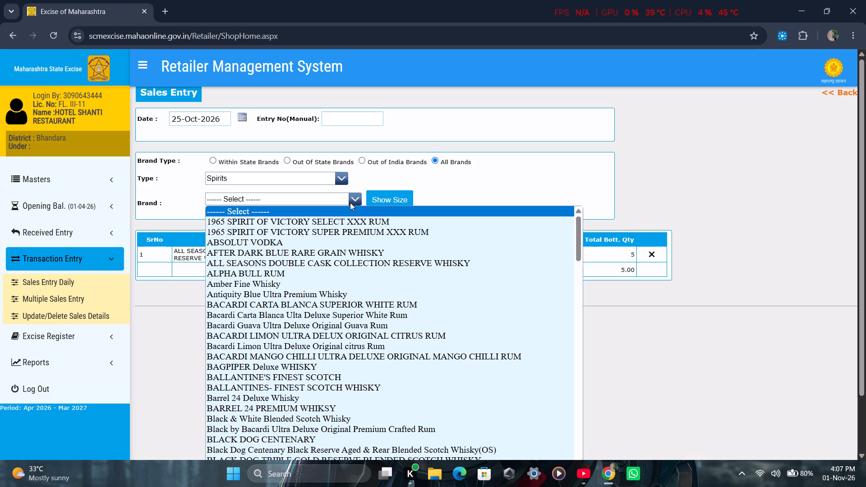
pyautogui.scroll(-7, 351, 289)
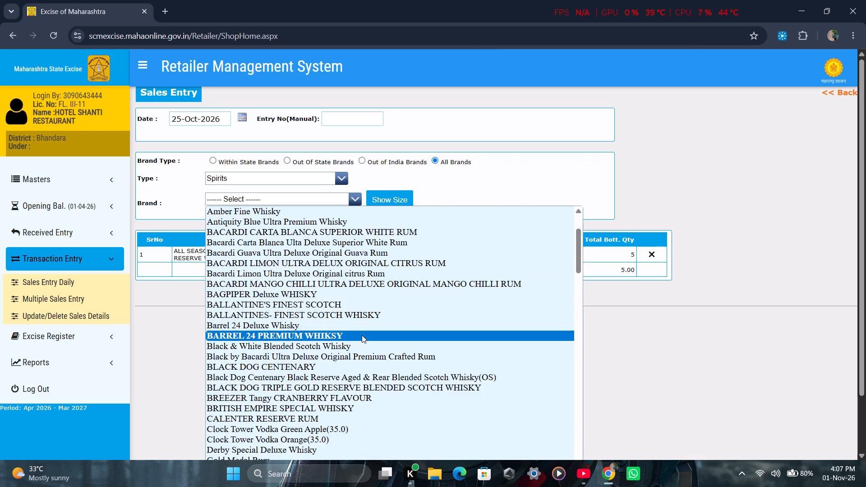
pyautogui.scroll(1, 362, 334)
pyautogui.scroll(-14, 362, 334)
pyautogui.scroll(-15, 367, 330)
pyautogui.scroll(1, 366, 324)
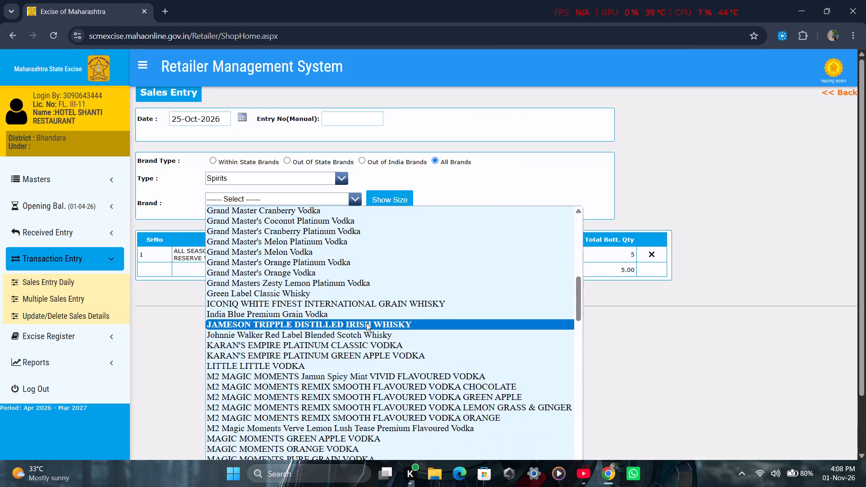
pyautogui.scroll(-14, 366, 323)
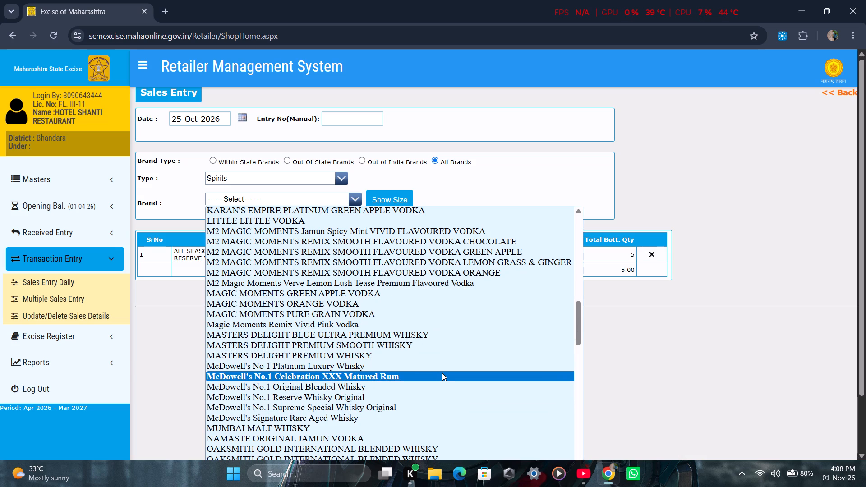
pyautogui.scroll(-3, 439, 383)
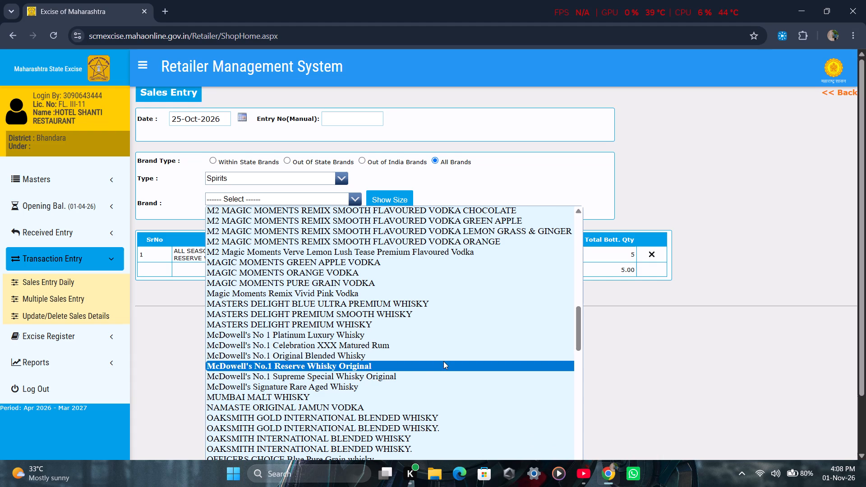
pyautogui.click(443, 361)
pyautogui.click(400, 202)
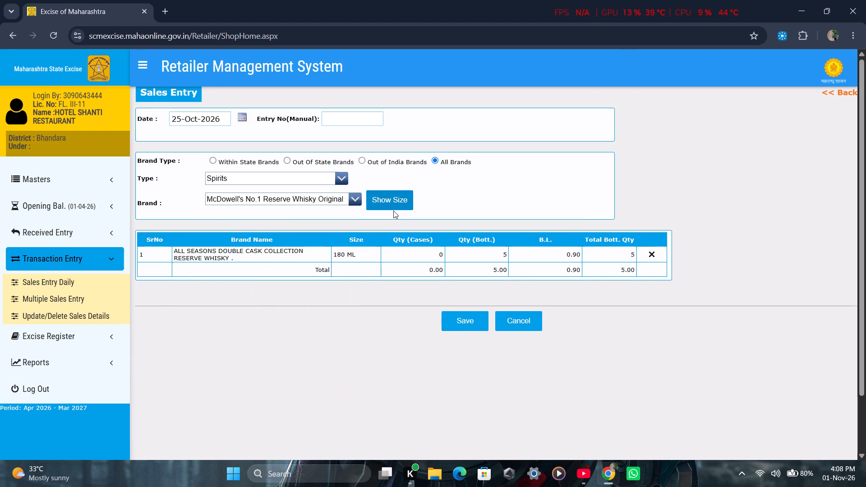
pyautogui.click(541, 257)
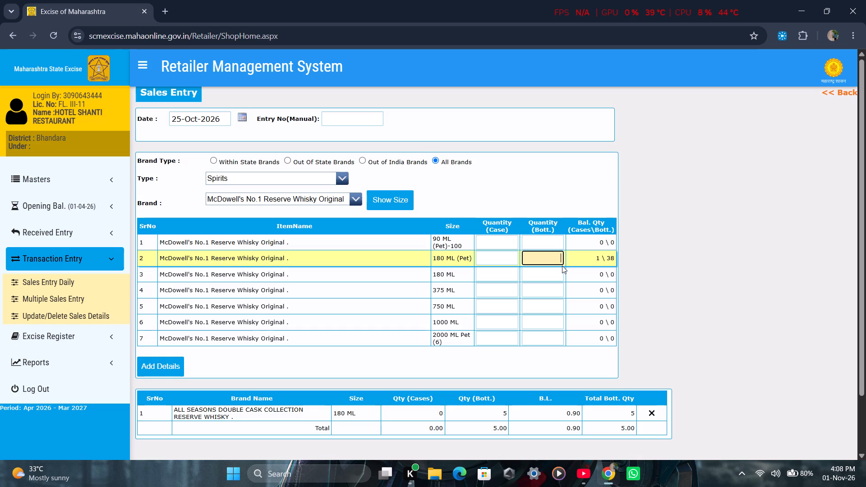
pyautogui.press('2')
pyautogui.click(170, 358)
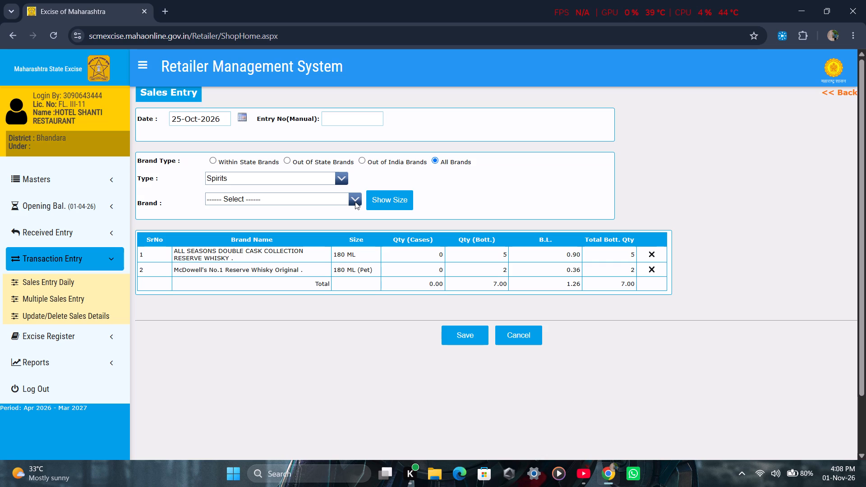
# Add 3 bottles of OFFICERS CHOICE Blue Pure Grain whisky, 90 ML (Pet)-100, to the sales entry.
pyautogui.click(355, 202)
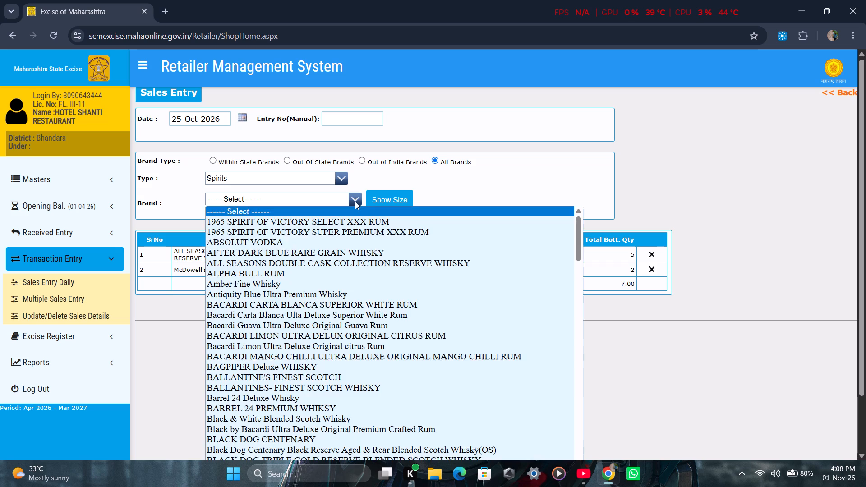
pyautogui.scroll(-12, 355, 256)
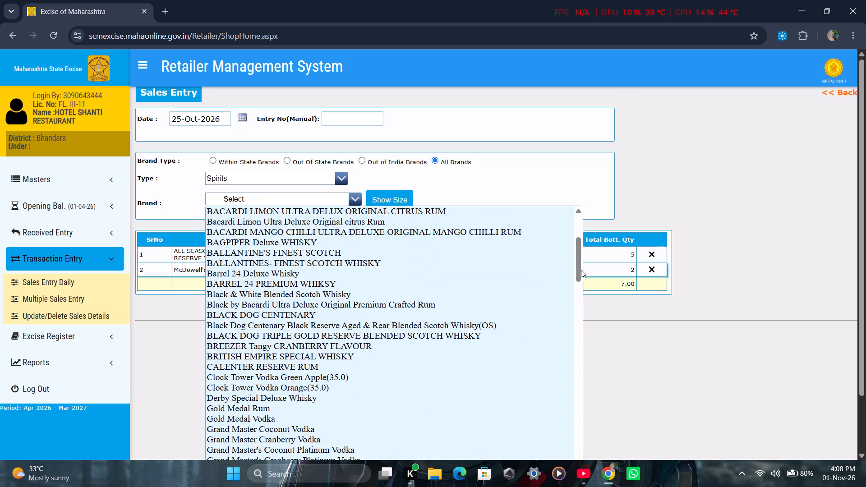
pyautogui.moveTo(579, 268); pyautogui.dragTo(571, 322)
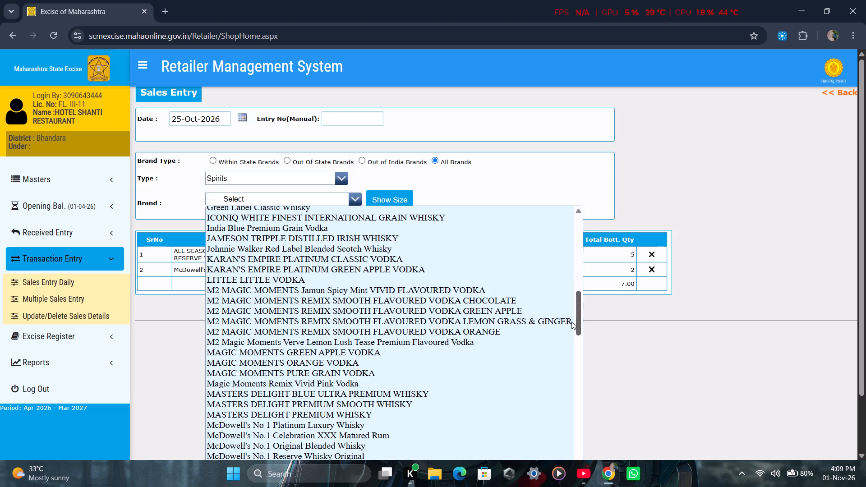
pyautogui.moveTo(571, 322); pyautogui.dragTo(571, 367)
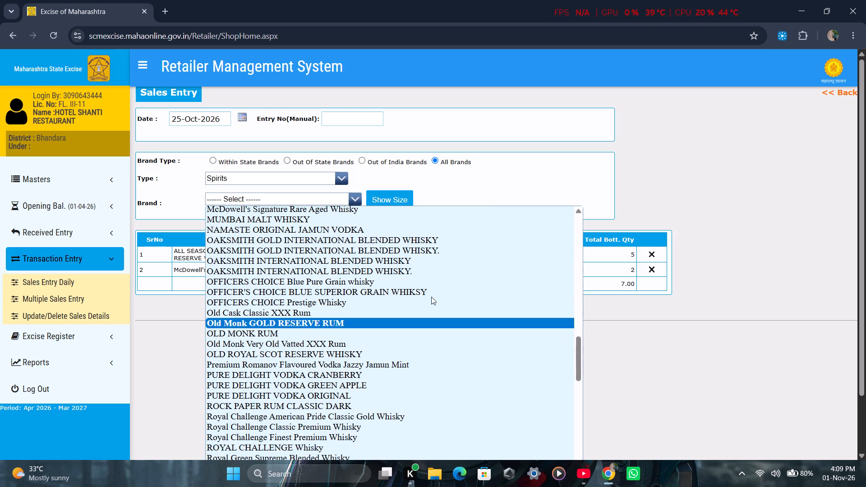
pyautogui.click(408, 281)
pyautogui.click(383, 192)
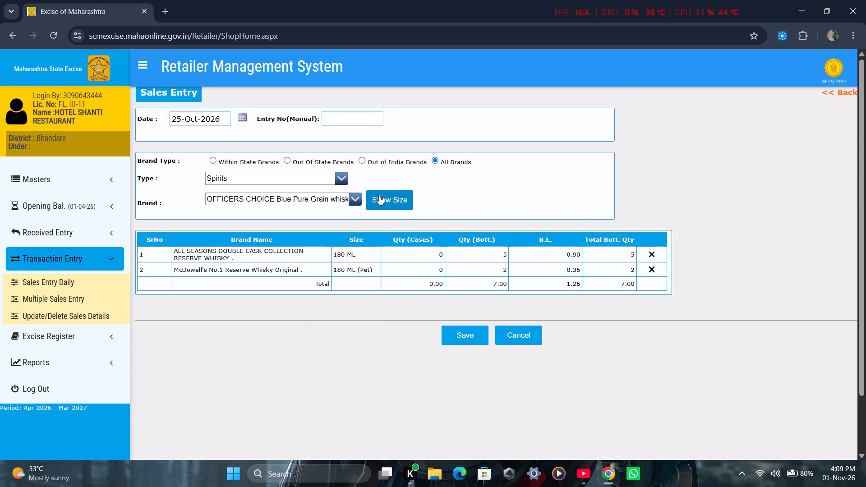
pyautogui.click(539, 253)
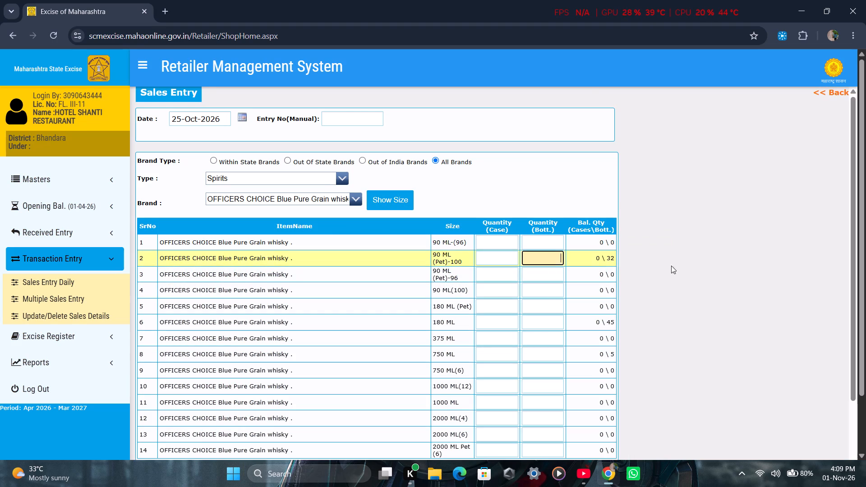
pyautogui.press('3')
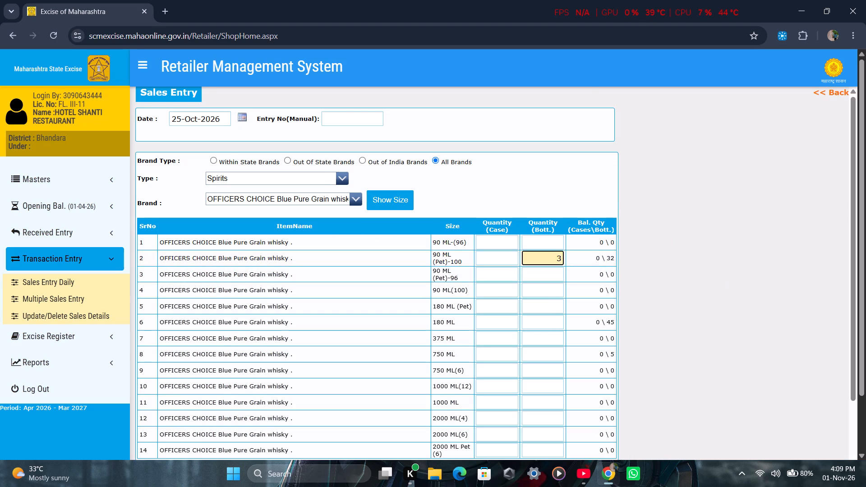
pyautogui.scroll(-1, 662, 369)
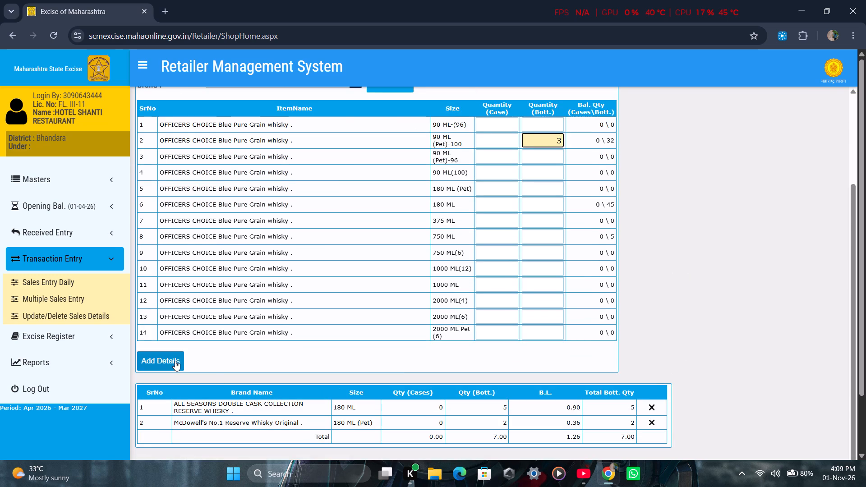
pyautogui.click(175, 361)
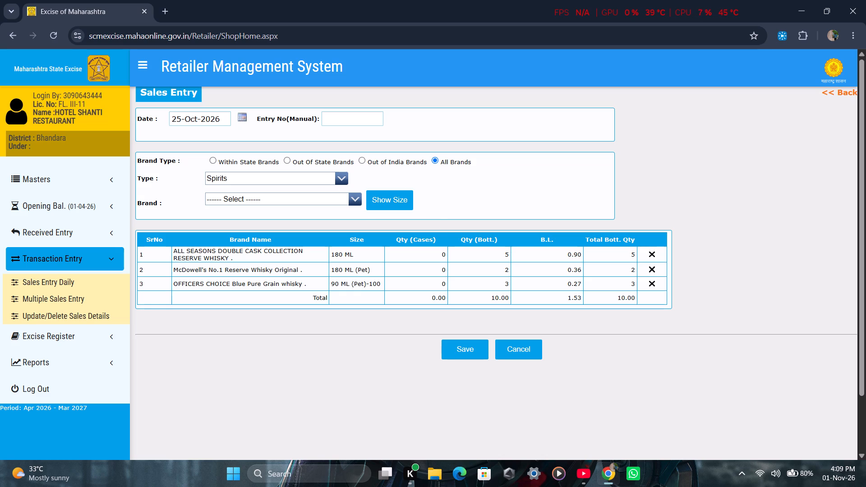
# Add 1 bottle of Seagram's Royal Stag Barrel Select Whisky, 180 ML, to the sales entry.
pyautogui.click(350, 199)
pyautogui.moveTo(577, 232); pyautogui.dragTo(579, 252)
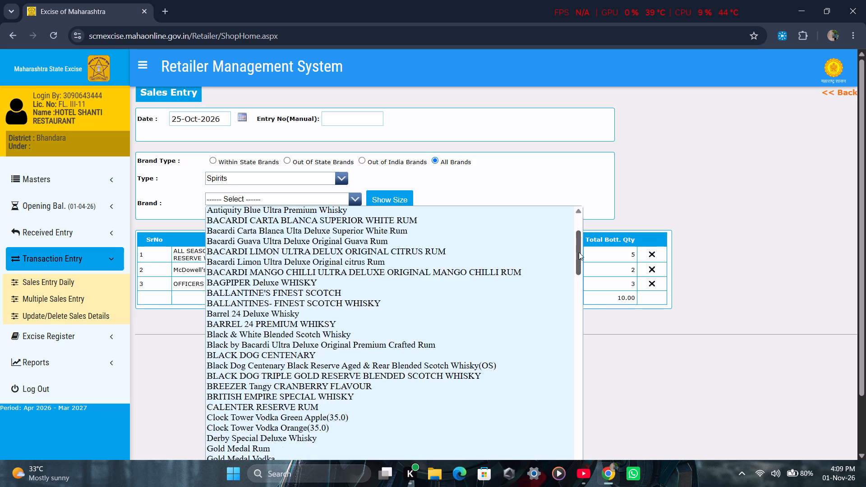
pyautogui.moveTo(579, 252); pyautogui.dragTo(603, 402)
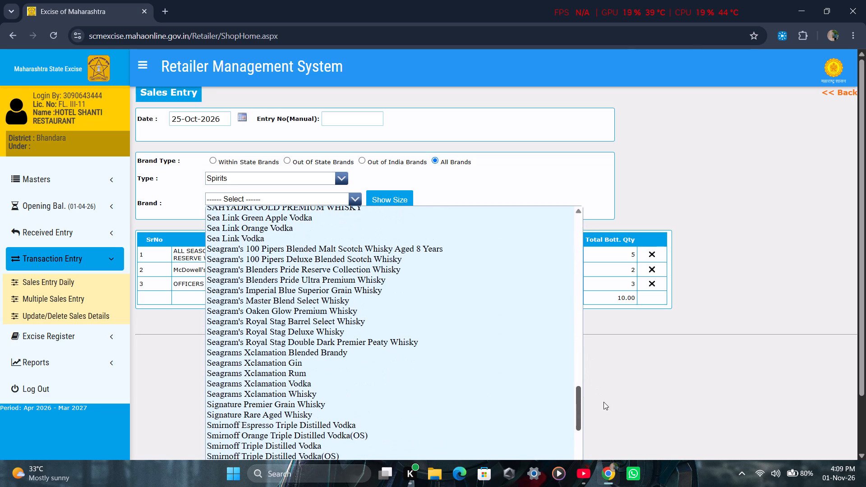
pyautogui.moveTo(603, 402); pyautogui.dragTo(603, 401)
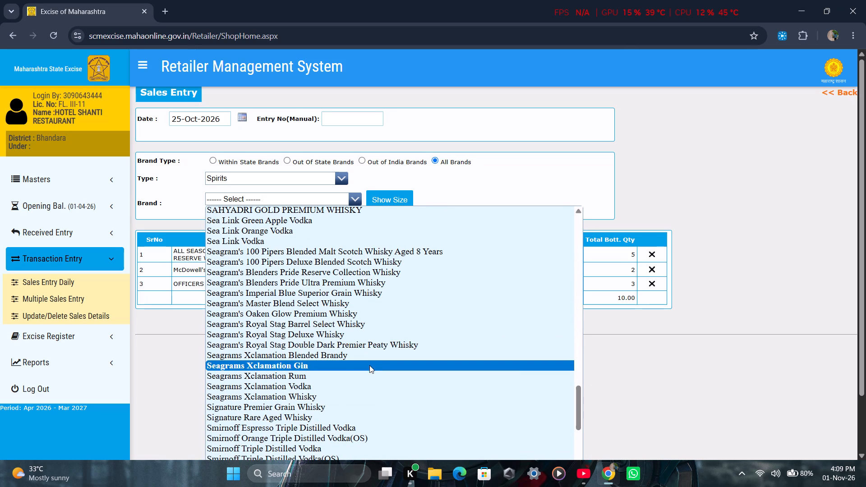
pyautogui.click(366, 325)
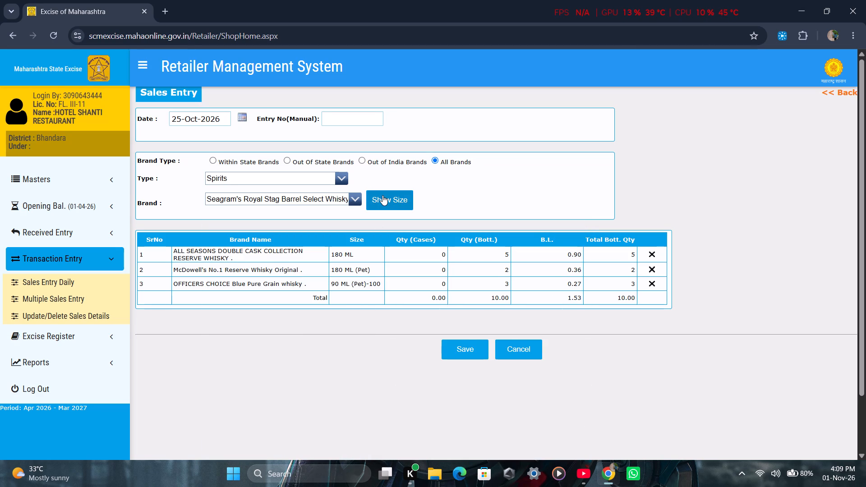
pyautogui.click(382, 195)
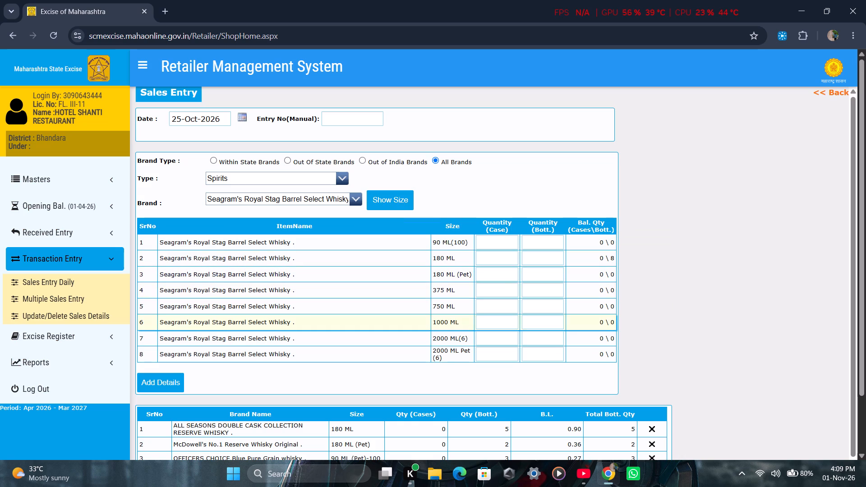
pyautogui.click(557, 260)
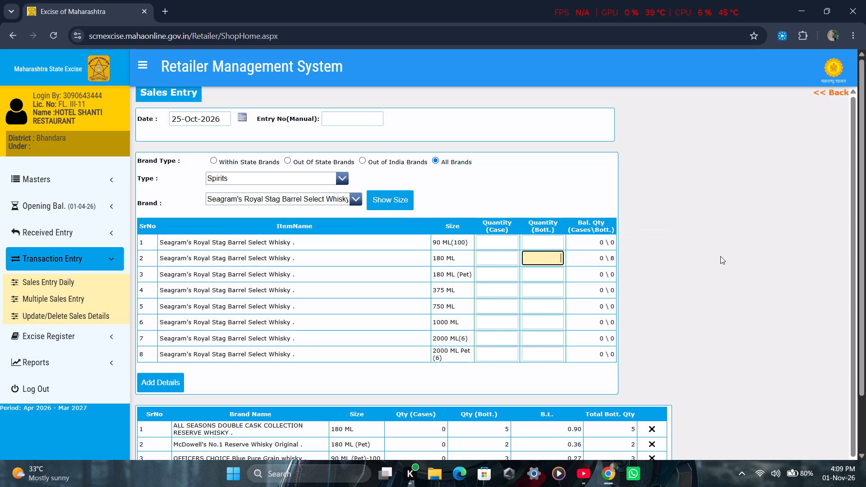
pyautogui.press('1')
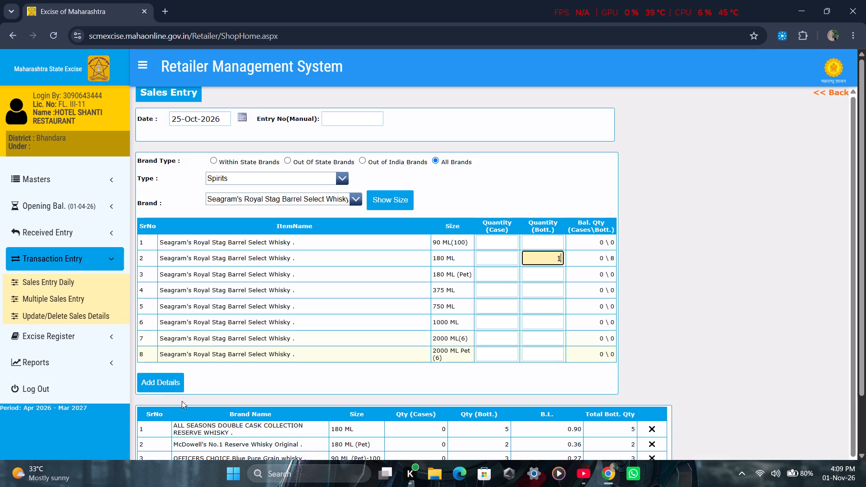
pyautogui.click(170, 384)
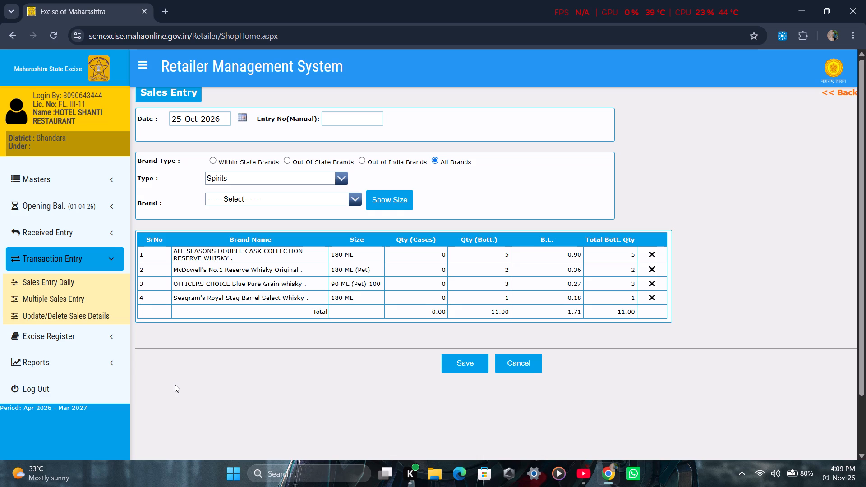
# Add 2 bottles of Royal Challenge Classic Premium Whisky, 180 ML (Pet), to the sales entry.
pyautogui.click(360, 202)
pyautogui.moveTo(577, 225); pyautogui.dragTo(585, 284)
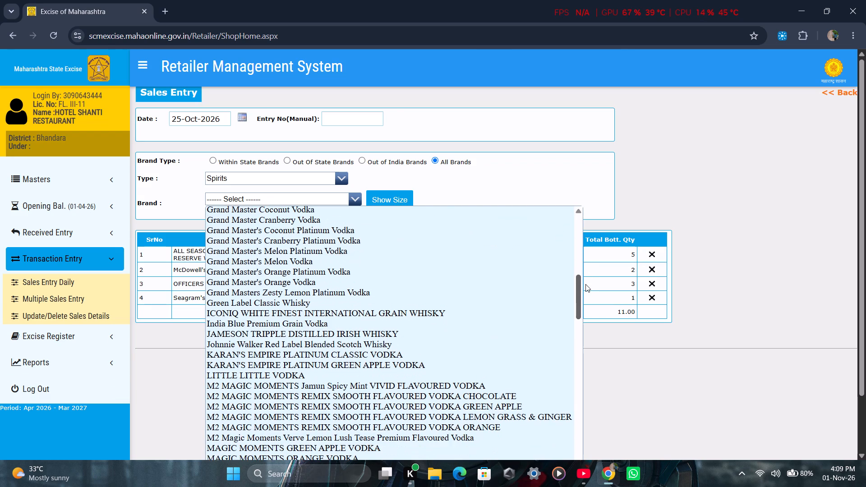
pyautogui.moveTo(585, 284); pyautogui.dragTo(589, 343)
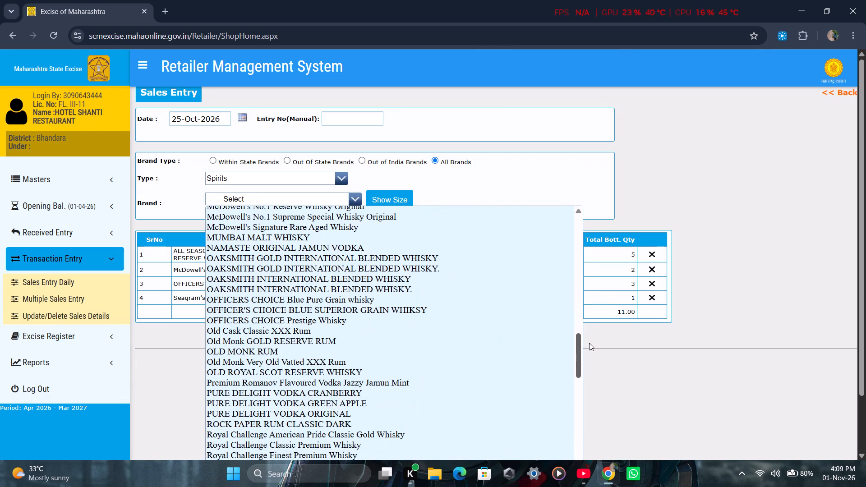
pyautogui.moveTo(589, 343); pyautogui.dragTo(585, 346)
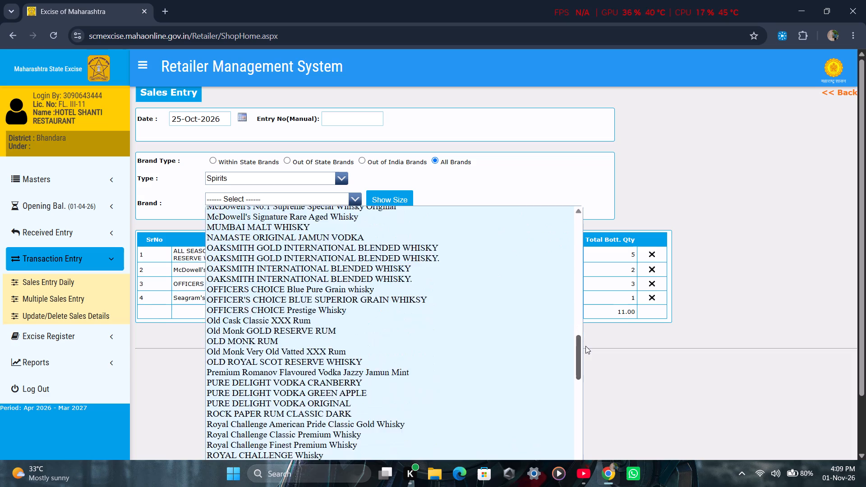
pyautogui.moveTo(585, 346); pyautogui.dragTo(589, 365)
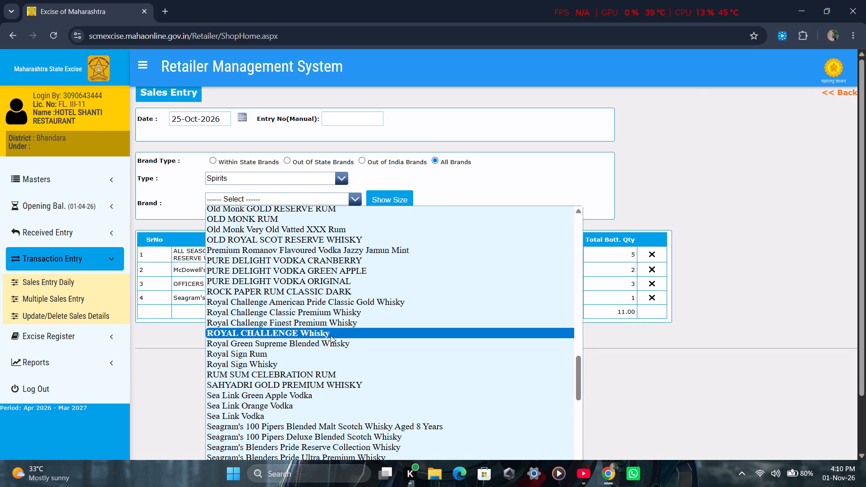
pyautogui.click(324, 314)
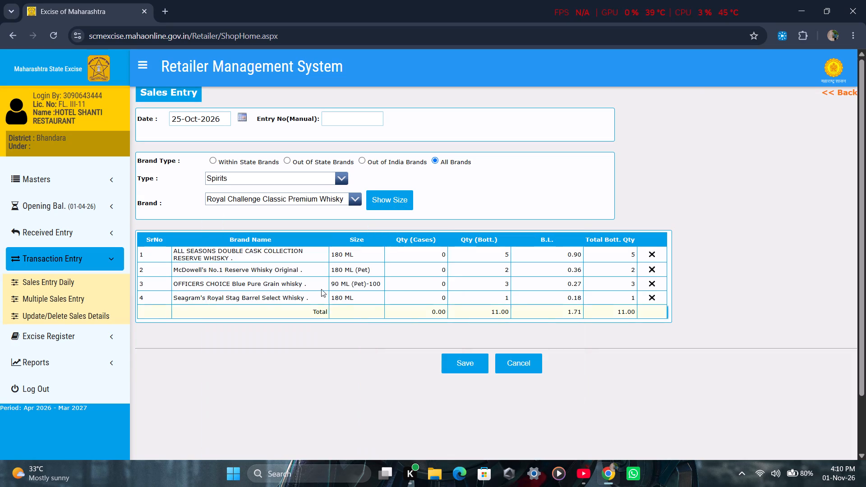
pyautogui.click(389, 207)
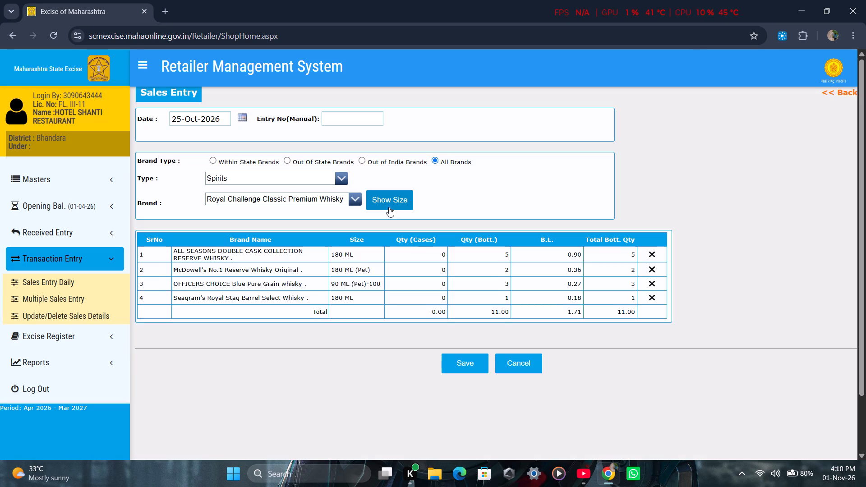
pyautogui.click(547, 274)
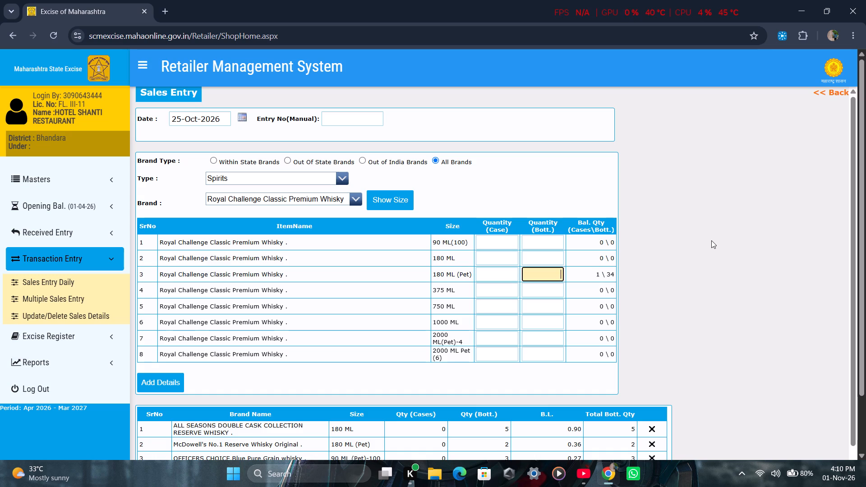
pyautogui.press('2')
pyautogui.click(178, 385)
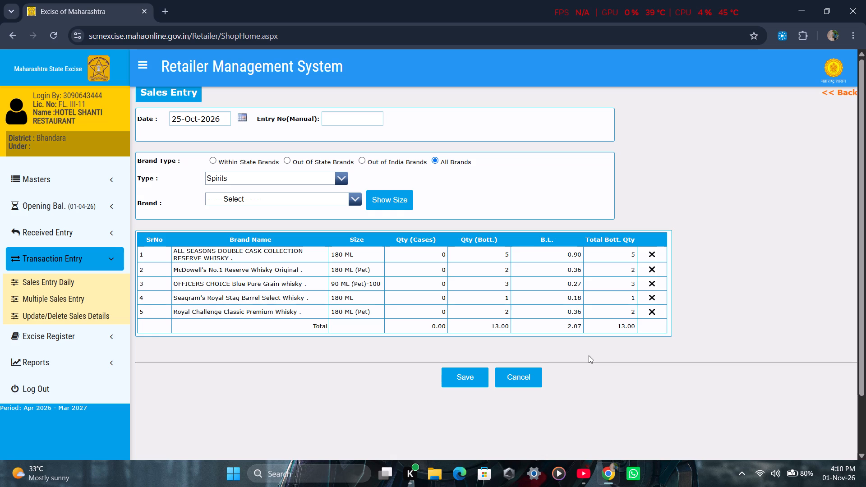
# Add Seagram's Royal Stag Deluxe Whisky to the sales entry: 5 bottles of 90 ML(100) and 5 bottles of 180 ML.
pyautogui.click(355, 198)
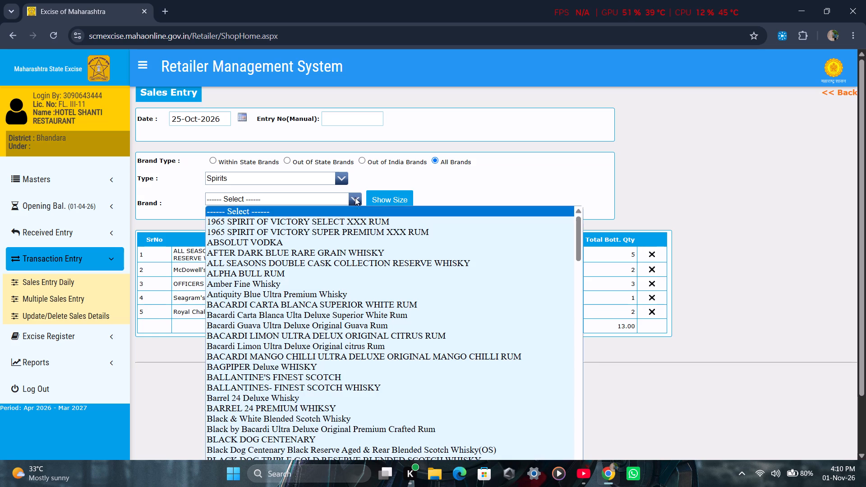
pyautogui.moveTo(580, 241); pyautogui.dragTo(575, 282)
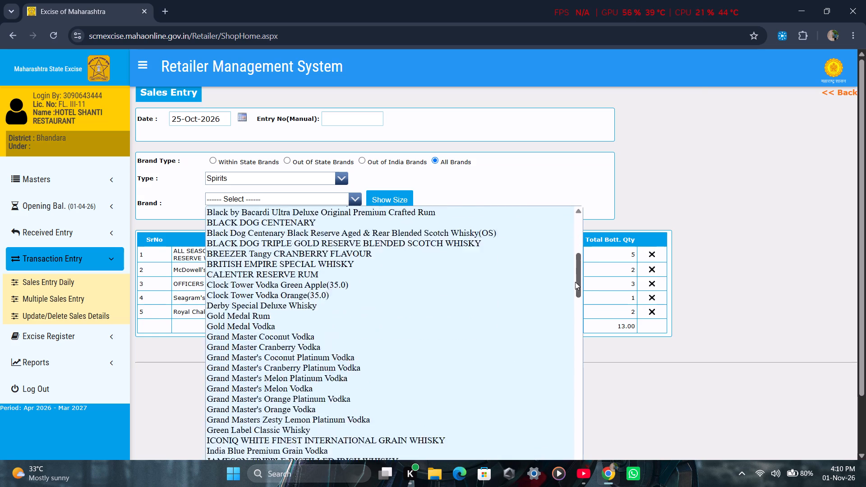
pyautogui.moveTo(575, 282); pyautogui.dragTo(580, 409)
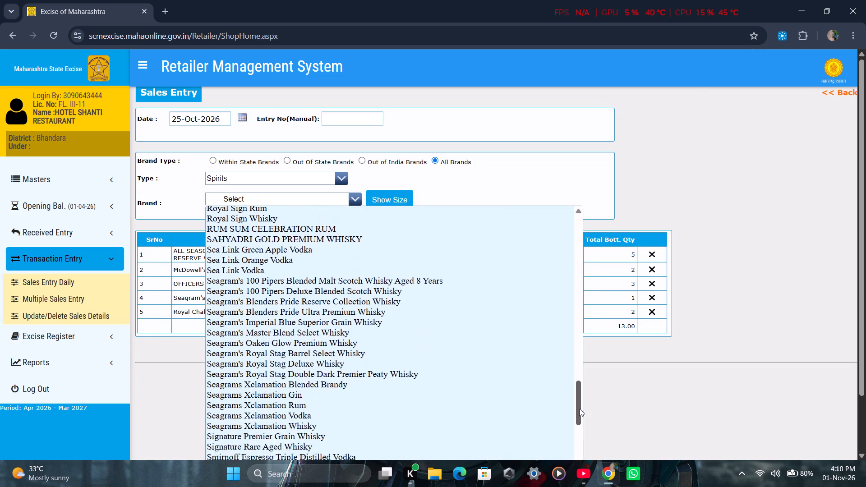
pyautogui.moveTo(580, 409); pyautogui.dragTo(582, 412)
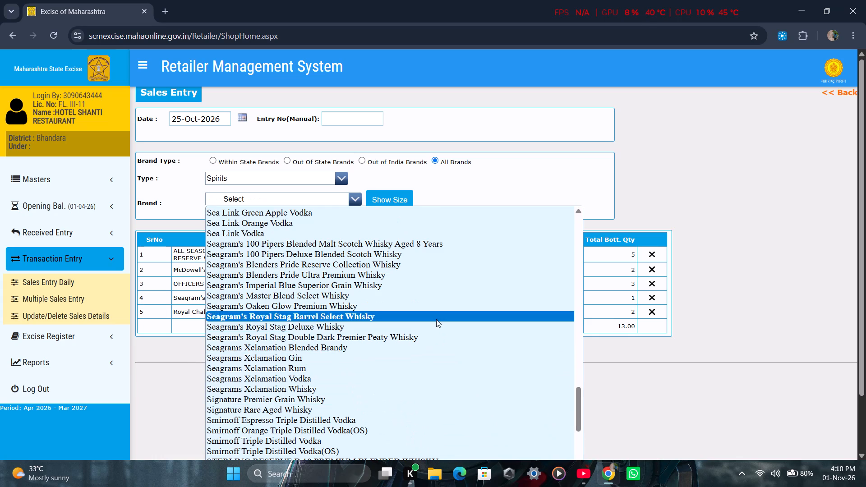
pyautogui.click(436, 331)
pyautogui.click(406, 204)
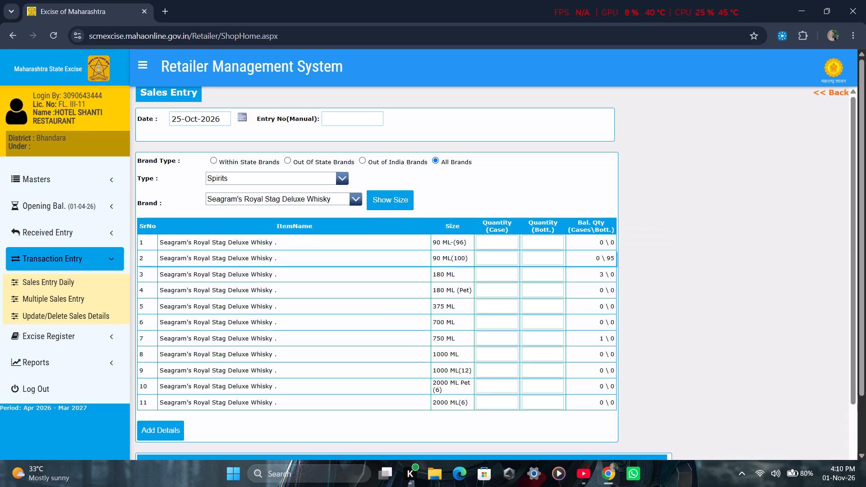
pyautogui.click(548, 257)
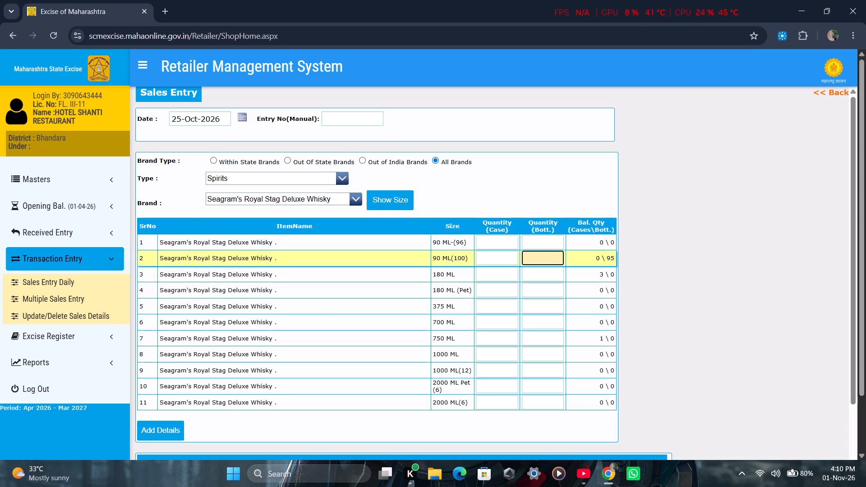
pyautogui.press('5')
pyautogui.click(532, 339)
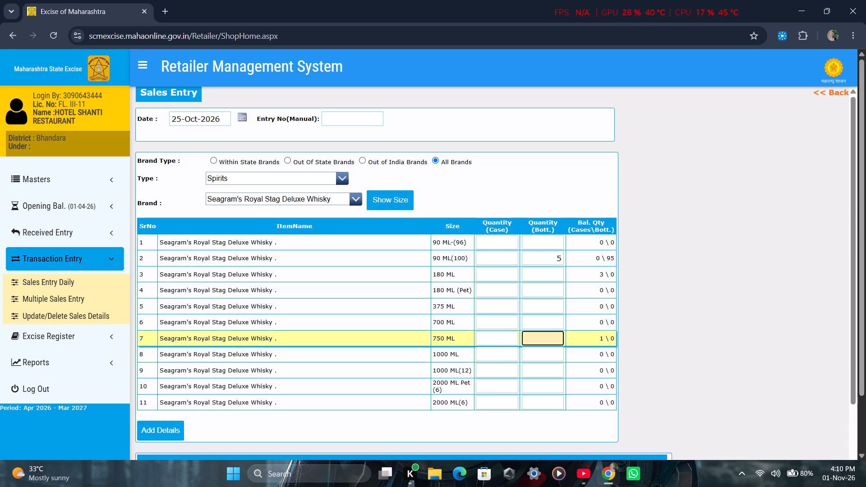
pyautogui.click(553, 276)
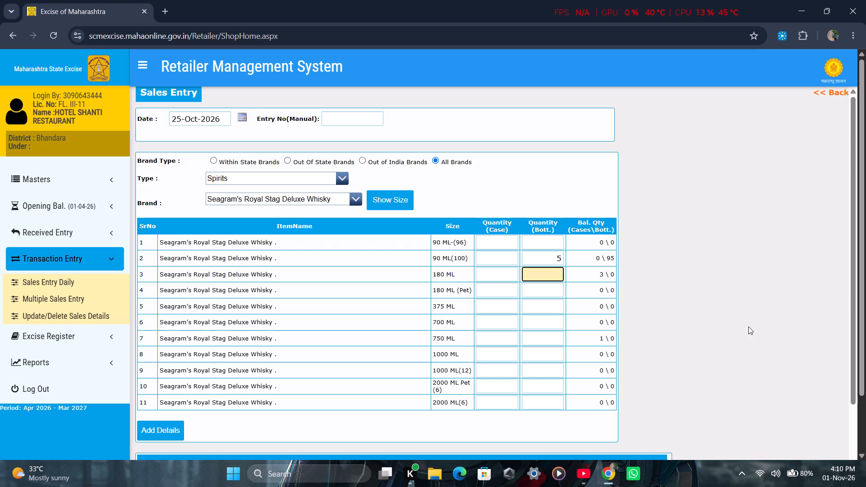
pyautogui.press('5')
pyautogui.click(150, 428)
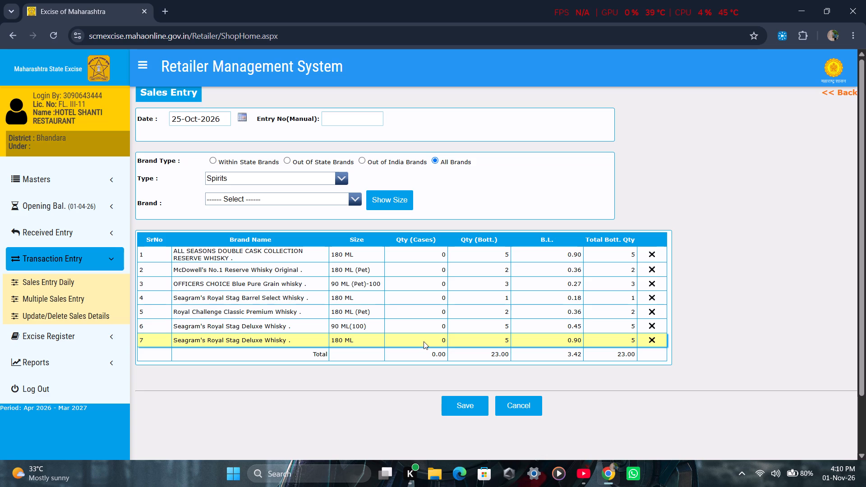
# Add 1 bottle of M2 MAGIC MOMENTS REMIX SMOOTH FLAVOURED VODKA LEMON GRASS & GINGER, 180 ML, to the sales entry.
pyautogui.click(356, 196)
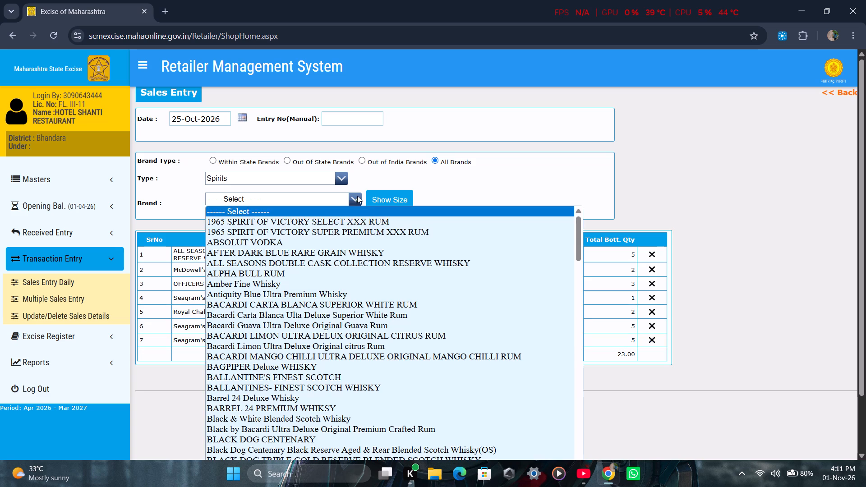
pyautogui.moveTo(578, 234); pyautogui.dragTo(594, 289)
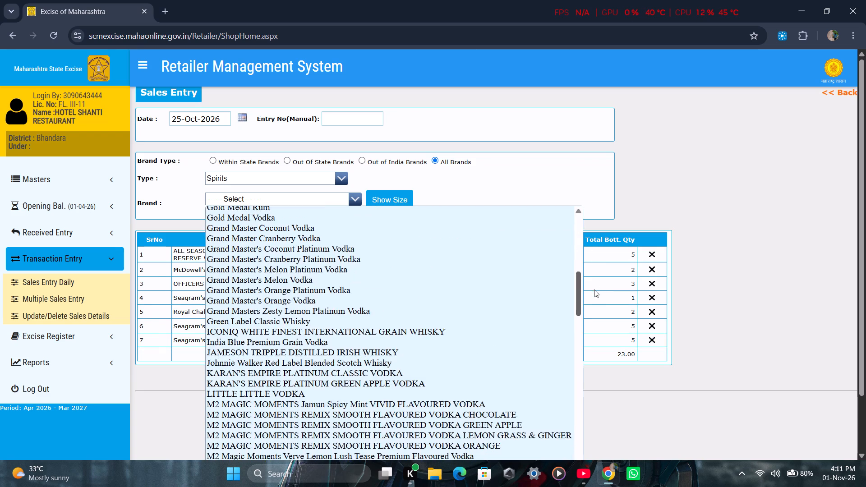
pyautogui.moveTo(594, 289); pyautogui.dragTo(601, 323)
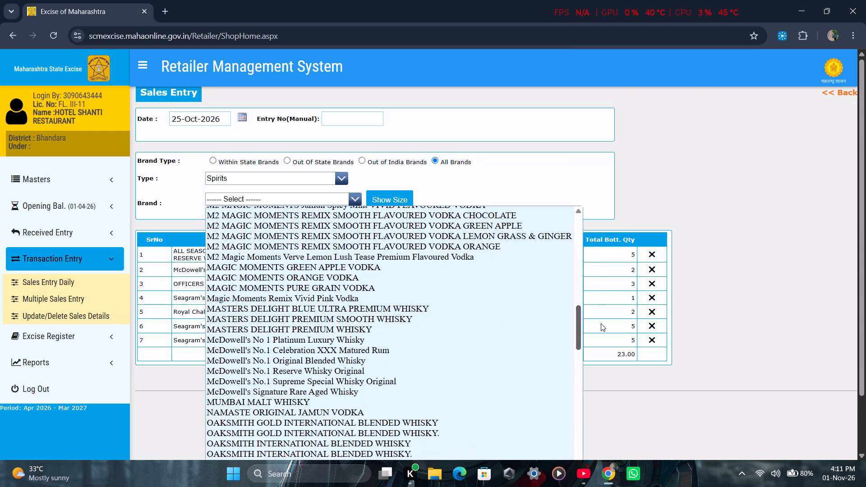
pyautogui.moveTo(601, 323); pyautogui.dragTo(600, 319)
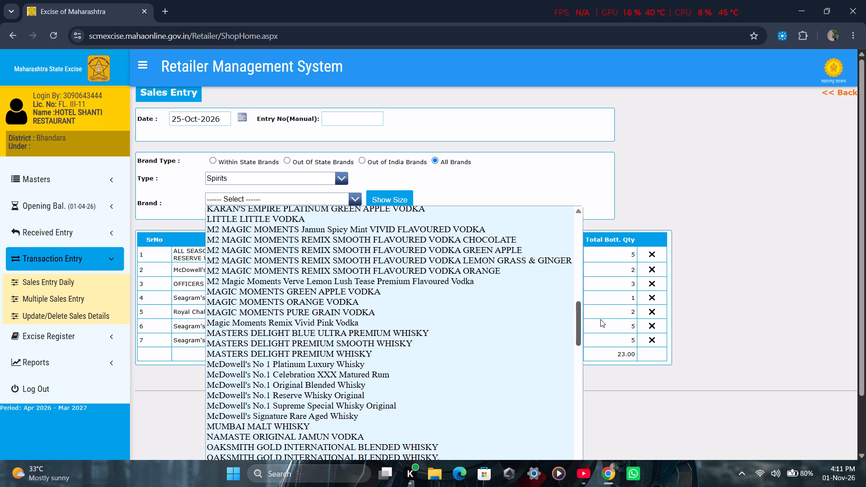
pyautogui.moveTo(600, 319); pyautogui.dragTo(599, 319)
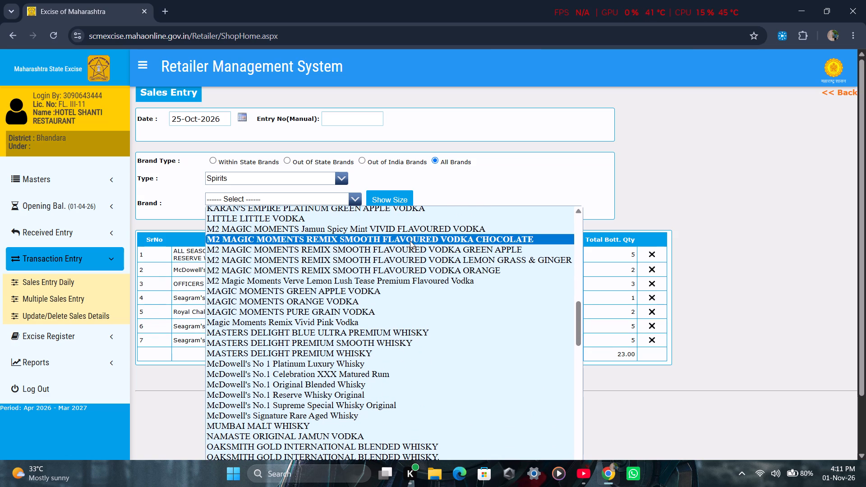
pyautogui.click(439, 259)
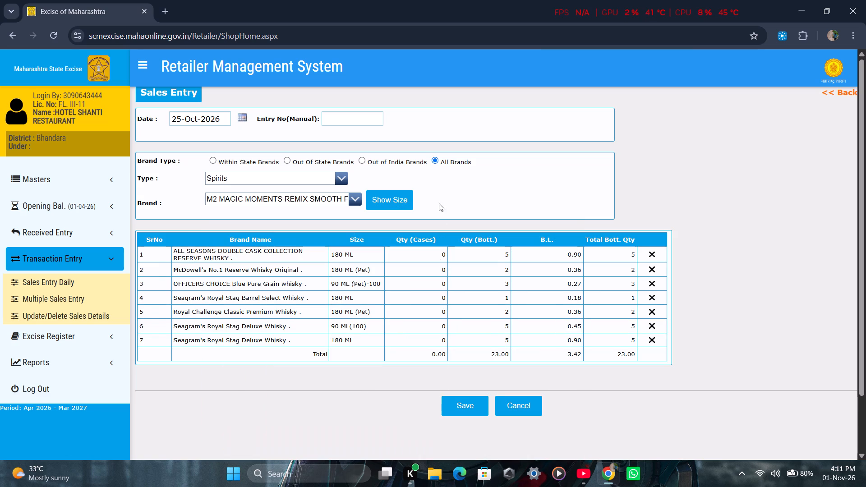
pyautogui.click(400, 200)
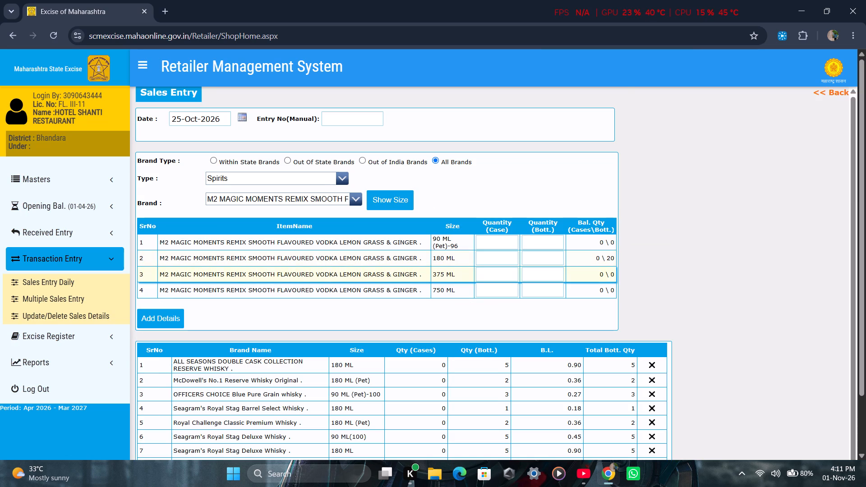
pyautogui.click(535, 259)
pyautogui.press('1')
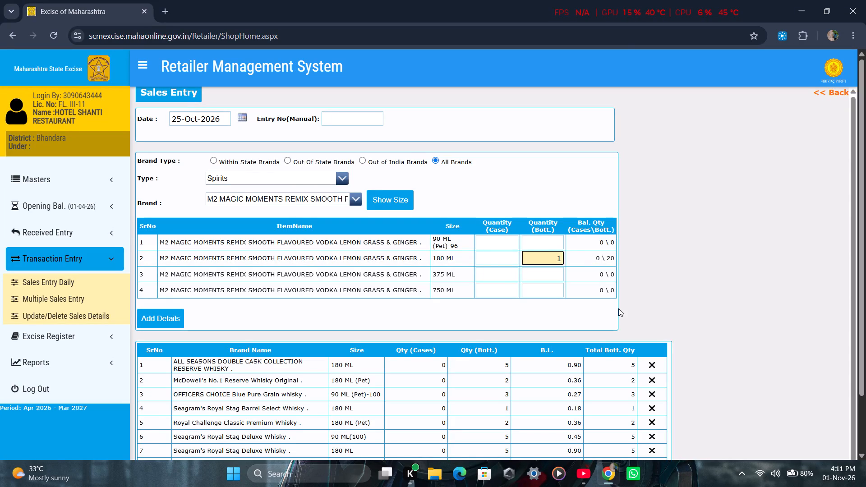
pyautogui.click(173, 317)
# Add 1 bottle of McDowell's No.1 Celebration XXX Matured Rum, 180 ML (Pet), to the sales entry.
pyautogui.click(354, 196)
pyautogui.scroll(-12, 470, 266)
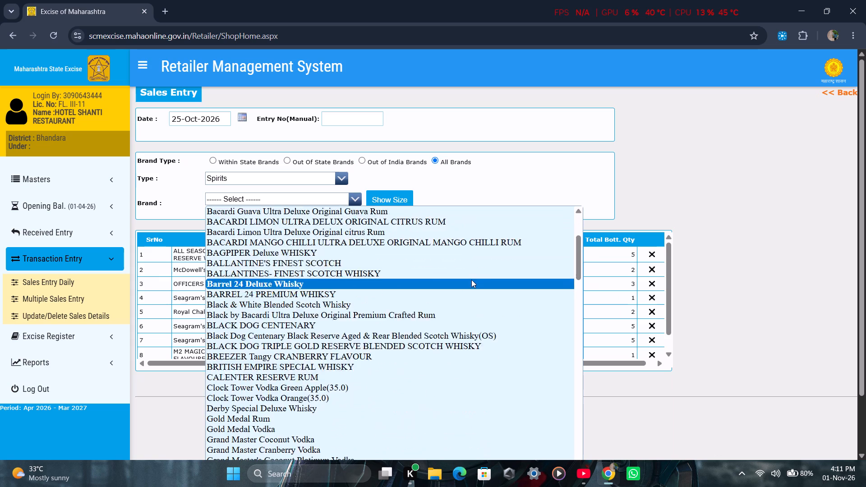
pyautogui.scroll(-3, 471, 280)
pyautogui.moveTo(580, 263); pyautogui.dragTo(562, 325)
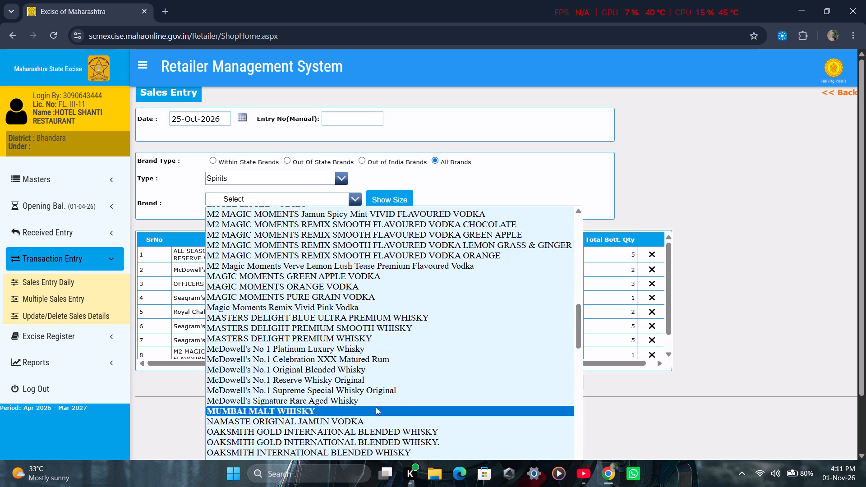
pyautogui.click(370, 361)
pyautogui.click(378, 204)
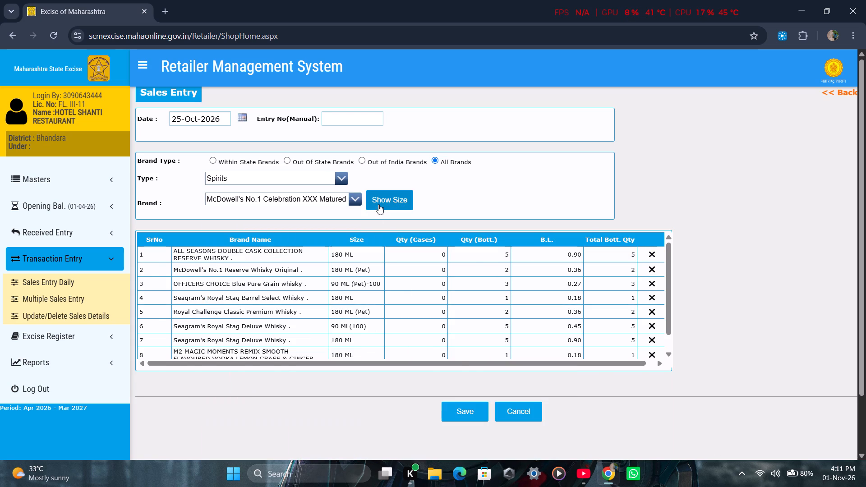
pyautogui.click(554, 311)
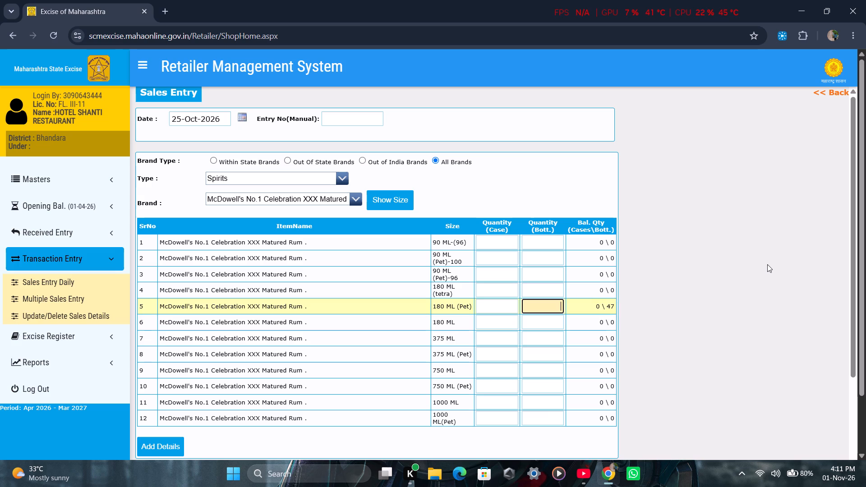
pyautogui.press('1')
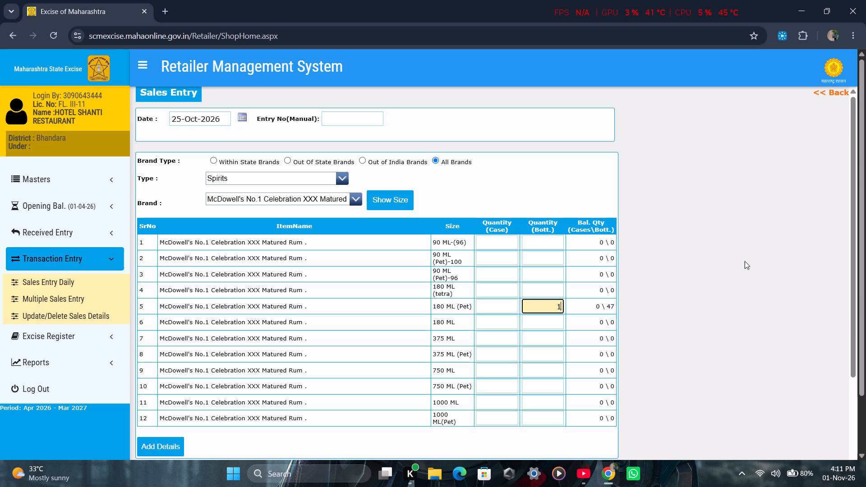
pyautogui.click(138, 443)
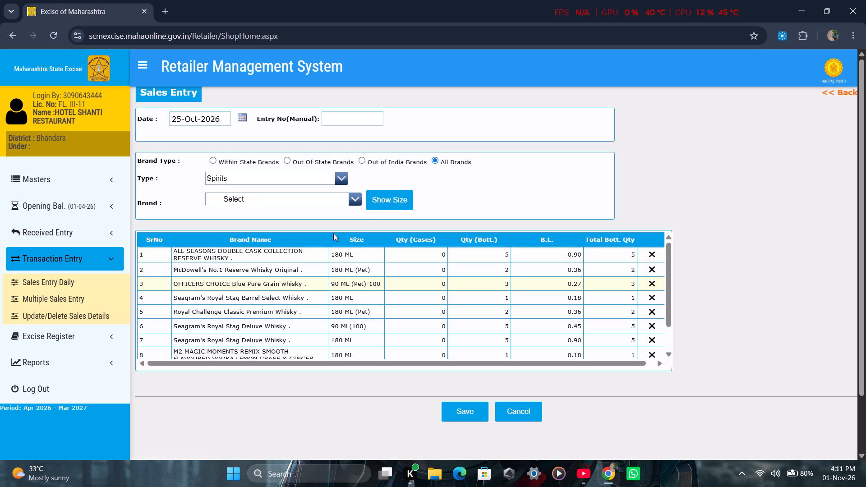
# Add 5 bottles of MASTERS DELIGHT PREMIUM SMOOTH WHISKY, 180 ML, to the sales entry.
pyautogui.click(359, 191)
pyautogui.click(358, 203)
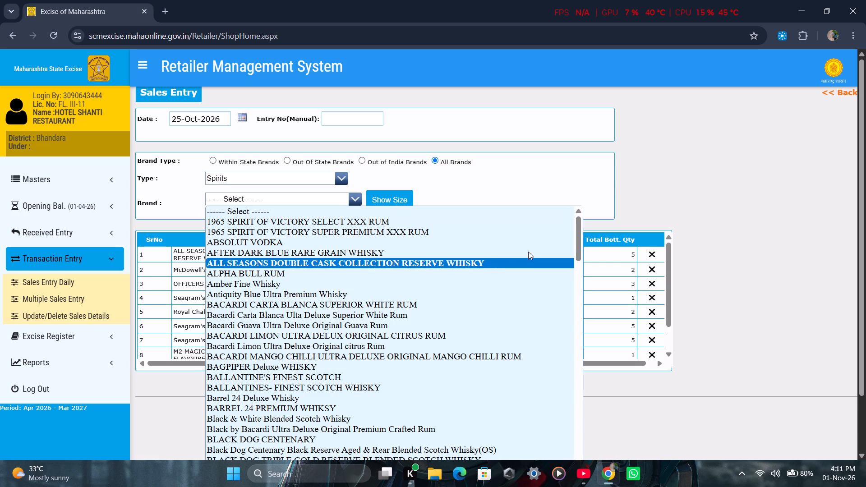
pyautogui.moveTo(582, 240); pyautogui.dragTo(581, 361)
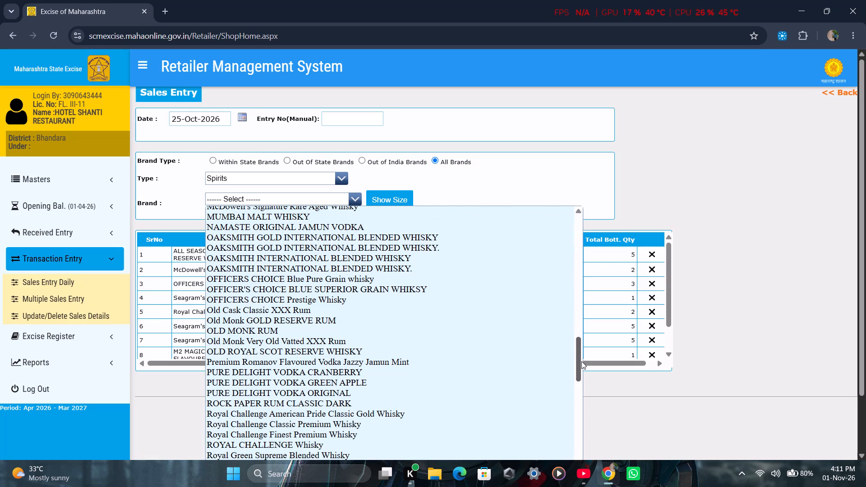
pyautogui.moveTo(581, 361); pyautogui.dragTo(577, 342)
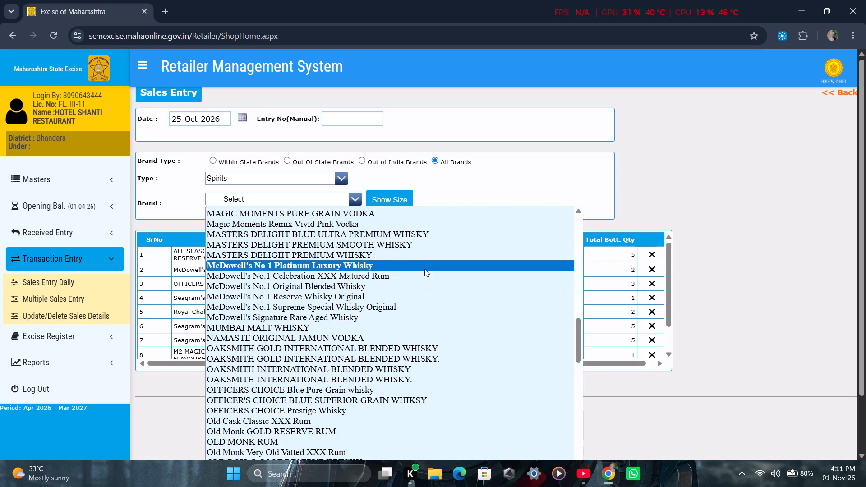
pyautogui.click(416, 244)
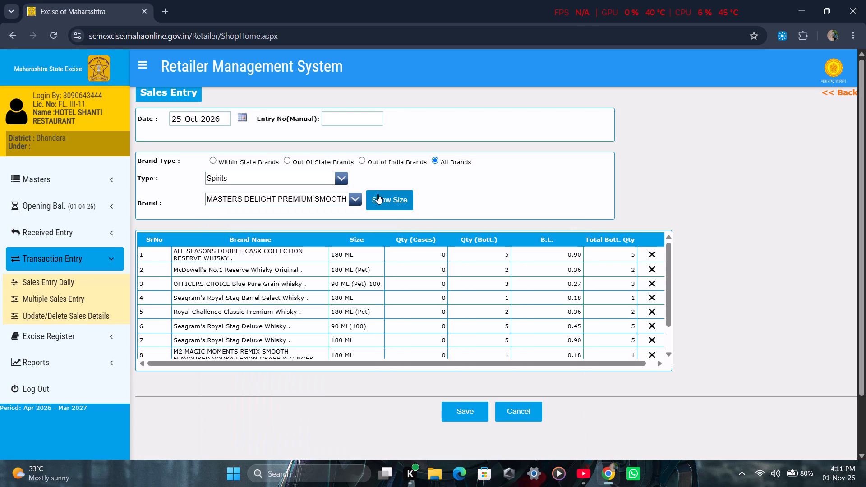
pyautogui.click(378, 195)
pyautogui.click(530, 281)
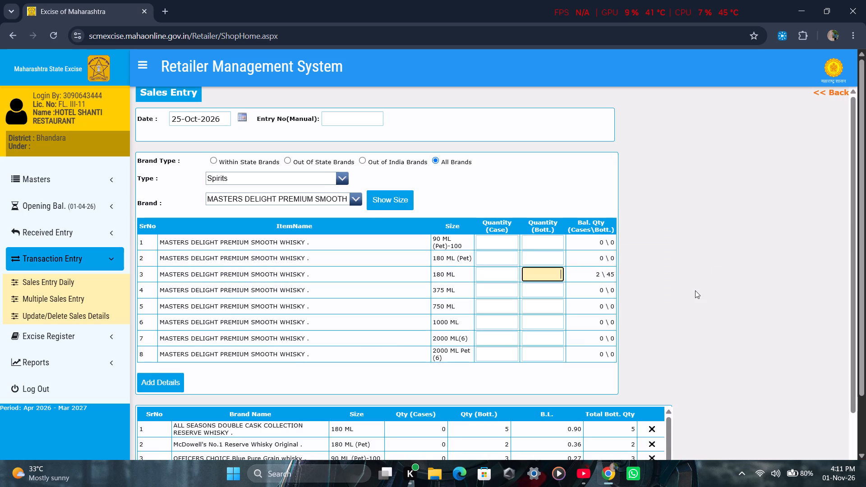
pyautogui.press('5')
pyautogui.click(175, 390)
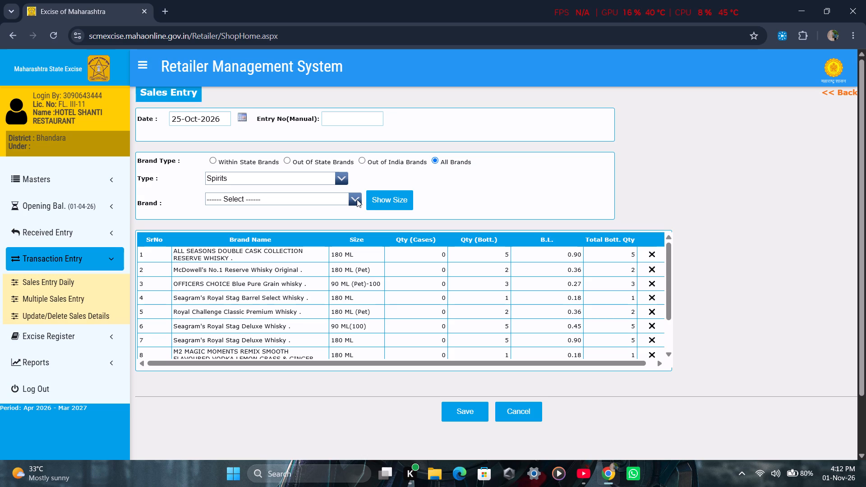
# Add 2 bottles of OLD ROYAL SCOT RESERVE WHISKY, 180 ML, to the sales entry.
pyautogui.click(357, 199)
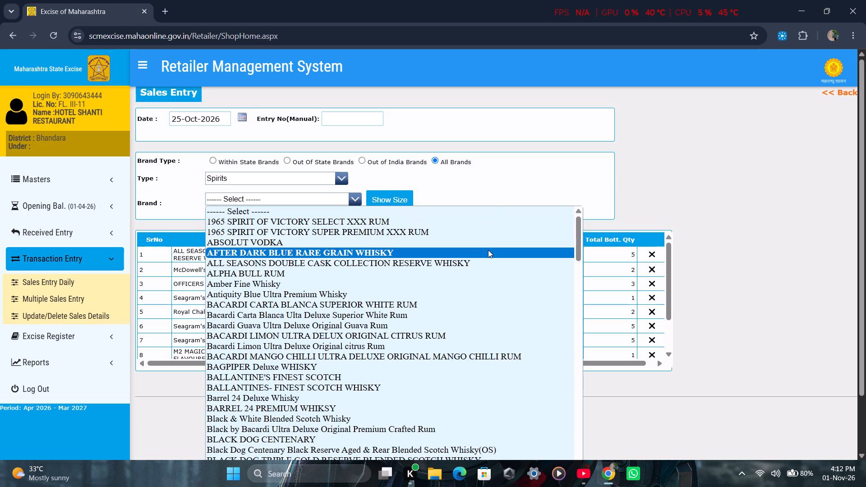
pyautogui.click(676, 182)
pyautogui.scroll(-6, 499, 303)
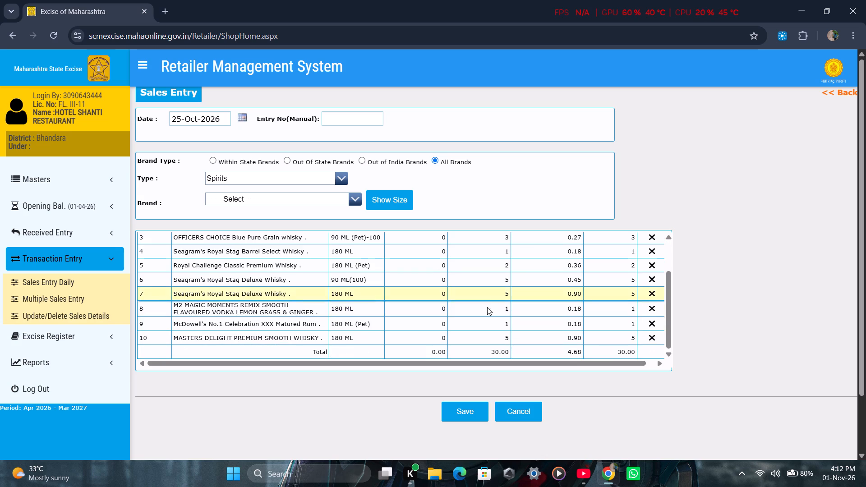
pyautogui.click(354, 202)
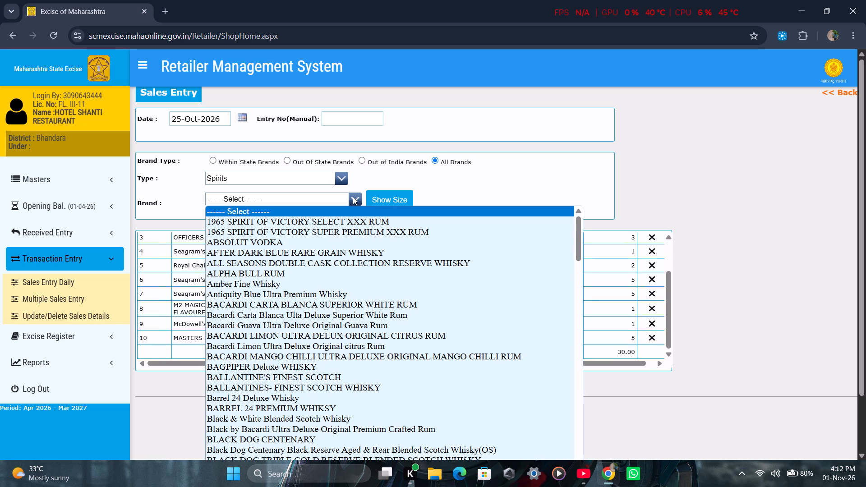
pyautogui.scroll(-4, 395, 227)
pyautogui.moveTo(577, 256); pyautogui.dragTo(585, 298)
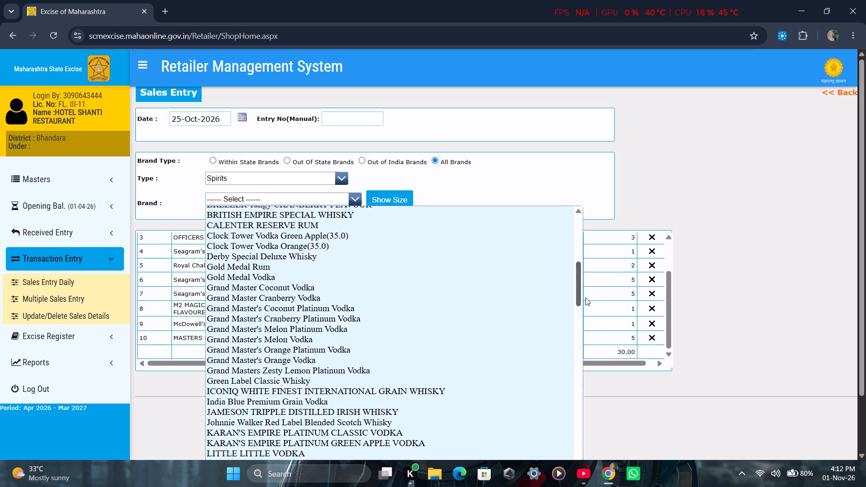
pyautogui.moveTo(585, 298); pyautogui.dragTo(608, 375)
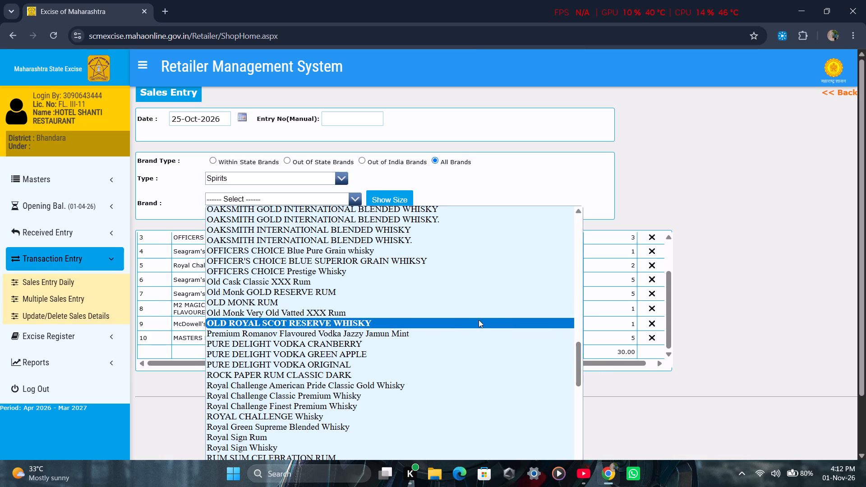
pyautogui.click(479, 320)
pyautogui.click(388, 195)
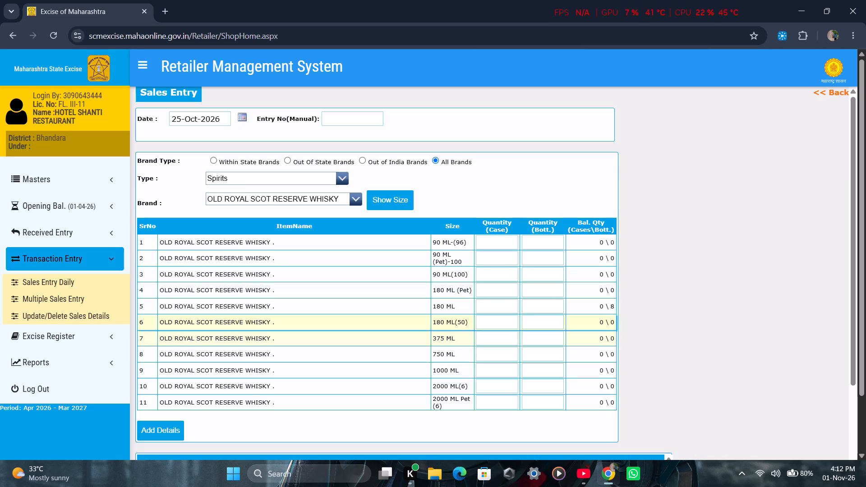
pyautogui.click(544, 309)
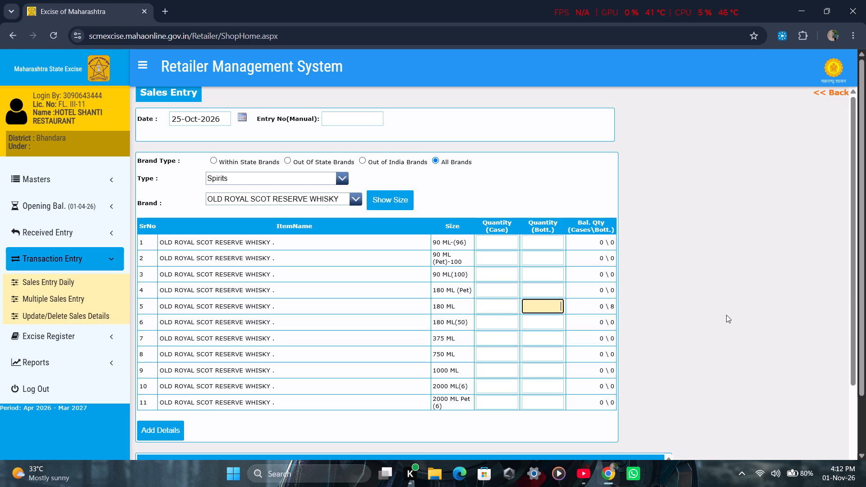
pyautogui.press('2')
pyautogui.click(148, 436)
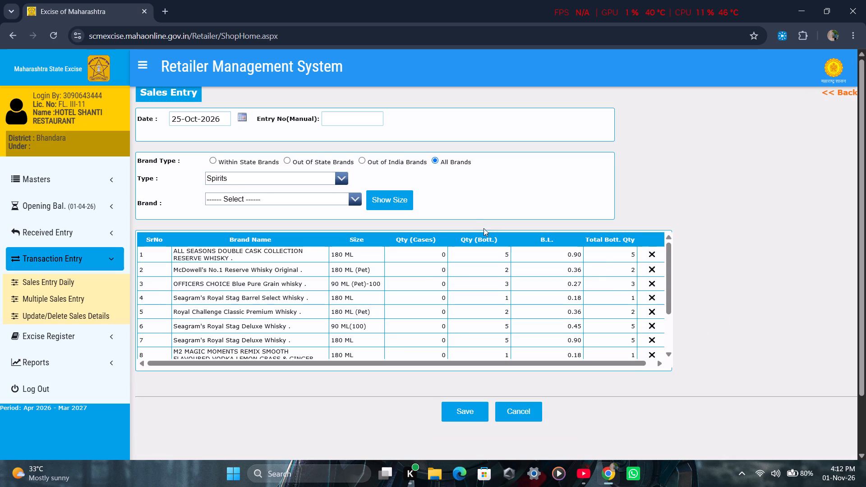
# Add 12 bottles of SAHYADRI GOLD PREMIUM WHISKY, 180 ML, to the sales entry.
pyautogui.click(348, 193)
pyautogui.click(355, 199)
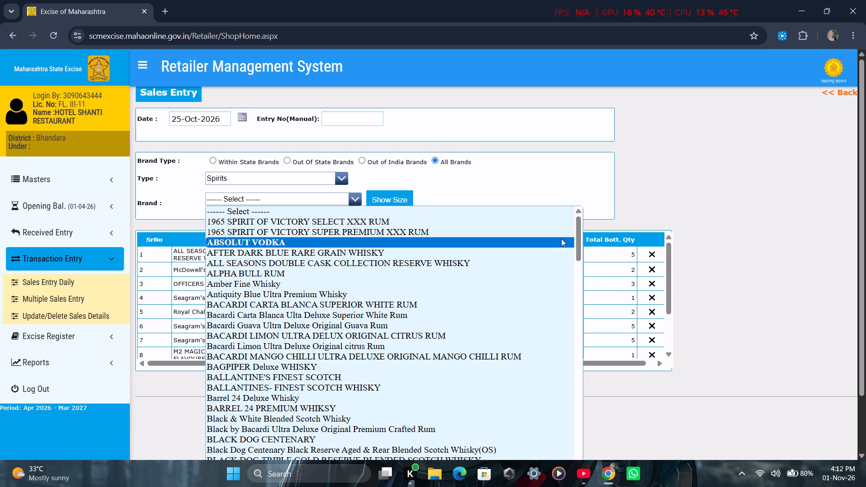
pyautogui.moveTo(580, 241); pyautogui.dragTo(603, 435)
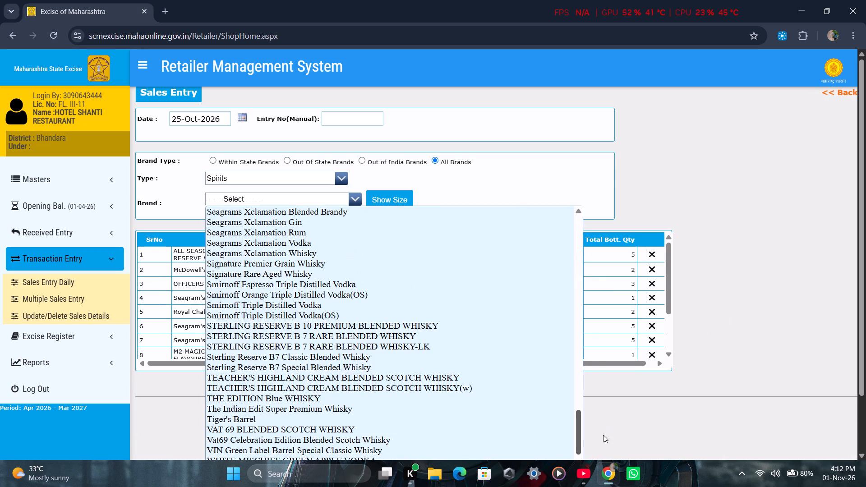
pyautogui.moveTo(603, 435); pyautogui.dragTo(593, 399)
pyautogui.click(469, 276)
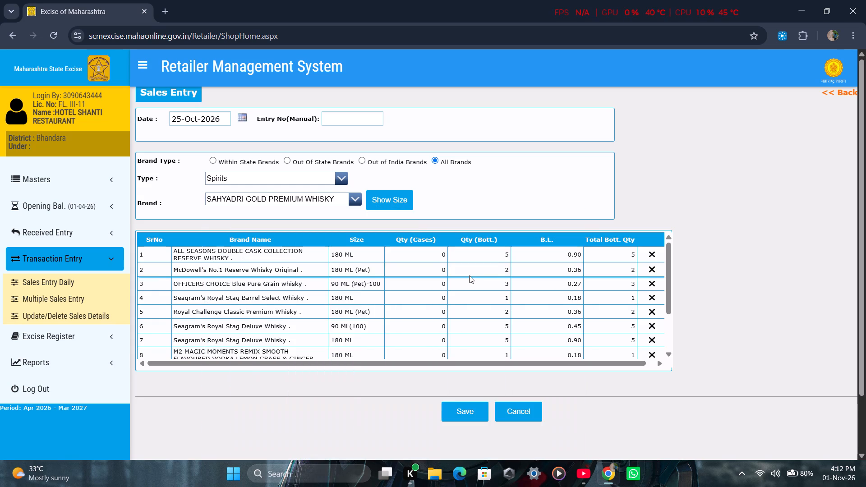
pyautogui.click(405, 196)
pyautogui.click(523, 269)
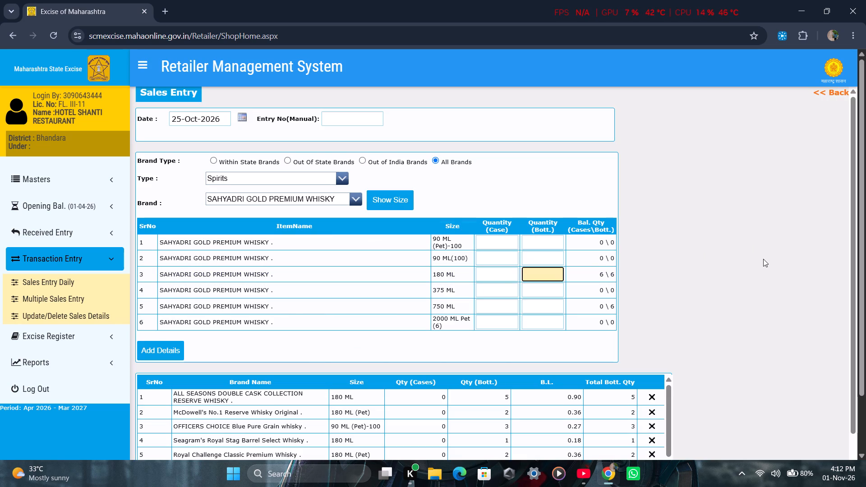
pyautogui.write('12')
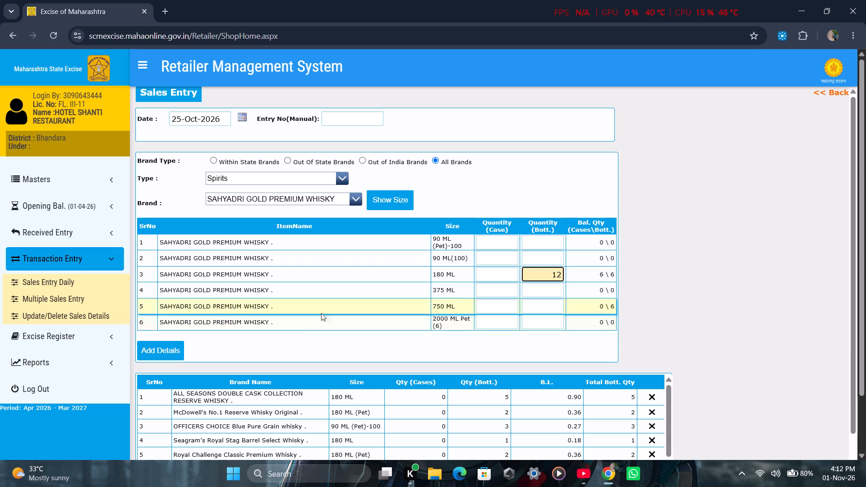
pyautogui.click(171, 350)
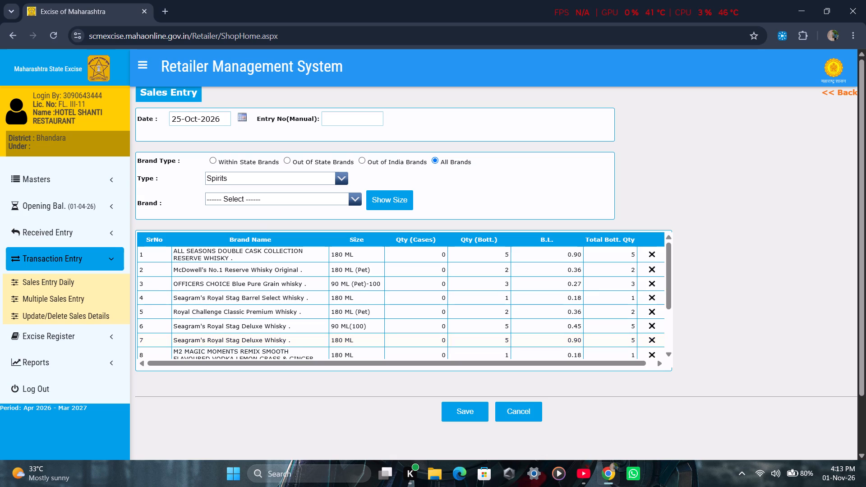
# Add Tiger's Barrel to the sales entry: 5 bottles of 180 ML and 5 bottles of 90 ML (Pet)-100.
pyautogui.click(348, 199)
pyautogui.click(350, 199)
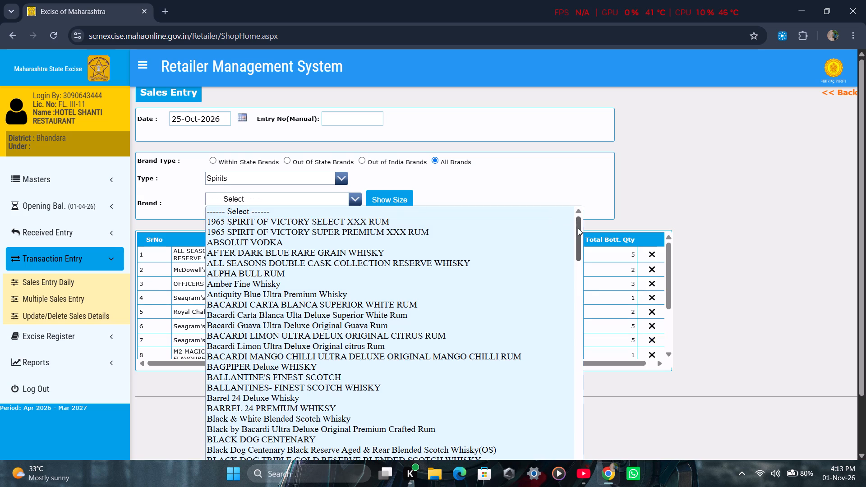
pyautogui.moveTo(578, 228); pyautogui.dragTo(610, 445)
pyautogui.click(409, 393)
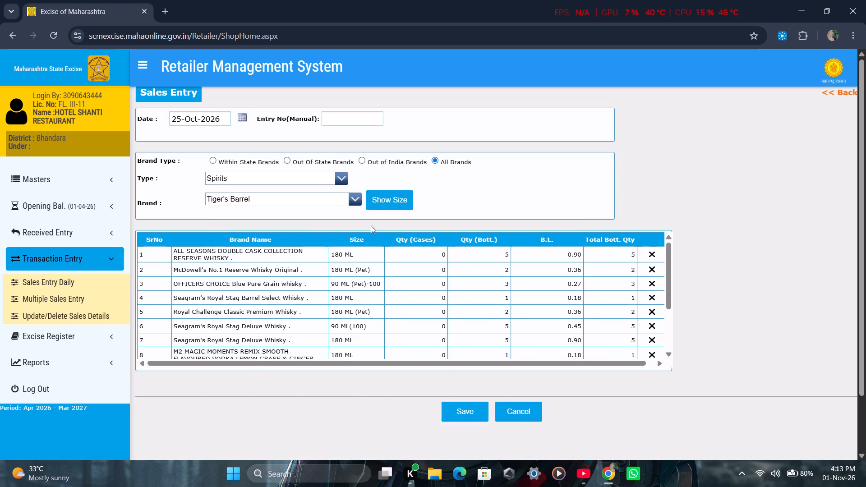
pyautogui.click(382, 202)
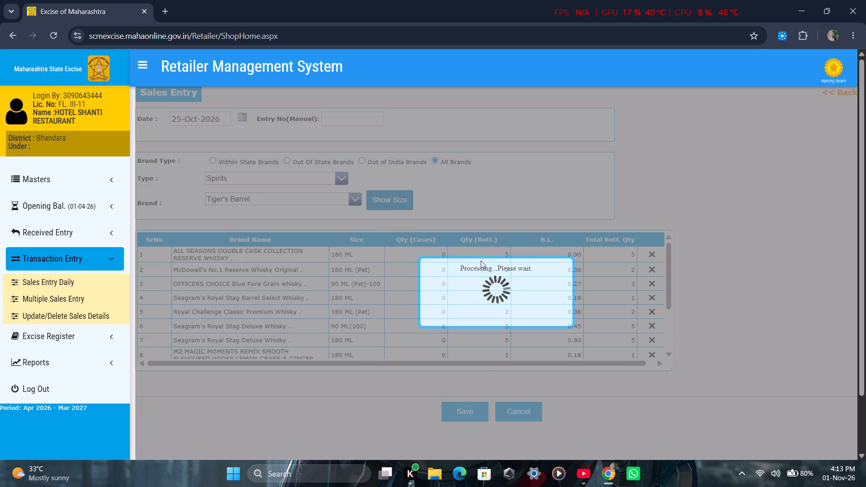
pyautogui.click(553, 271)
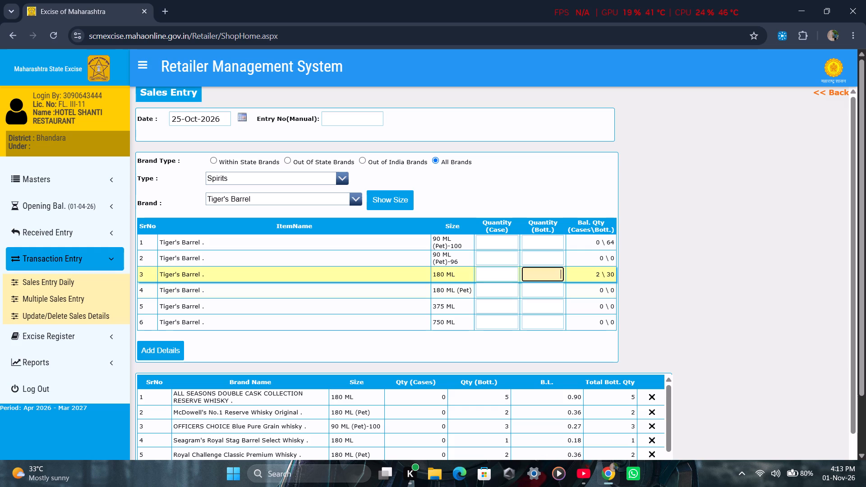
pyautogui.press('5')
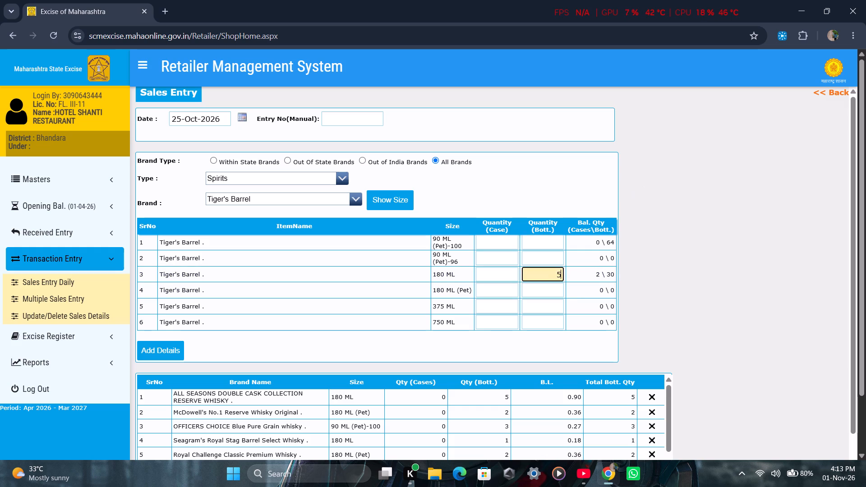
pyautogui.click(543, 243)
pyautogui.press('5')
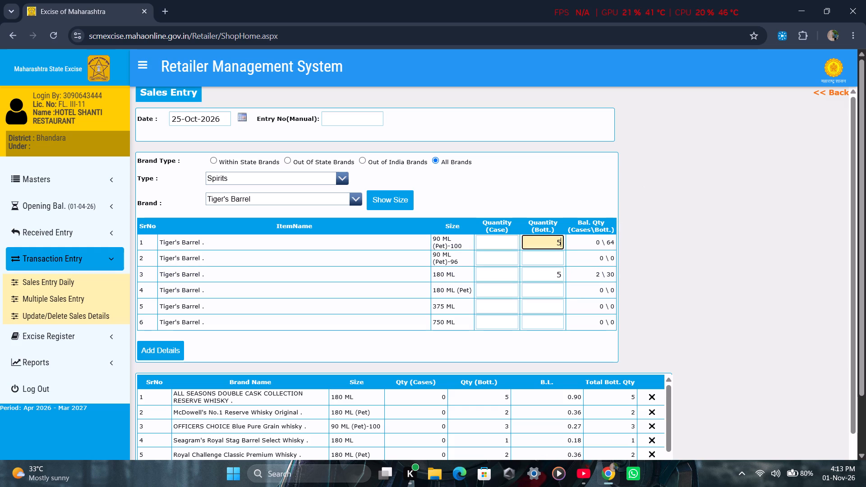
pyautogui.click(171, 359)
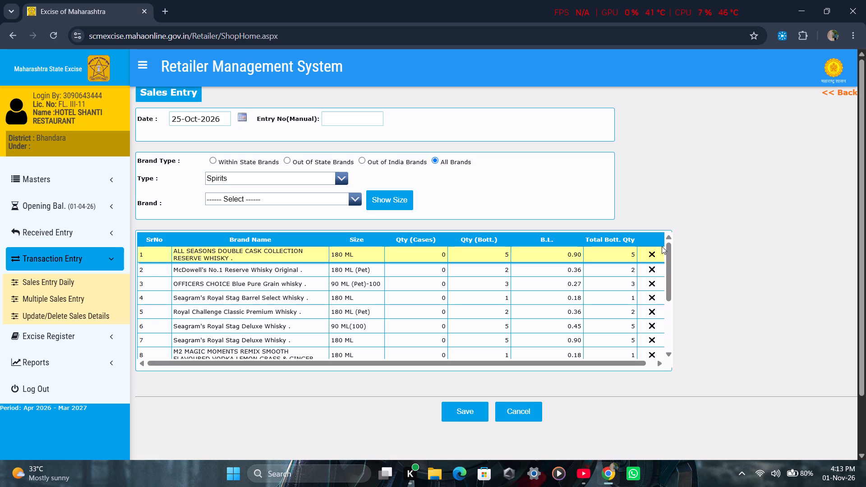
# Add 10 bottles of Gold Medal Vodka, 90 ML (Pet)-96, to the sales entry.
pyautogui.click(354, 201)
pyautogui.moveTo(578, 236); pyautogui.dragTo(586, 307)
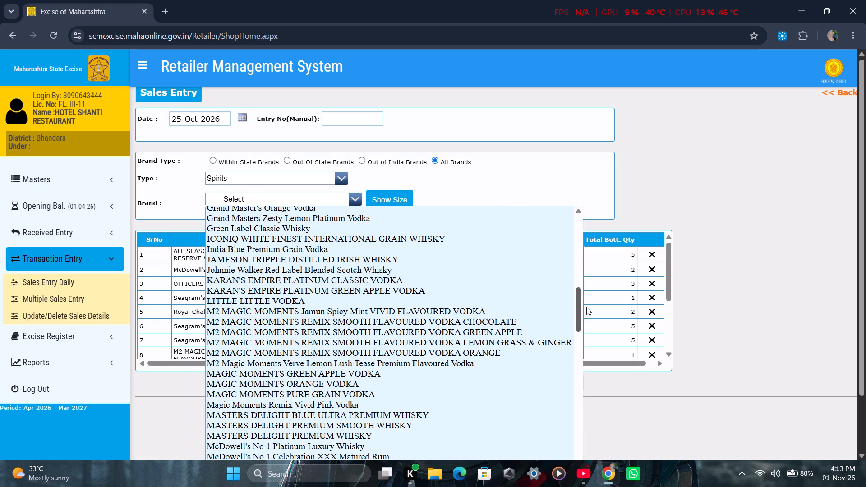
pyautogui.moveTo(586, 307); pyautogui.dragTo(586, 289)
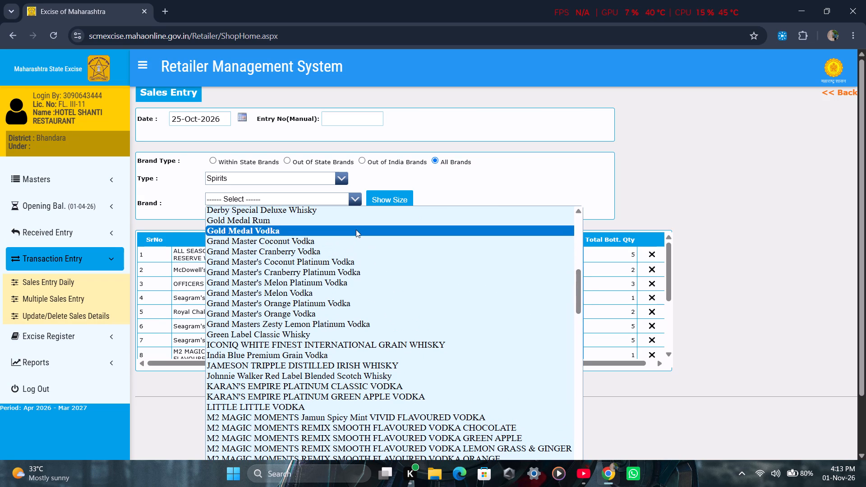
pyautogui.click(356, 230)
pyautogui.click(376, 192)
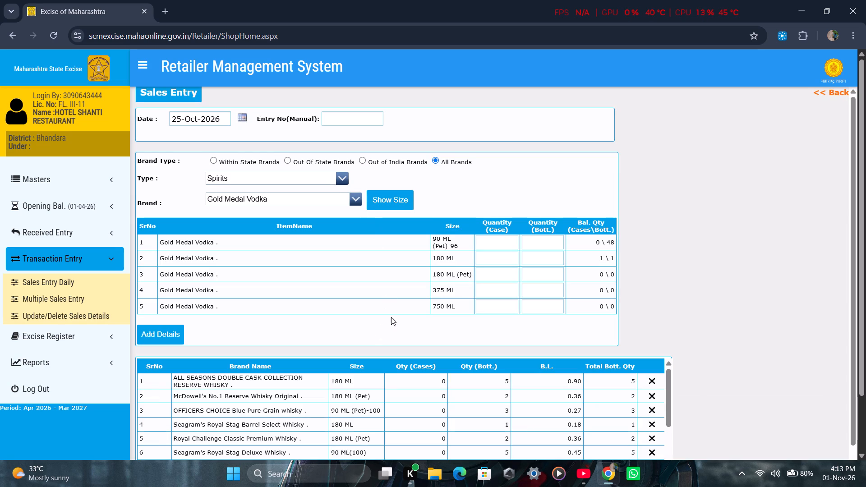
pyautogui.moveTo(547, 237); pyautogui.dragTo(548, 244)
pyautogui.write('10')
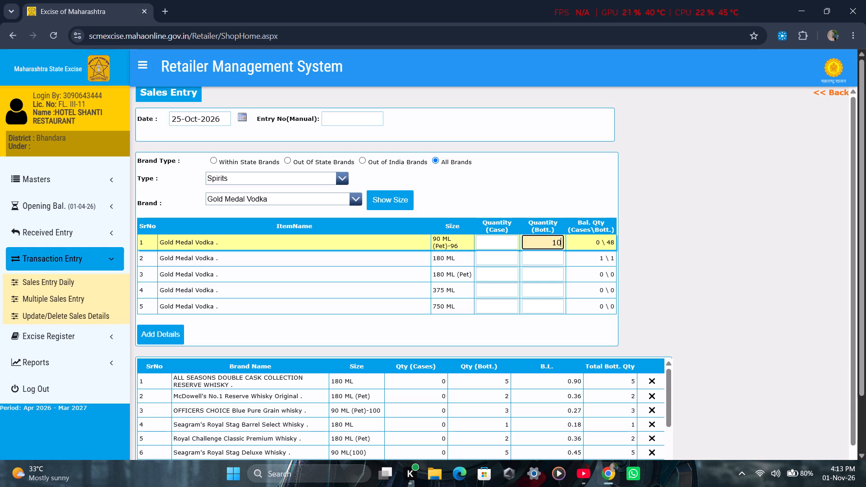
pyautogui.click(171, 340)
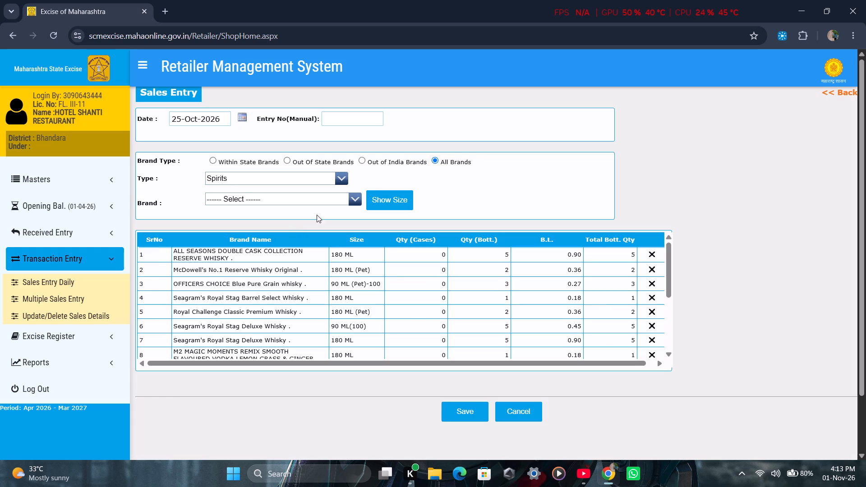
# Add 4 bottles of RUM SUM CELEBRATION RUM, 180 ML(50), to the sales entry.
pyautogui.click(359, 196)
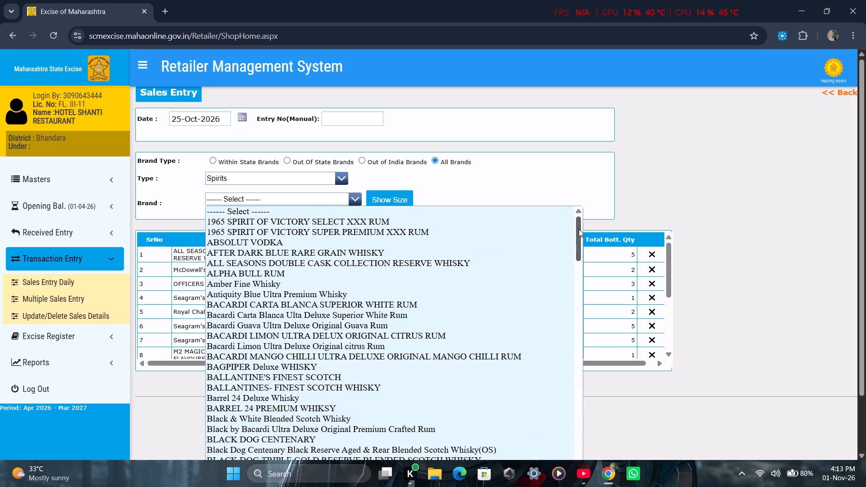
pyautogui.moveTo(579, 229); pyautogui.dragTo(608, 381)
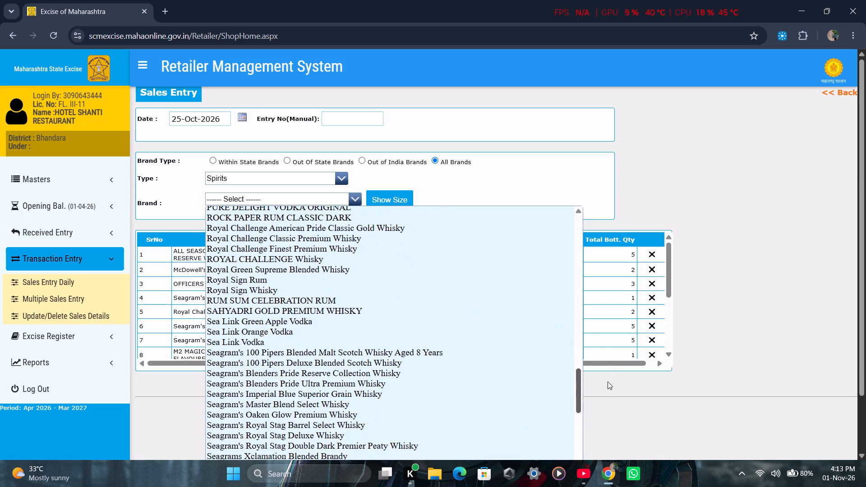
pyautogui.moveTo(608, 381); pyautogui.dragTo(608, 381)
pyautogui.click(478, 299)
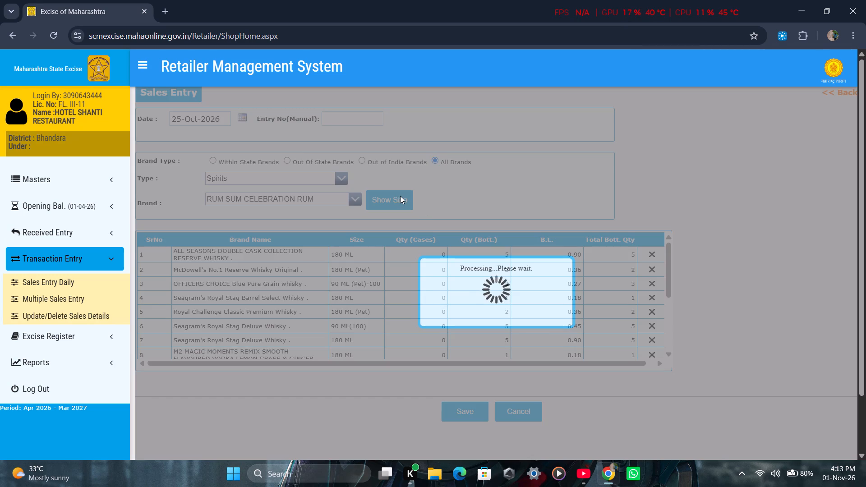
pyautogui.click(400, 196)
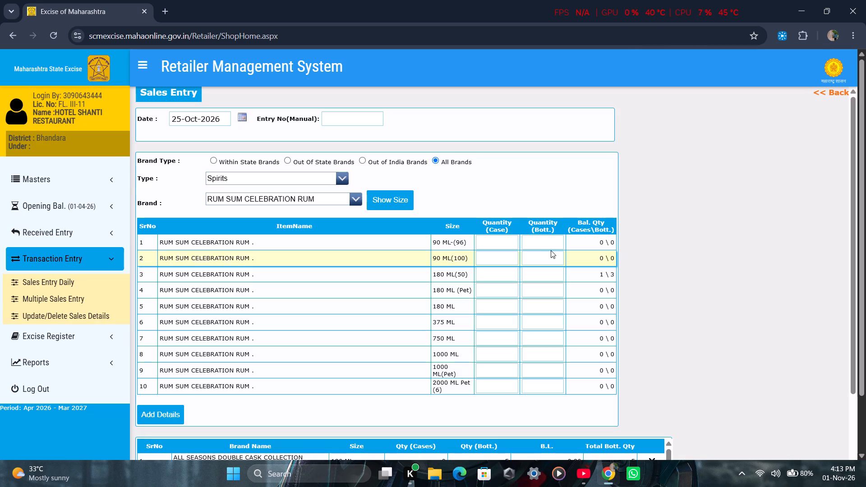
pyautogui.click(546, 276)
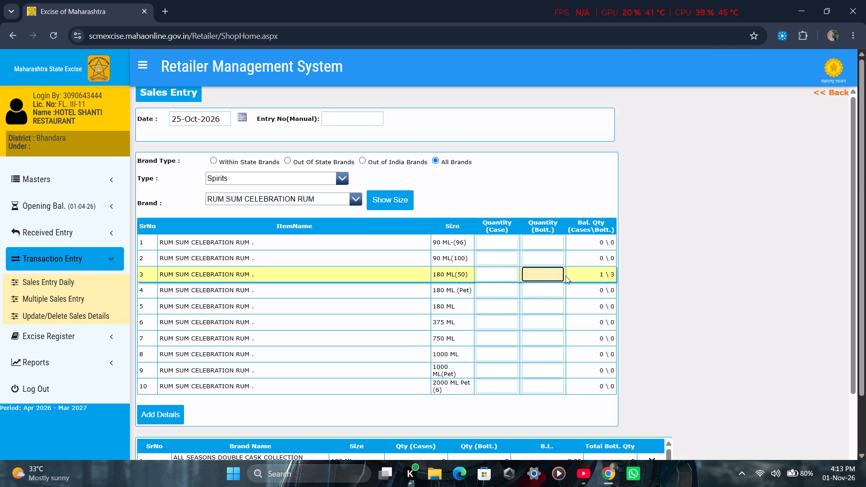
pyautogui.press('4')
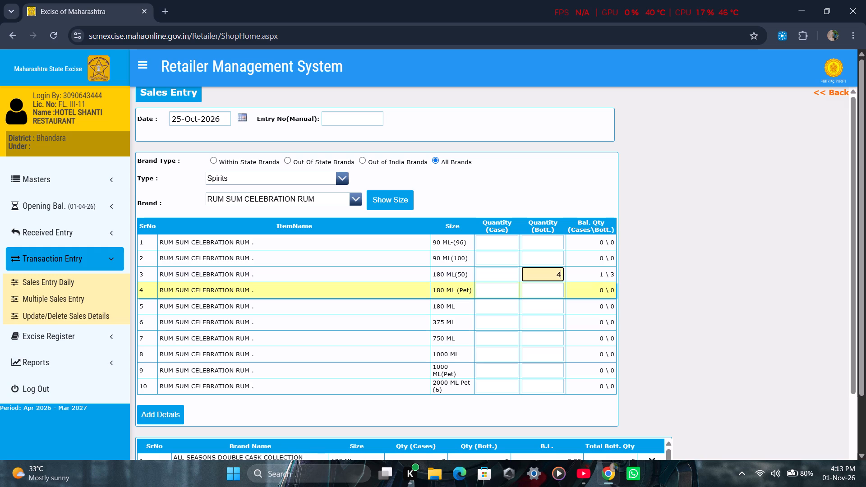
pyautogui.click(156, 416)
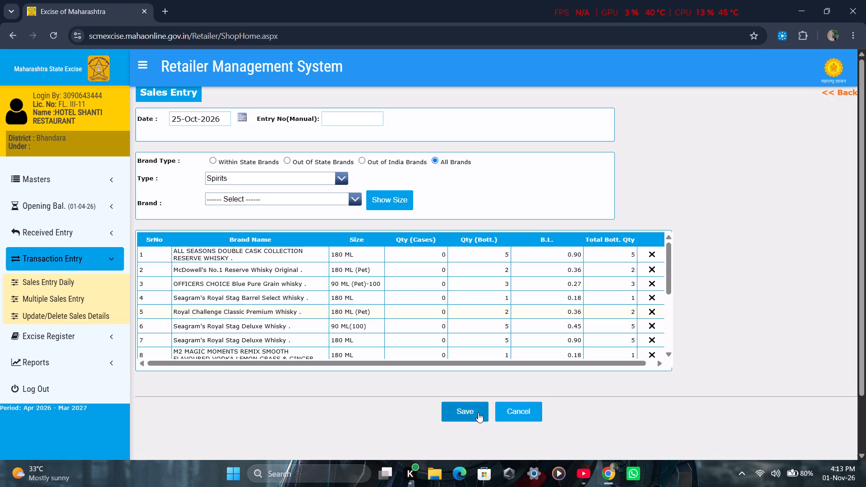
# Save the 25-Oct-2026 sales entry.
pyautogui.click(477, 412)
pyautogui.click(605, 313)
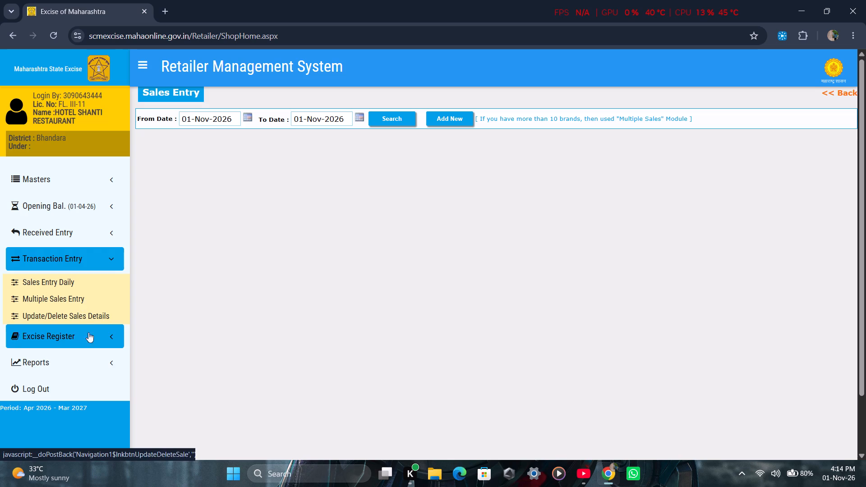
# Show the FLR 4A monthly statement from 25-Oct-2026 to 25-Oct-2026 for all brands, bottle wise.
pyautogui.click(91, 339)
pyautogui.click(48, 346)
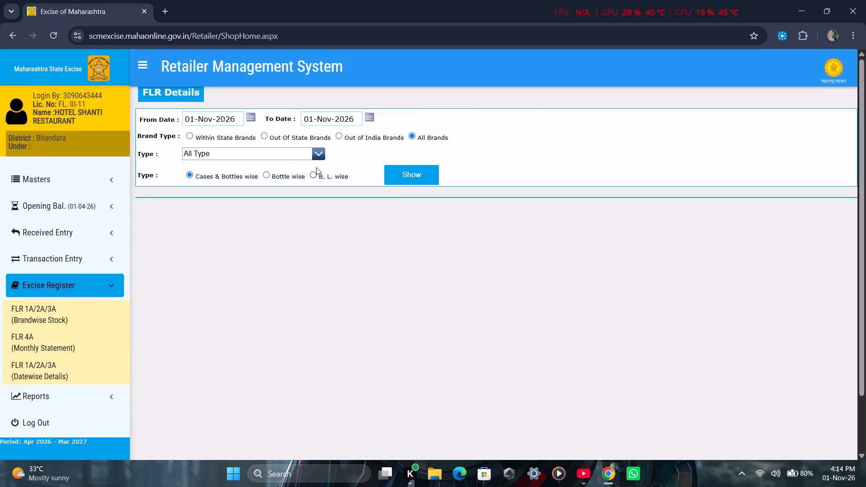
pyautogui.click(249, 118)
pyautogui.click(189, 130)
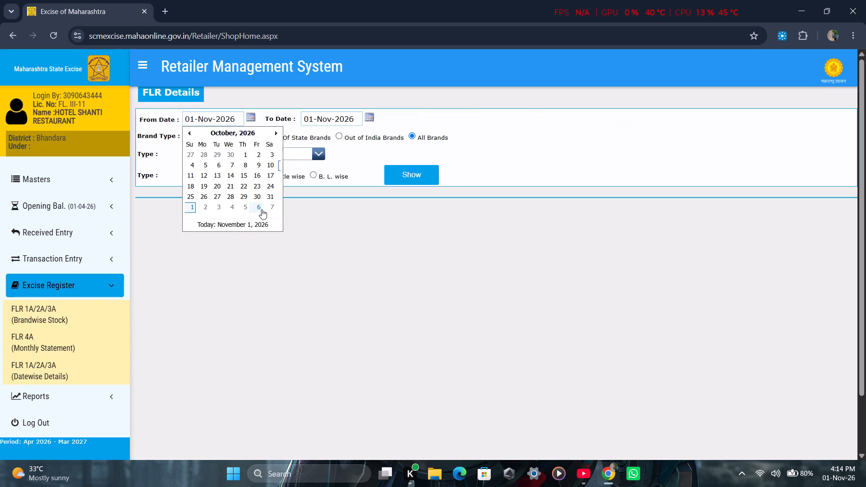
pyautogui.click(188, 198)
pyautogui.click(368, 119)
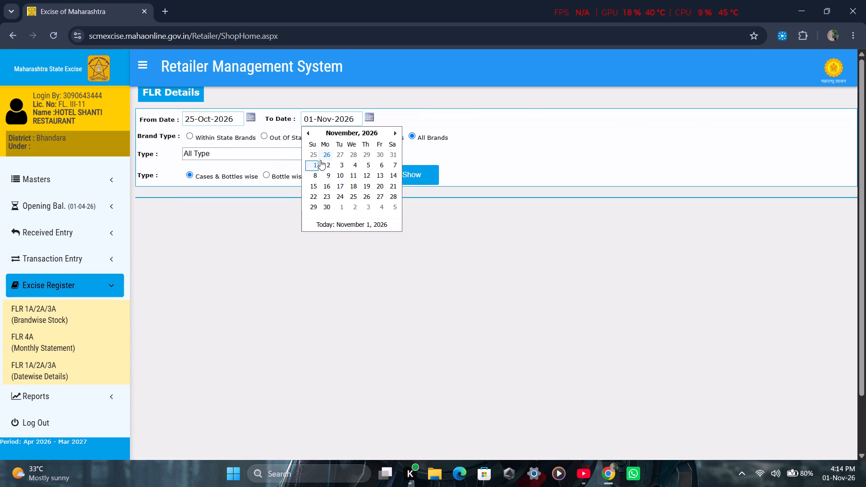
pyautogui.click(306, 133)
pyautogui.click(309, 195)
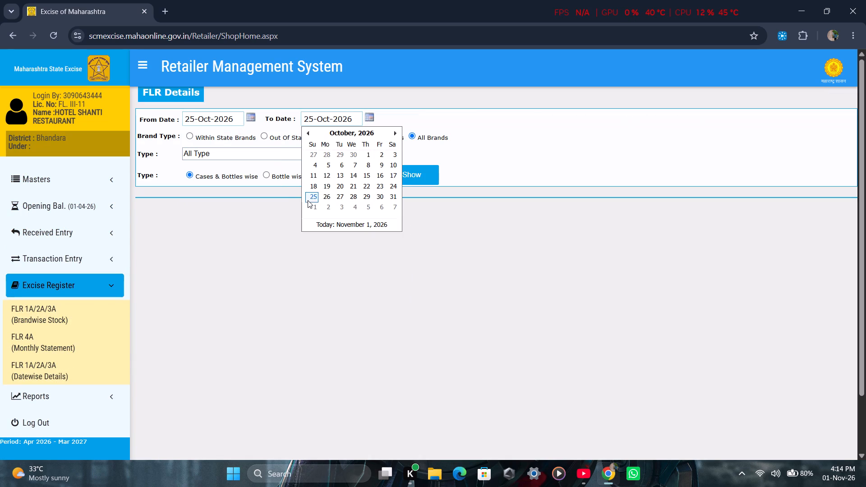
pyautogui.click(272, 172)
pyautogui.click(267, 176)
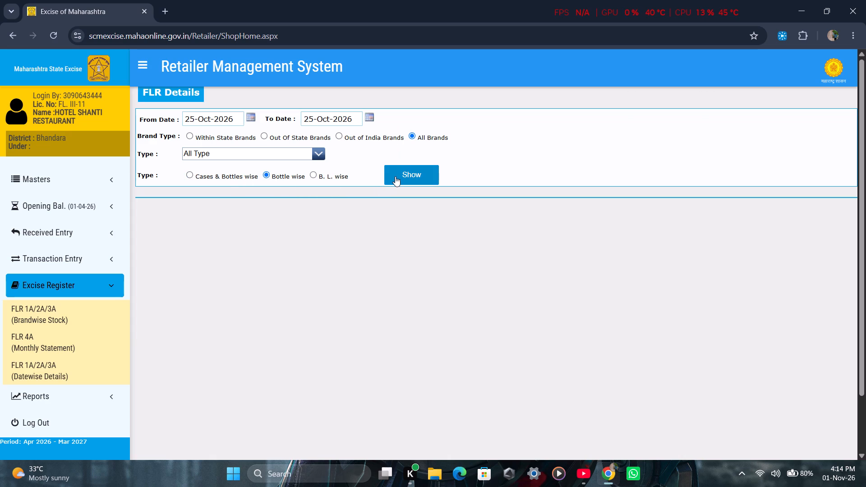
pyautogui.click(395, 176)
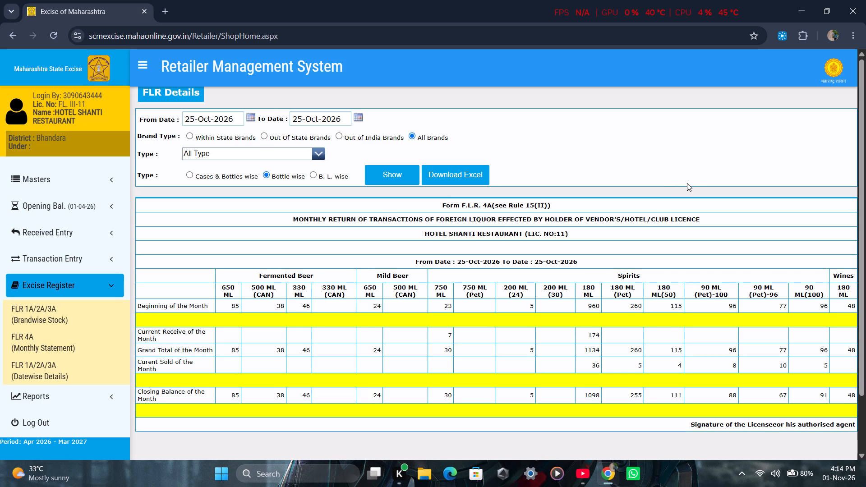
# Switch to Calculator and add 696 and 768.
pyautogui.click(651, 469)
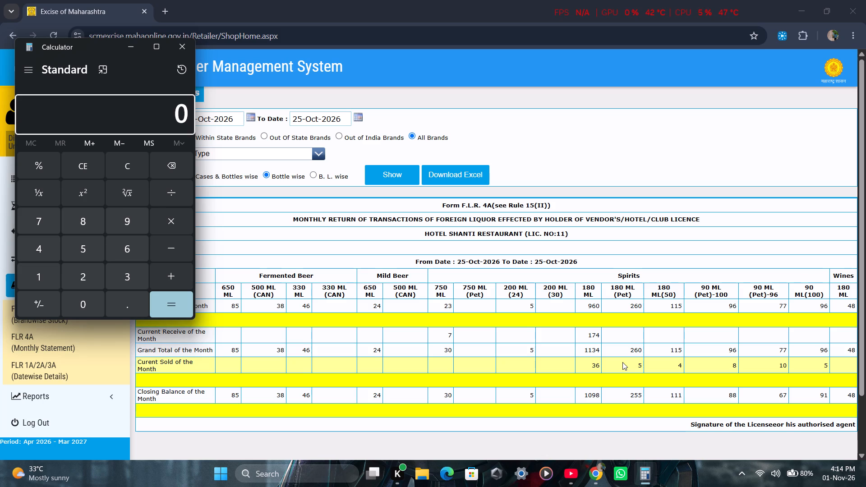
pyautogui.write('696+')
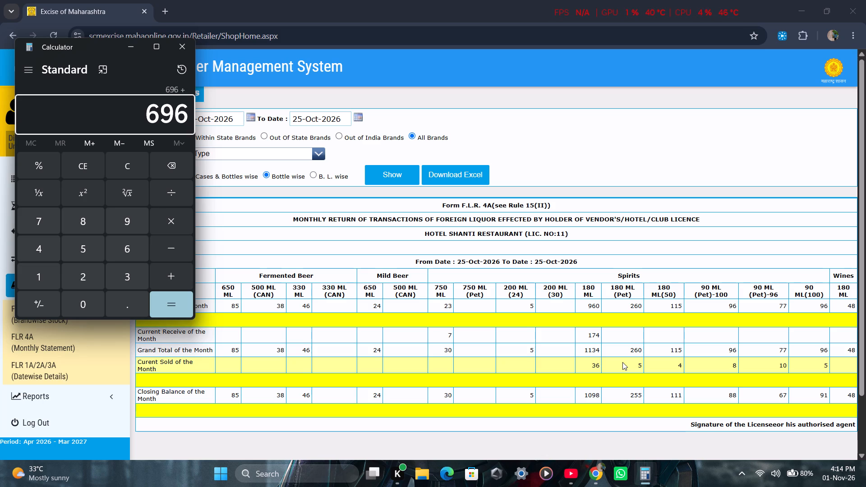
pyautogui.write('768')
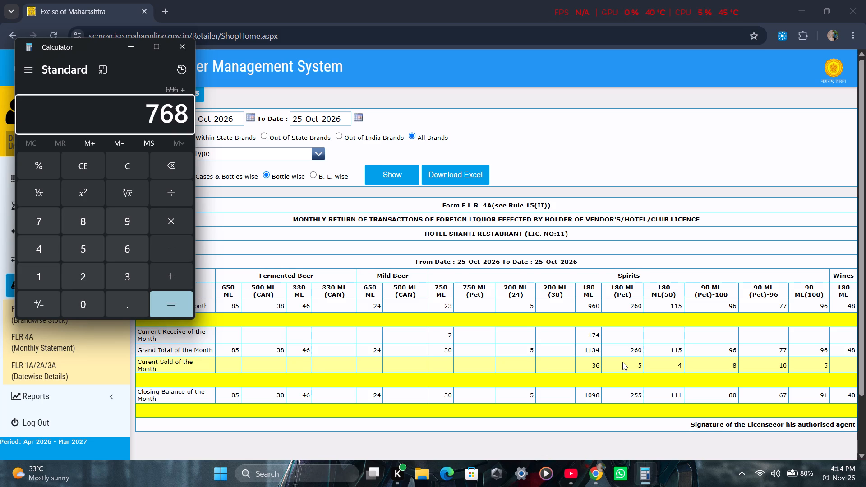
pyautogui.press('Return')
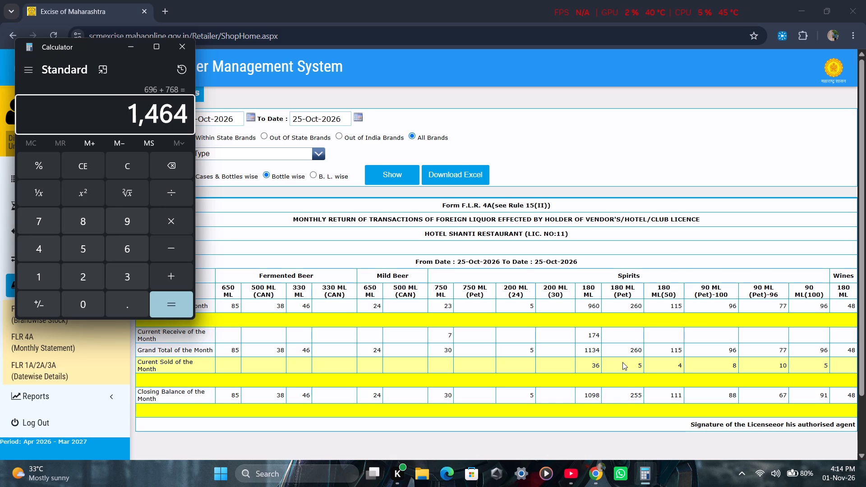
pyautogui.press('Escape')
# Add up the 180 ML spirits closing balances 1098, 255 and 111, plus 5.
pyautogui.write('1098')
pyautogui.press('+')
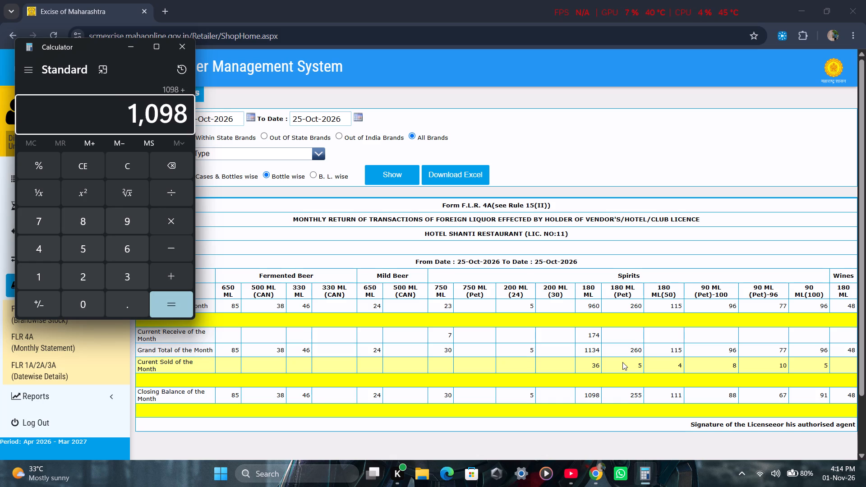
pyautogui.write('255')
pyautogui.press('+')
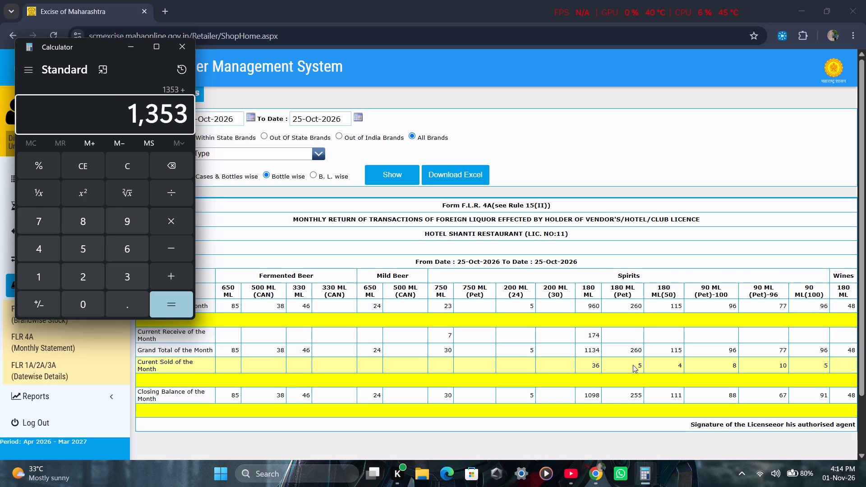
pyautogui.write('111')
pyautogui.write('+5')
pyautogui.press('Return')
pyautogui.press('Escape')
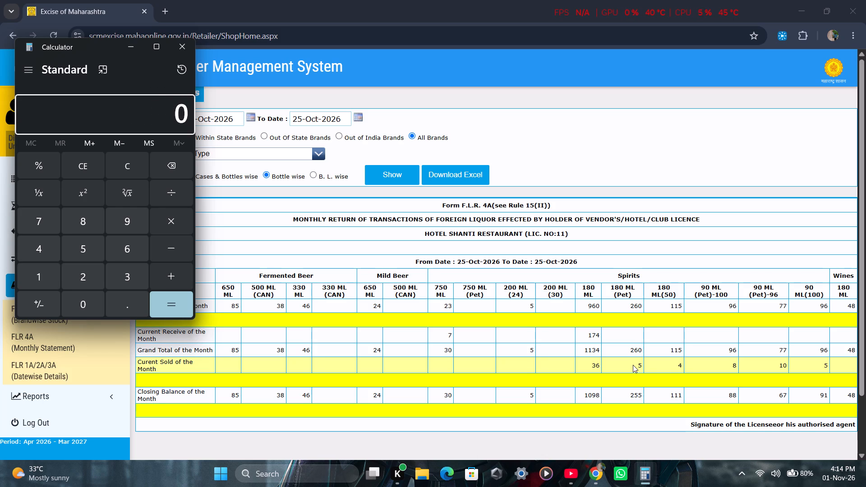
# Recalculate the spirits closing balance sum: 1098 + 255 + 111, plus 5.
pyautogui.write('1098+')
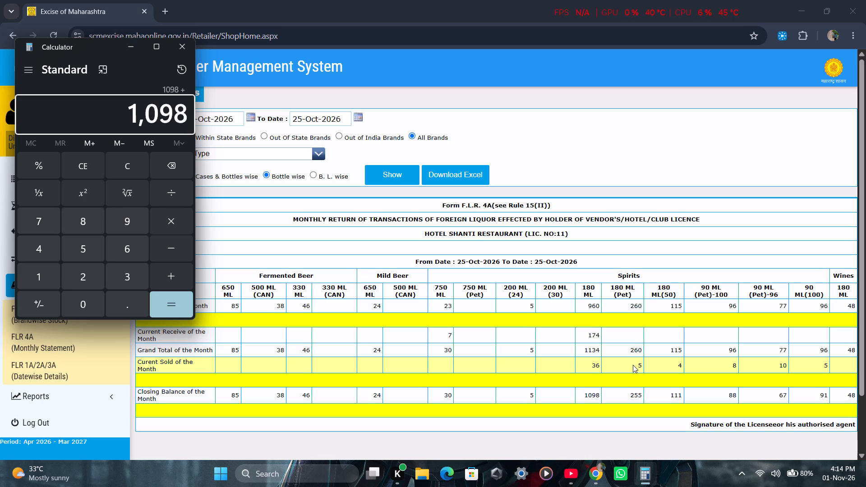
pyautogui.write('255+111')
pyautogui.press('Return')
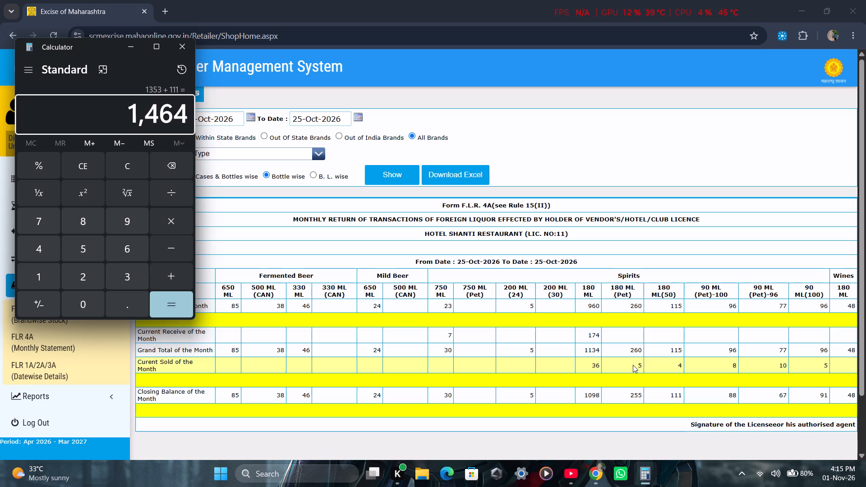
pyautogui.write('+5')
pyautogui.press('Return')
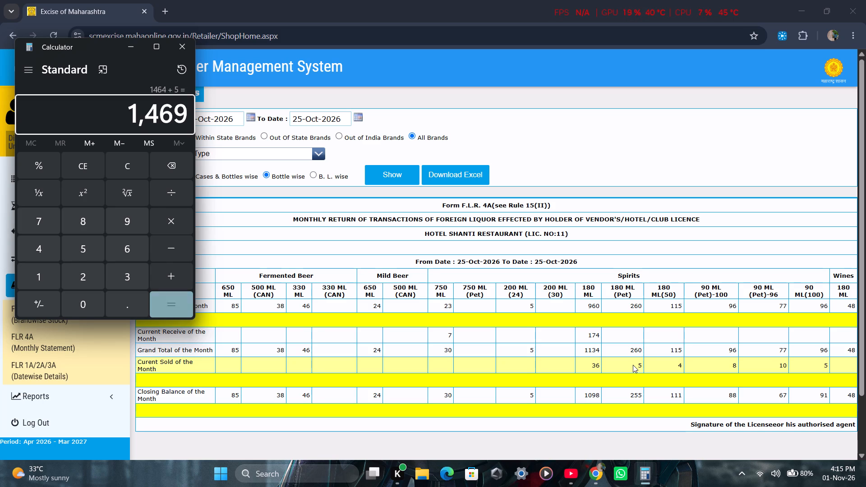
pyautogui.press('Escape')
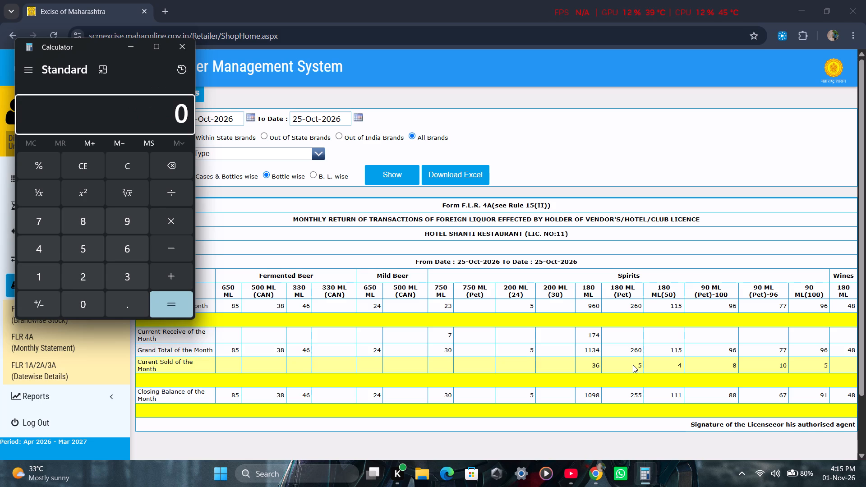
# Recheck the sum of 696 and 768, adding them in both orders.
pyautogui.write('696+')
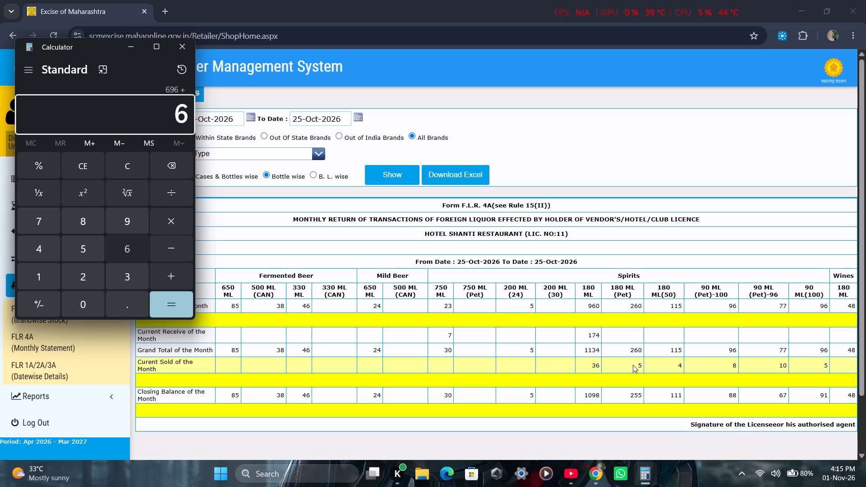
pyautogui.press('6')
pyautogui.press('BackSpace')
pyautogui.write('768')
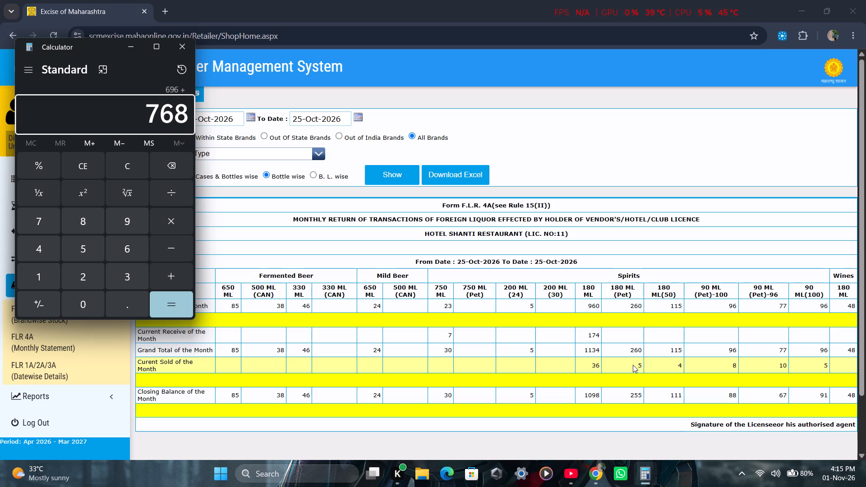
pyautogui.press('Return')
pyautogui.press('Escape')
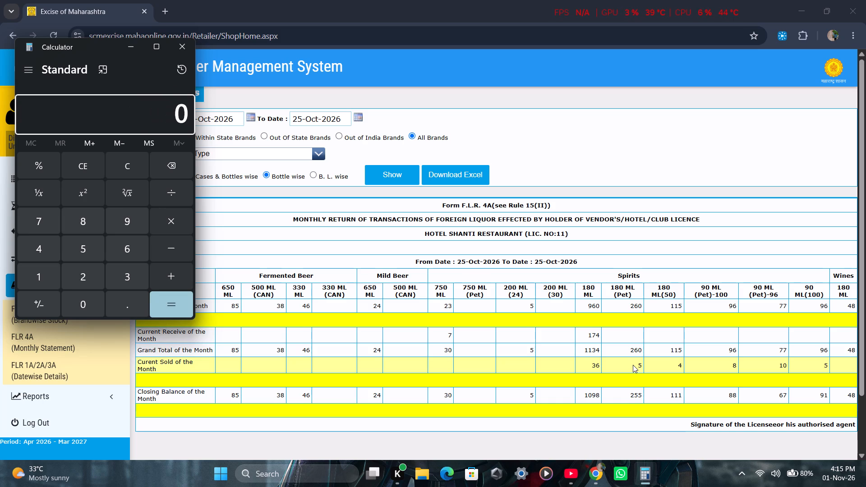
pyautogui.write('768+')
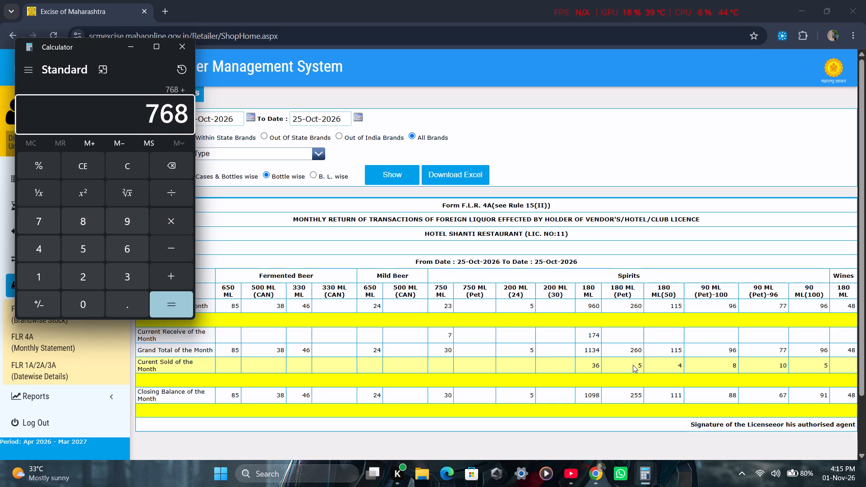
pyautogui.write('696')
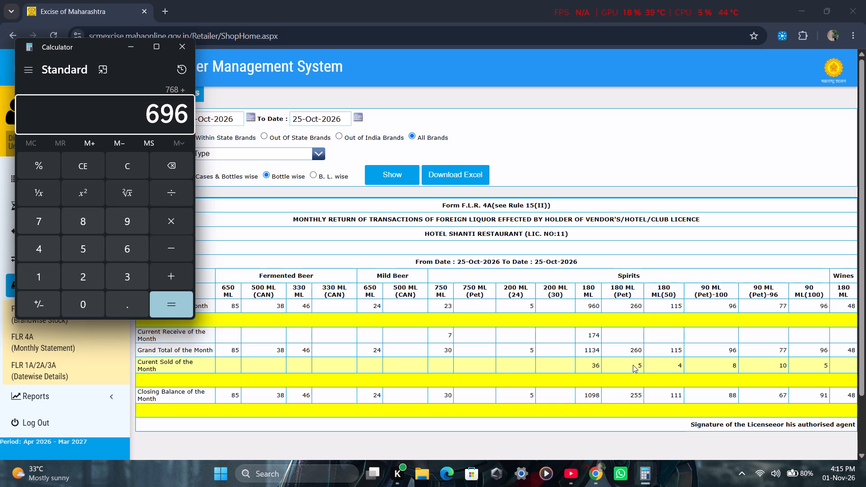
pyautogui.press('Return')
pyautogui.press('Escape')
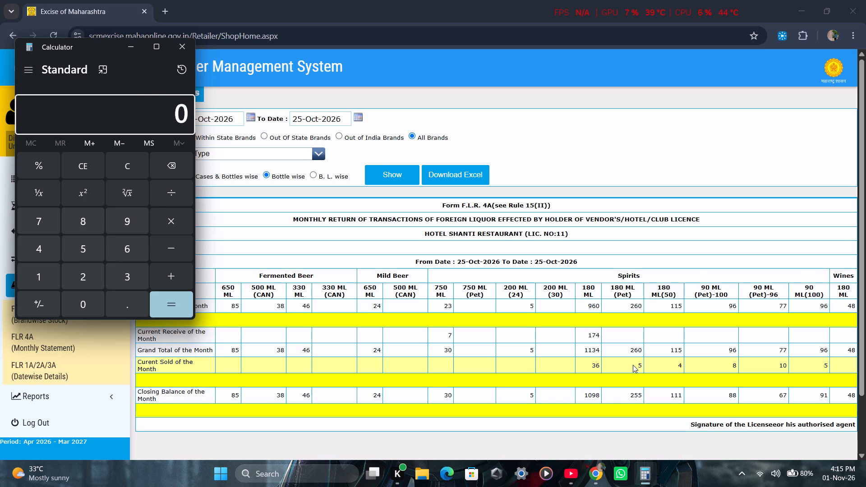
# Recheck the spirits closing balance sum 1098 + 255 + 111, plus 5, and close Calculator.
pyautogui.write('1098')
pyautogui.press('+')
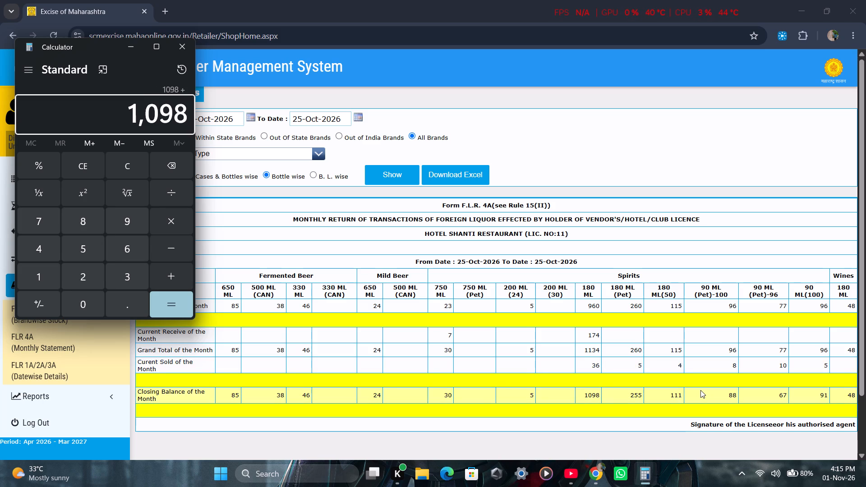
pyautogui.press('2')
pyautogui.write('55')
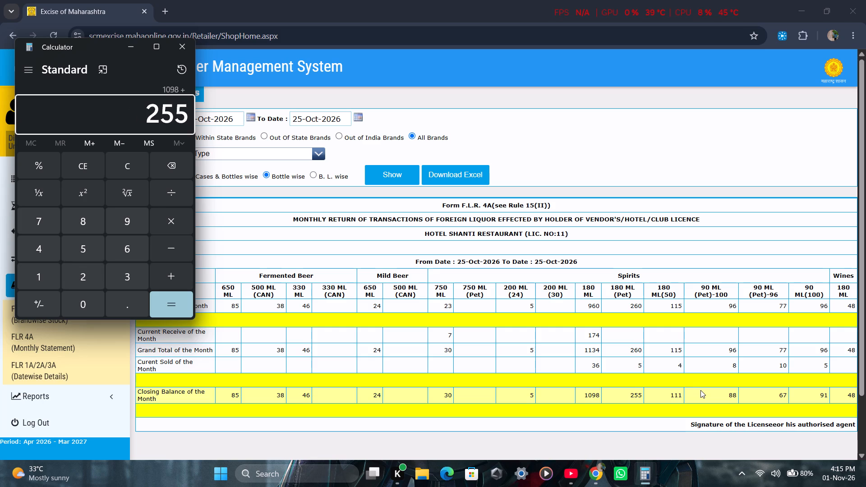
pyautogui.write('+111')
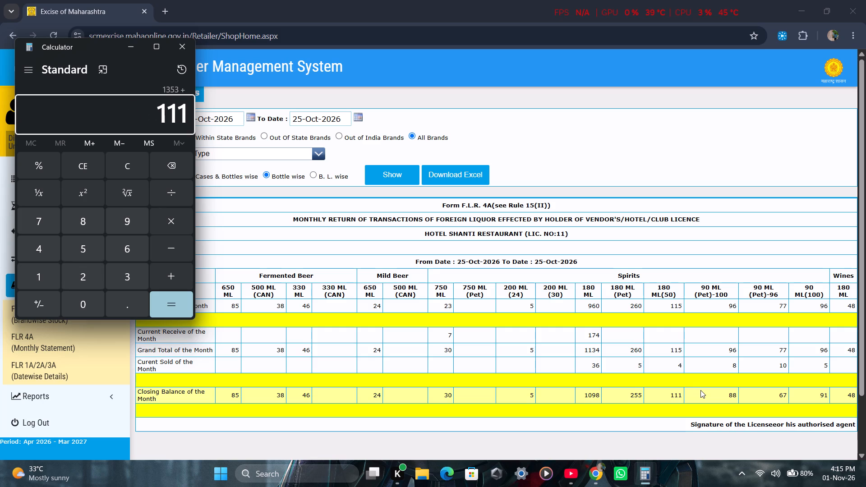
pyautogui.press('Return')
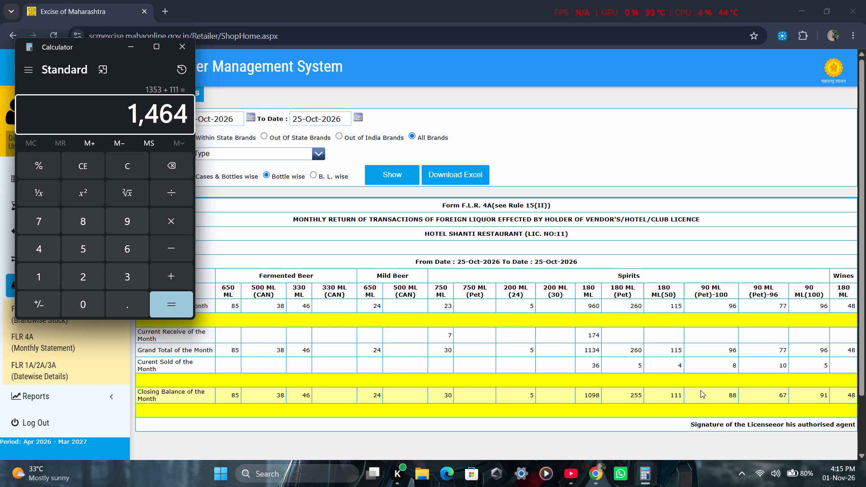
pyautogui.write('+5')
pyautogui.press('Return')
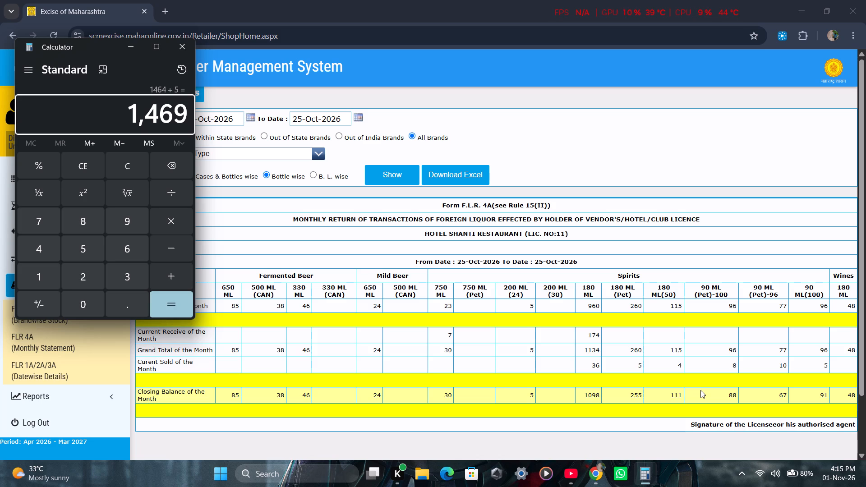
pyautogui.press('Escape')
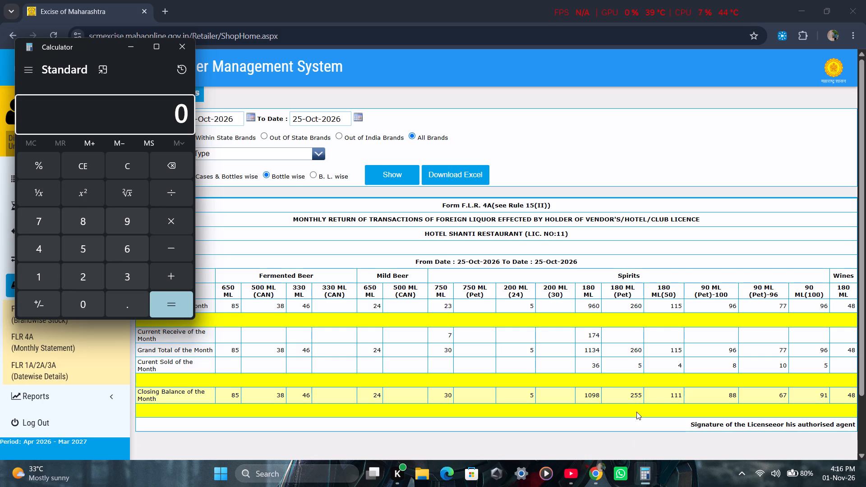
pyautogui.click(188, 54)
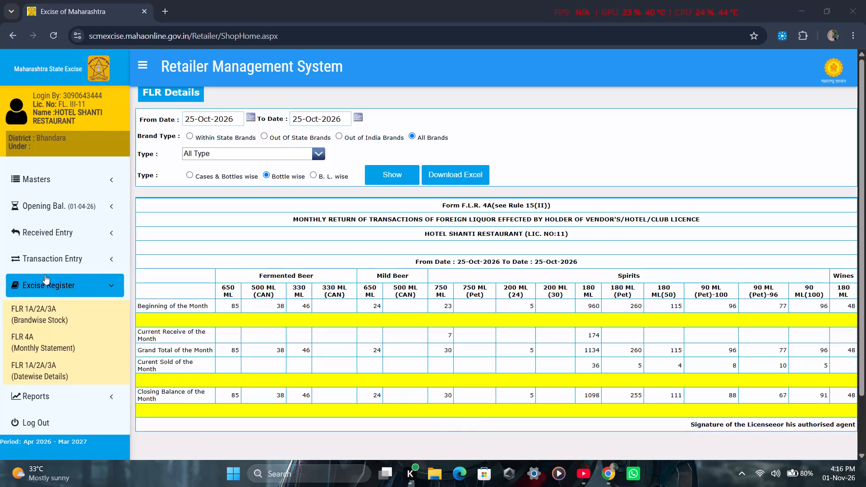
# Search the daily sales entries from 25-Oct-2026 to 25-Oct-2026.
pyautogui.click(86, 263)
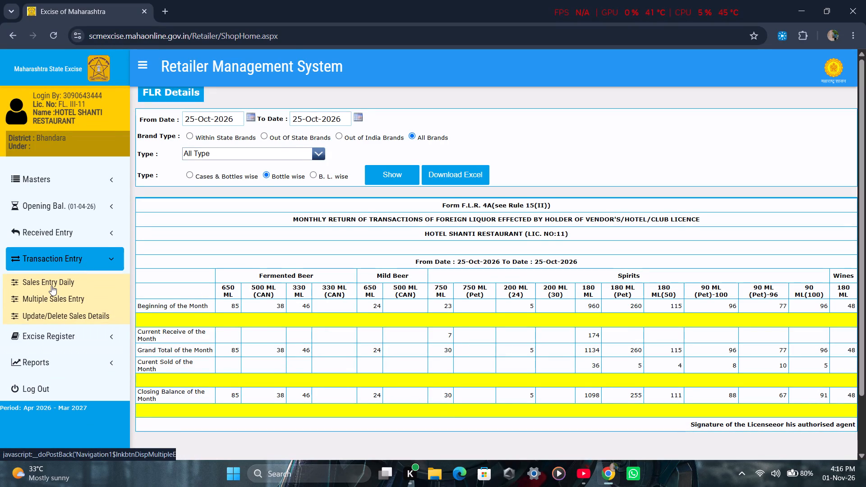
pyautogui.click(52, 284)
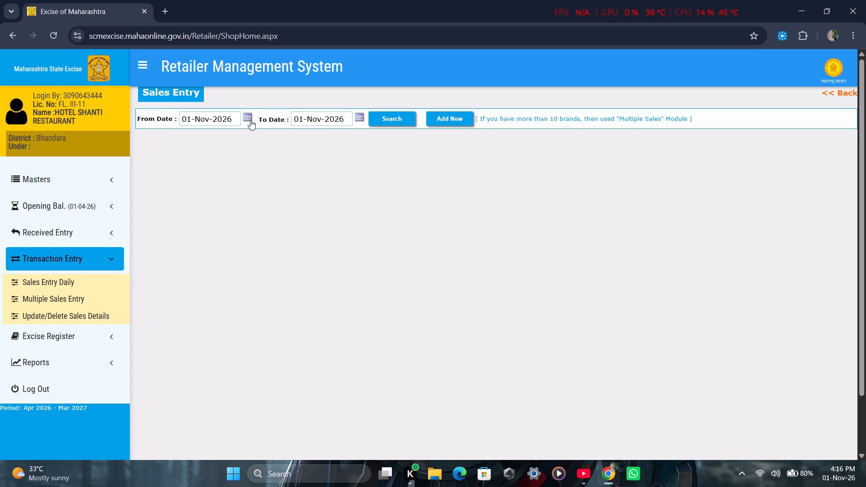
pyautogui.click(250, 120)
pyautogui.click(185, 135)
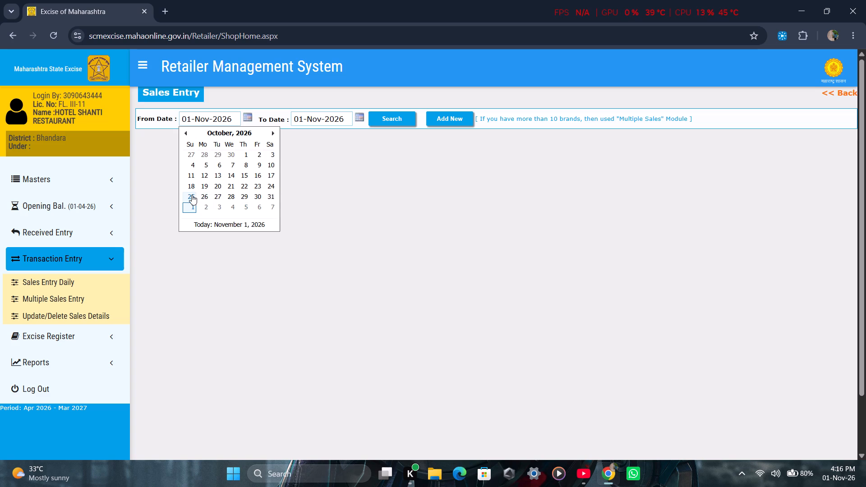
pyautogui.click(192, 195)
pyautogui.click(361, 120)
pyautogui.click(295, 133)
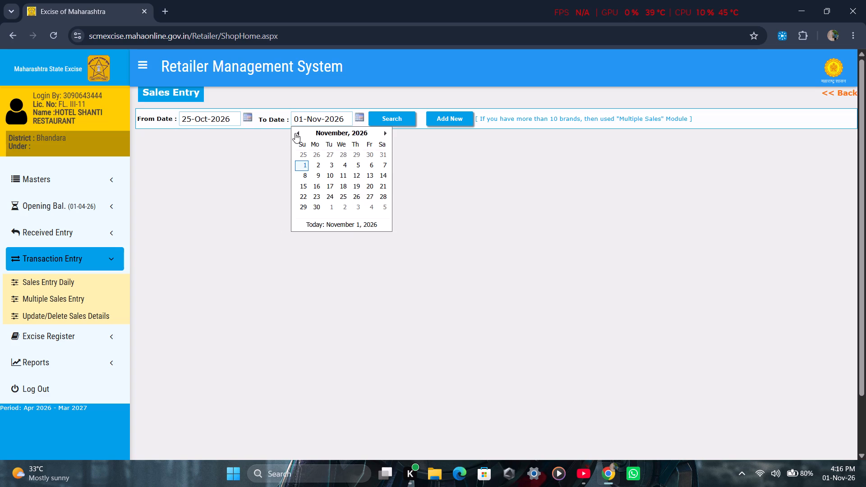
pyautogui.click(303, 199)
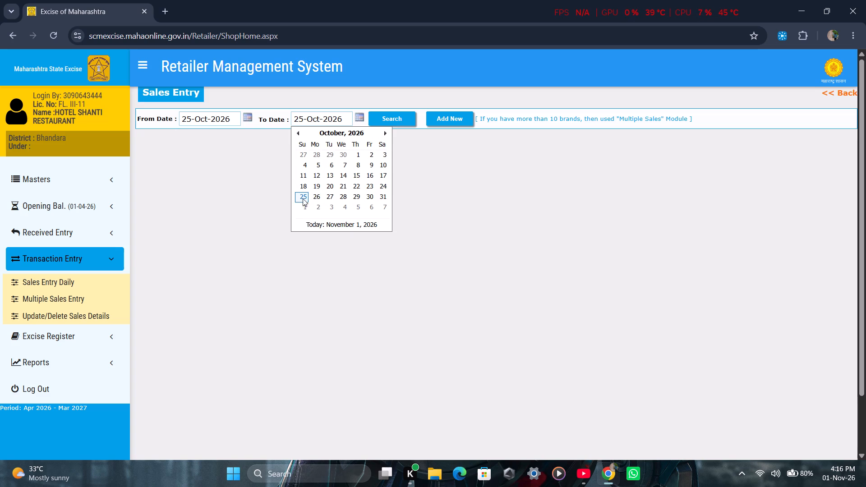
pyautogui.click(396, 103)
pyautogui.click(392, 115)
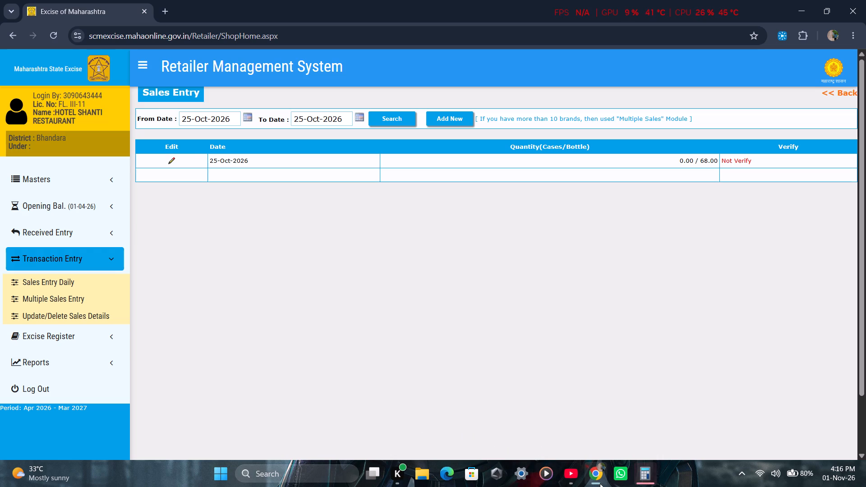
# Add up the bottle quantities 28 + 15 + 22 + 8 in Calculator, clear the result and close Calculator.
pyautogui.click(635, 469)
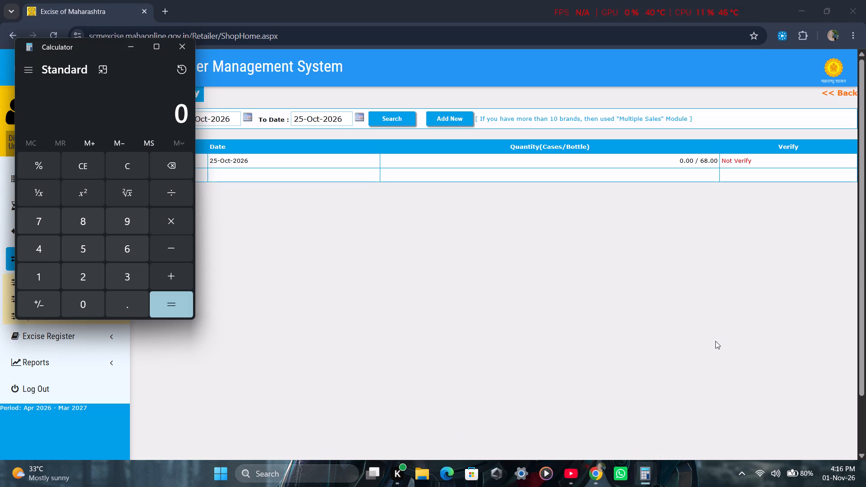
pyautogui.write('28+15')
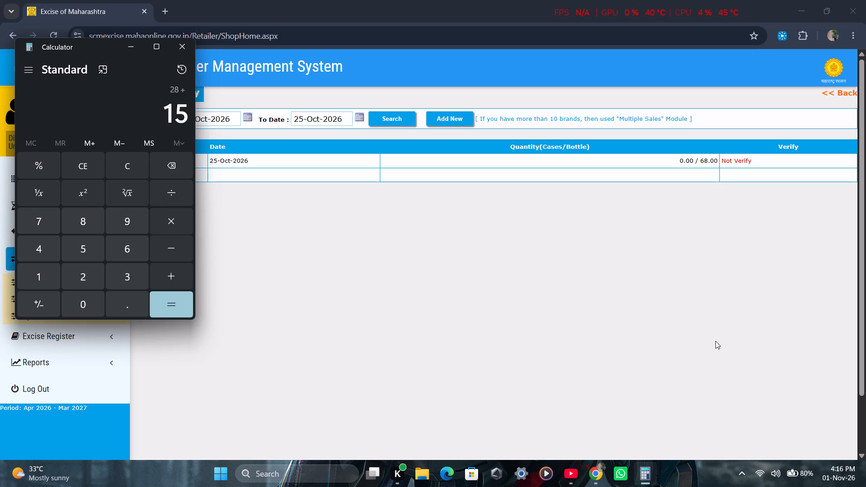
pyautogui.press('+')
pyautogui.write('22+8')
pyautogui.press('Return')
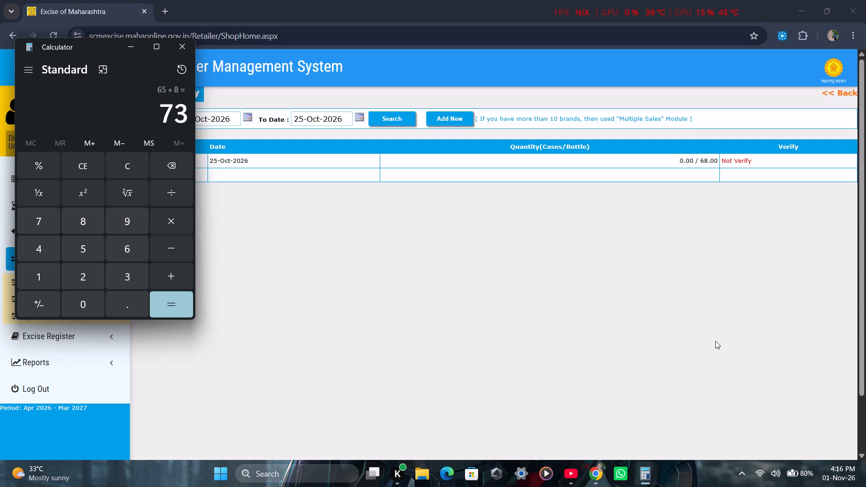
pyautogui.press('Escape')
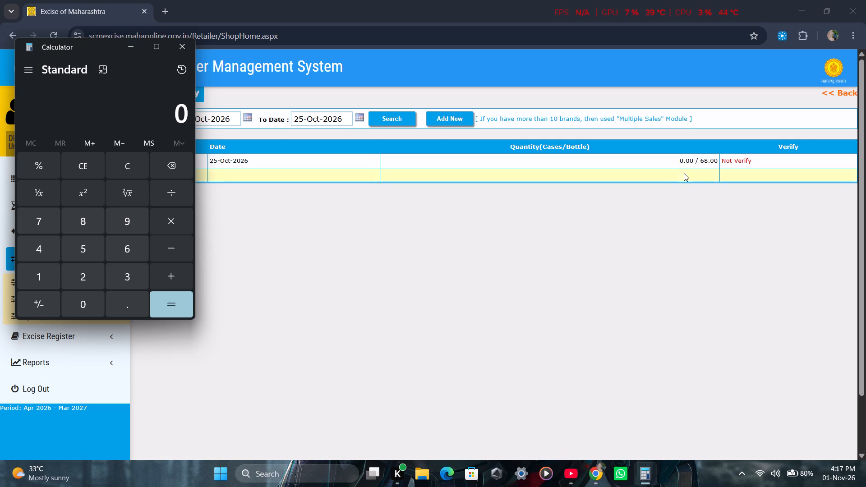
pyautogui.click(171, 46)
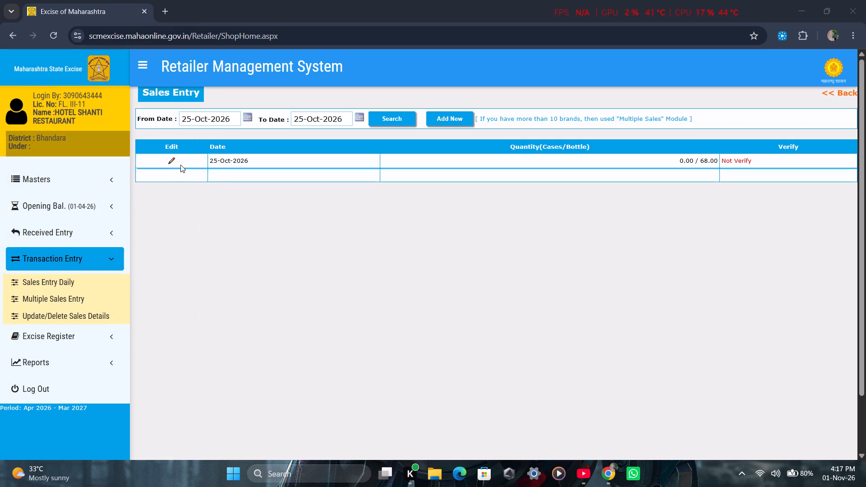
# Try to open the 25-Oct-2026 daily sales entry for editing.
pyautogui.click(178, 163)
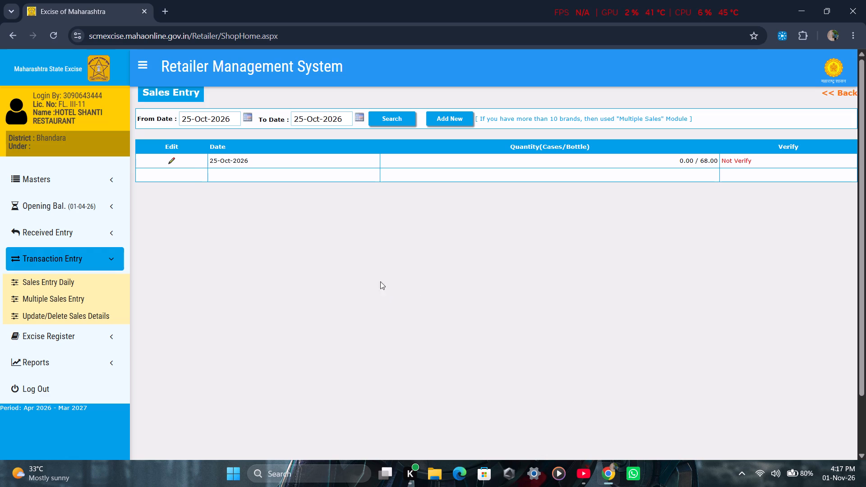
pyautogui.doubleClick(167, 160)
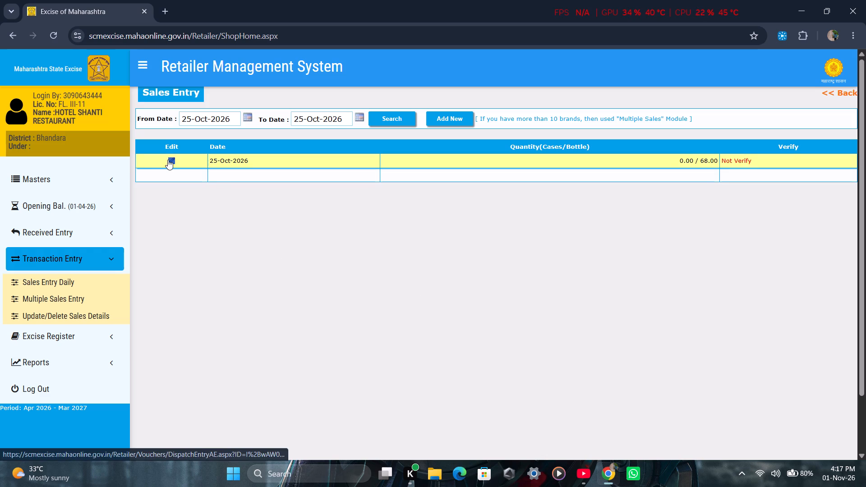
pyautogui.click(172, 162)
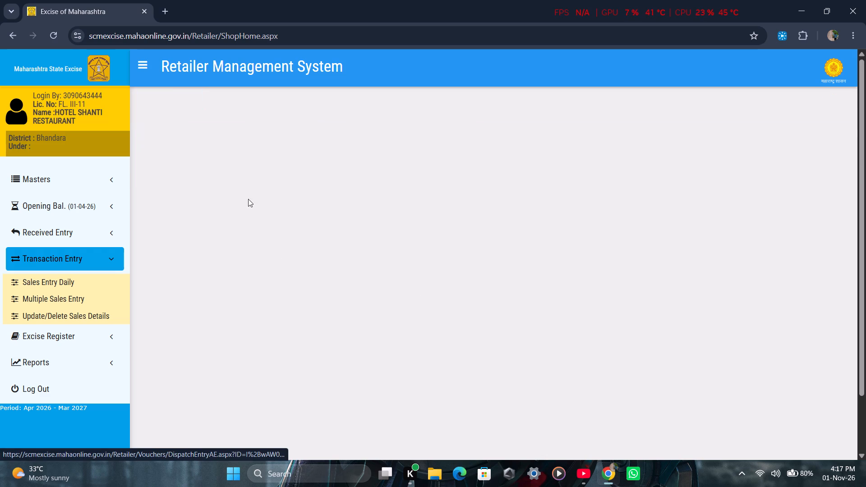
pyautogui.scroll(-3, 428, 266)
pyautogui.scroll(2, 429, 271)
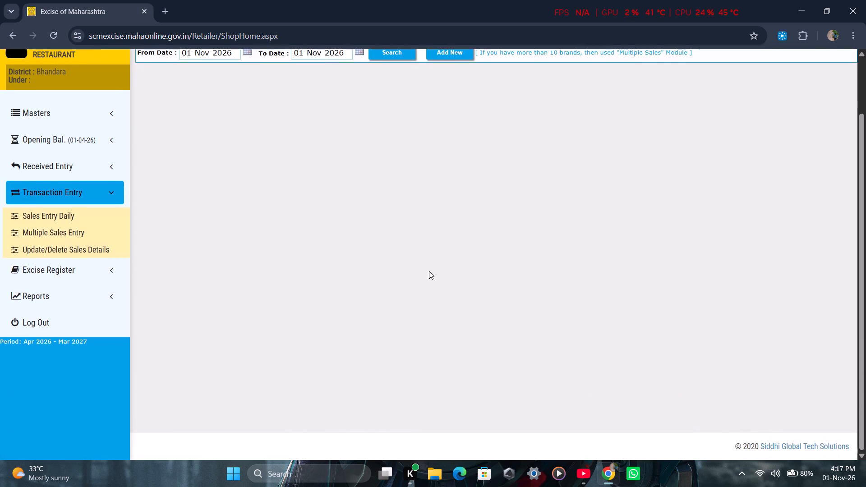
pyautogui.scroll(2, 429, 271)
# Search the daily sales again from 25-Oct-2026 to 25-Oct-2026 and open that day's entry for editing.
pyautogui.click(247, 118)
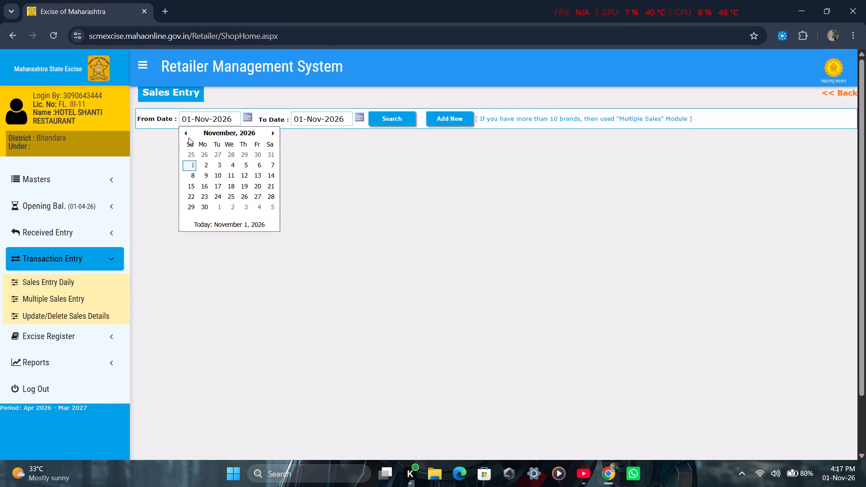
pyautogui.click(187, 132)
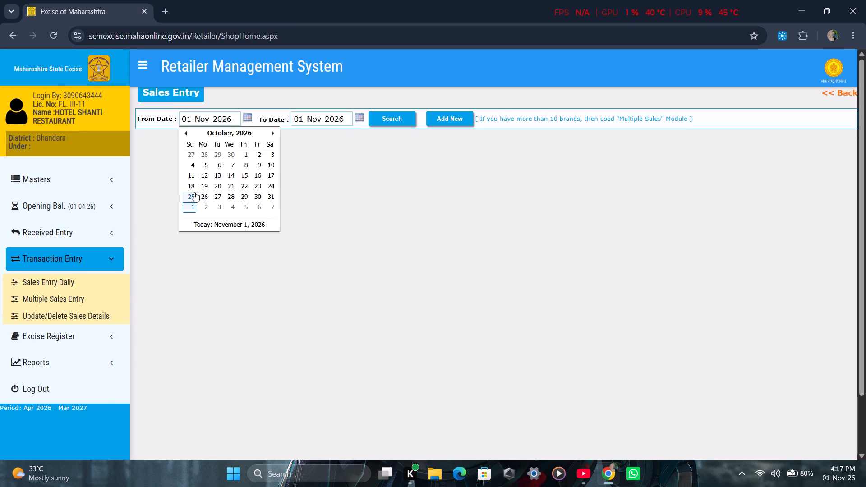
pyautogui.click(195, 192)
pyautogui.moveTo(190, 192); pyautogui.dragTo(192, 199)
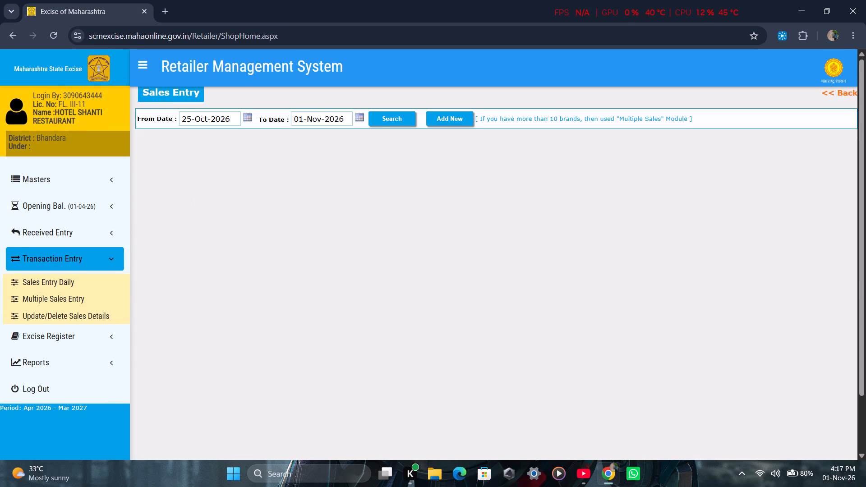
pyautogui.click(358, 118)
pyautogui.click(298, 134)
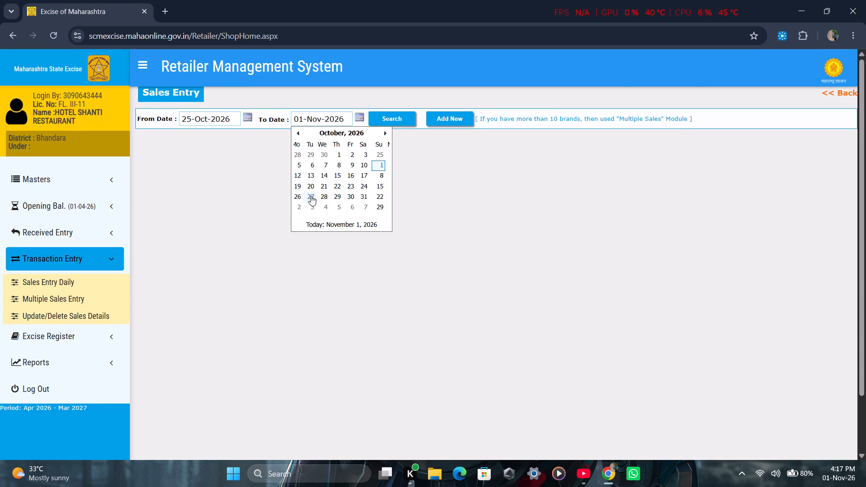
pyautogui.click(304, 198)
pyautogui.click(387, 120)
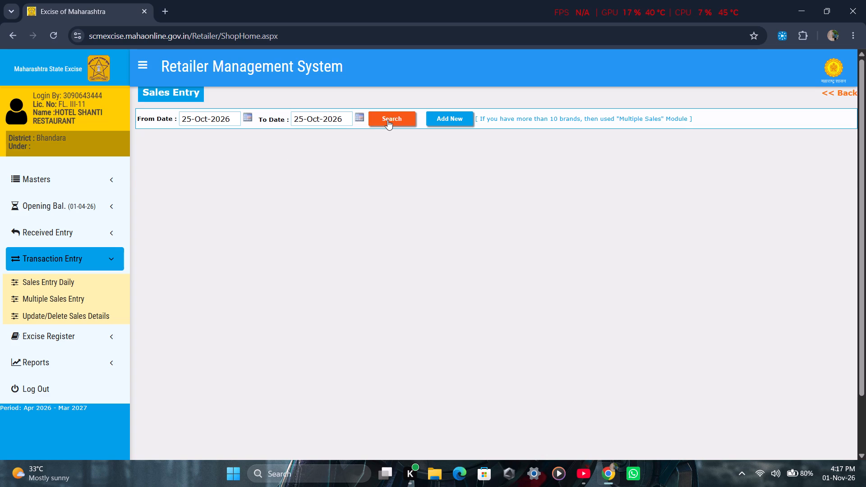
pyautogui.click(172, 157)
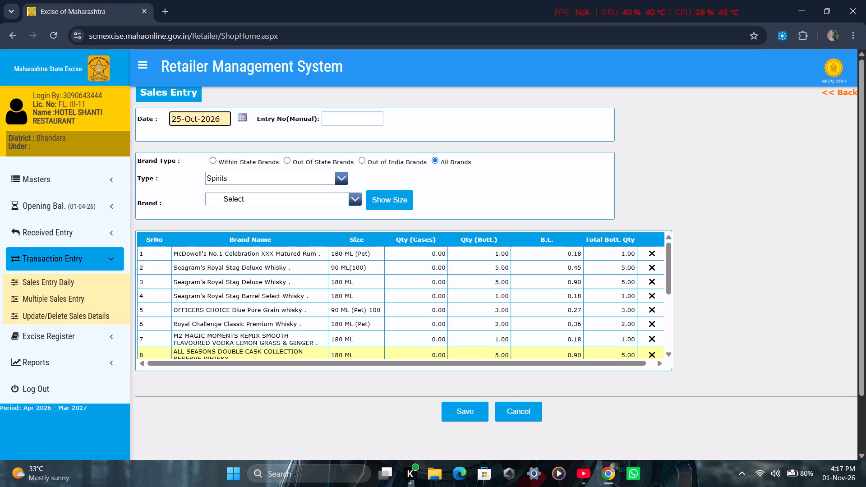
# Check the brand, size and bottle quantity of every row in the 25-Oct-2026 sales entry, including the total row.
pyautogui.scroll(-1, 507, 358)
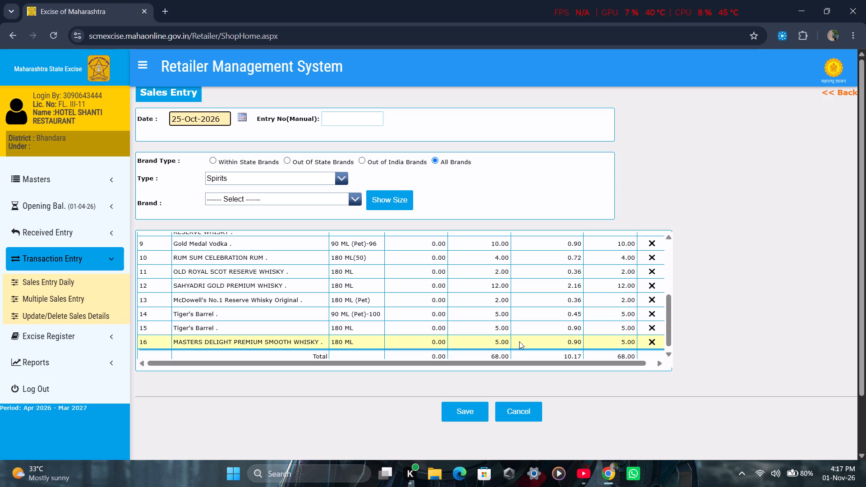
pyautogui.scroll(1, 519, 341)
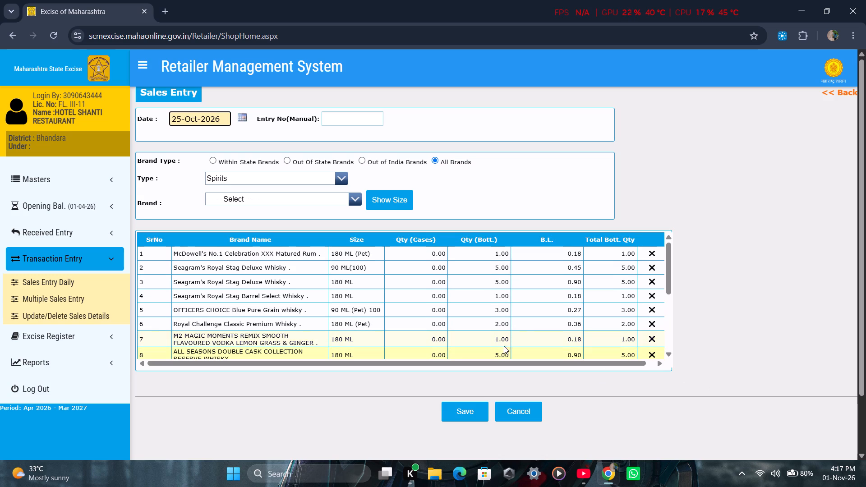
pyautogui.moveTo(670, 272); pyautogui.dragTo(675, 308)
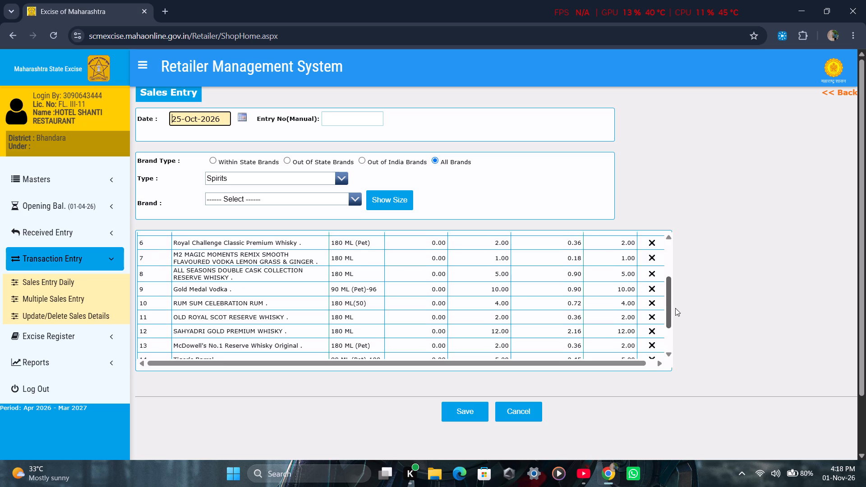
pyautogui.moveTo(675, 308); pyautogui.dragTo(679, 345)
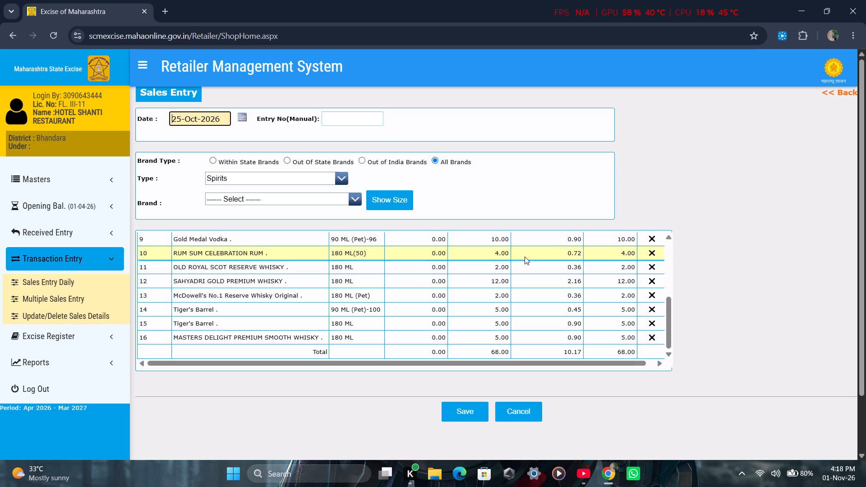
pyautogui.scroll(2, 525, 258)
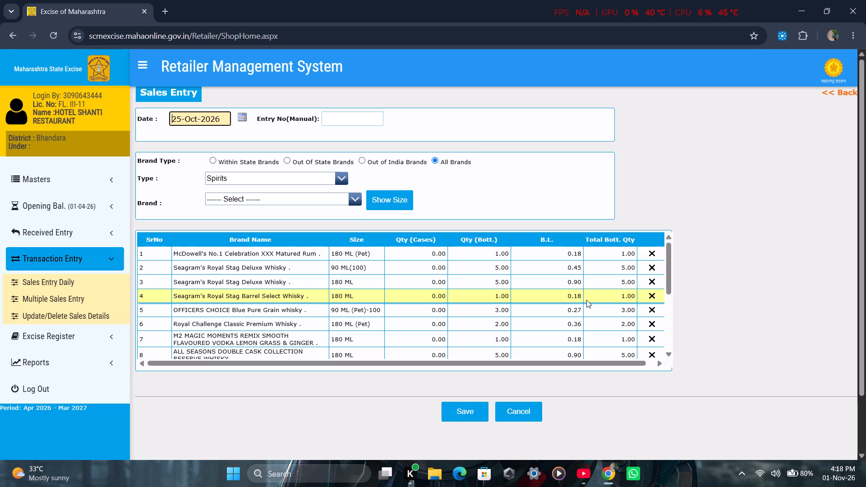
pyautogui.rightClick(586, 310)
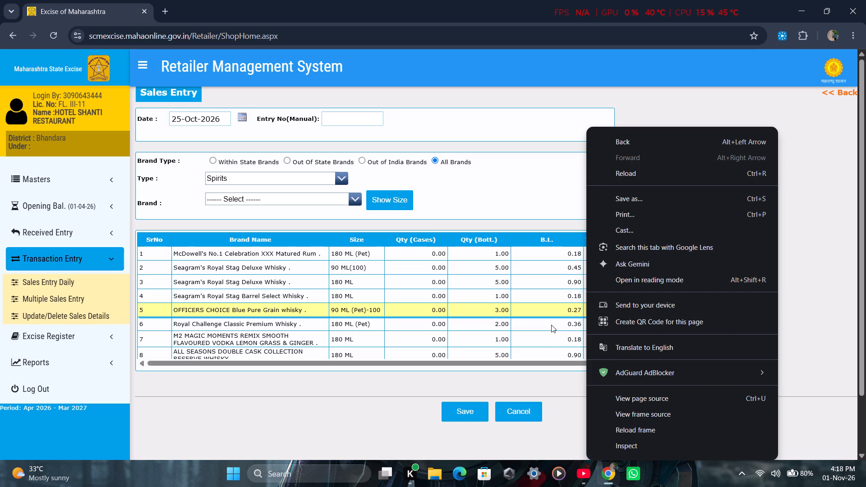
pyautogui.click(865, 161)
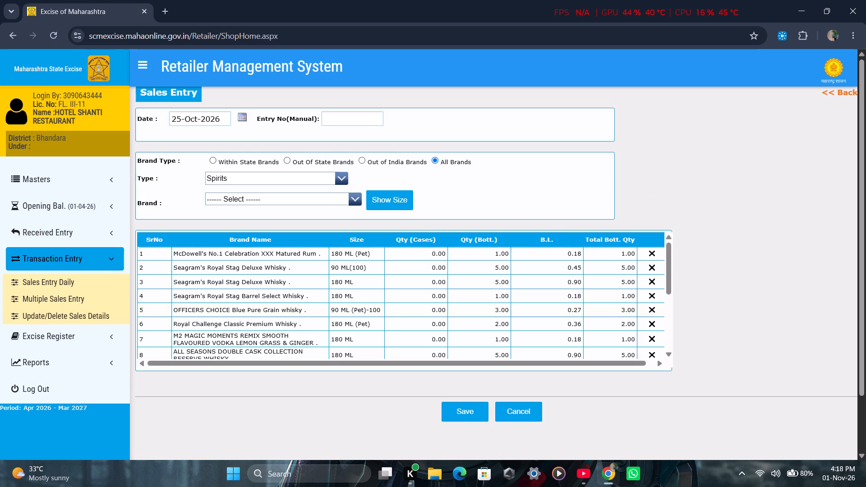
pyautogui.scroll(1, 529, 260)
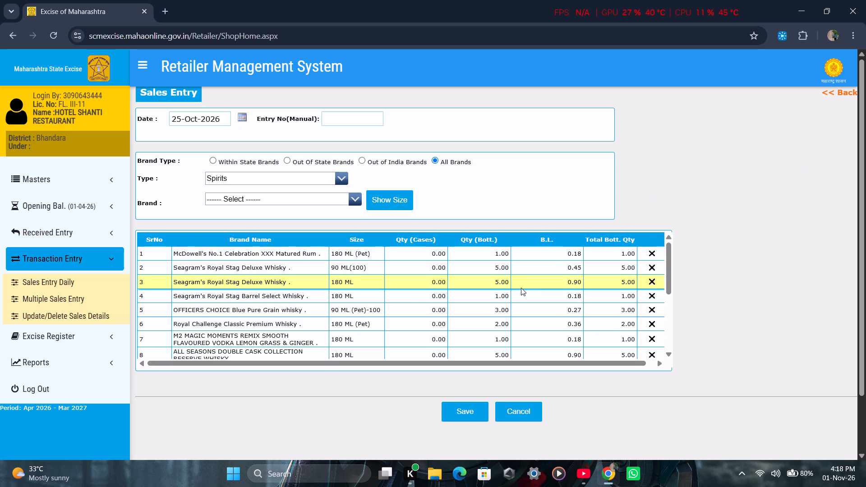
pyautogui.scroll(-5, 521, 288)
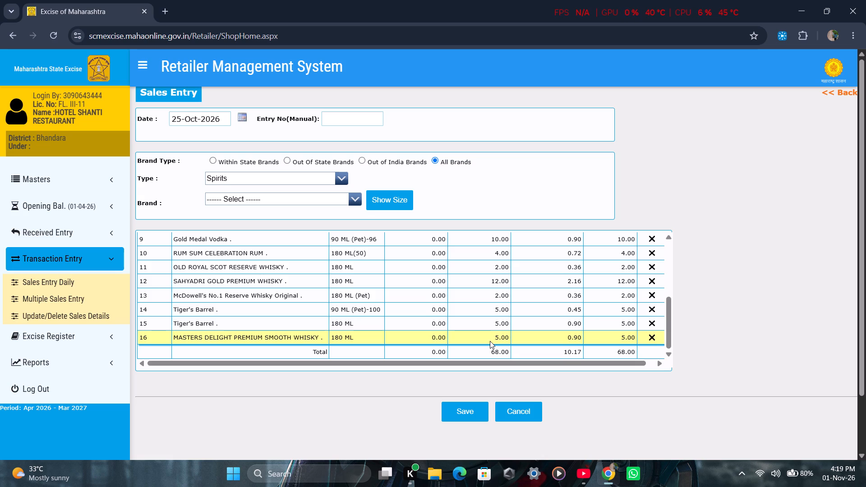
pyautogui.scroll(5, 492, 341)
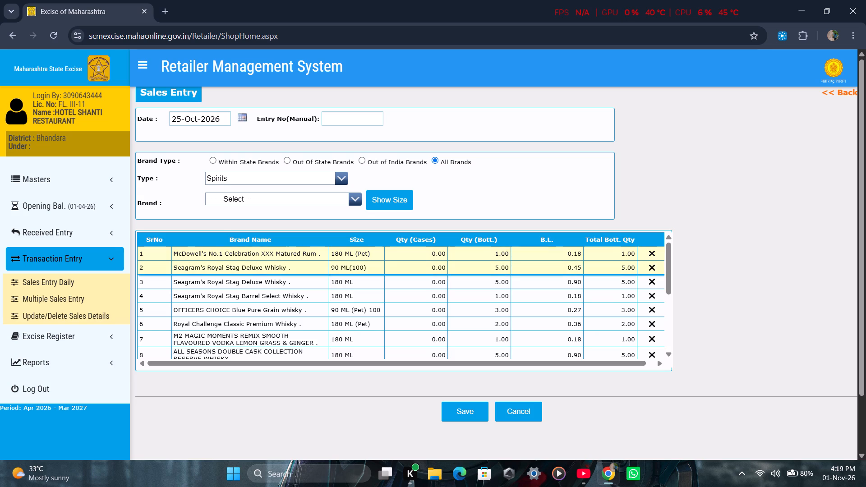
pyautogui.scroll(-1, 506, 271)
pyautogui.scroll(1, 506, 271)
pyautogui.scroll(-1, 506, 271)
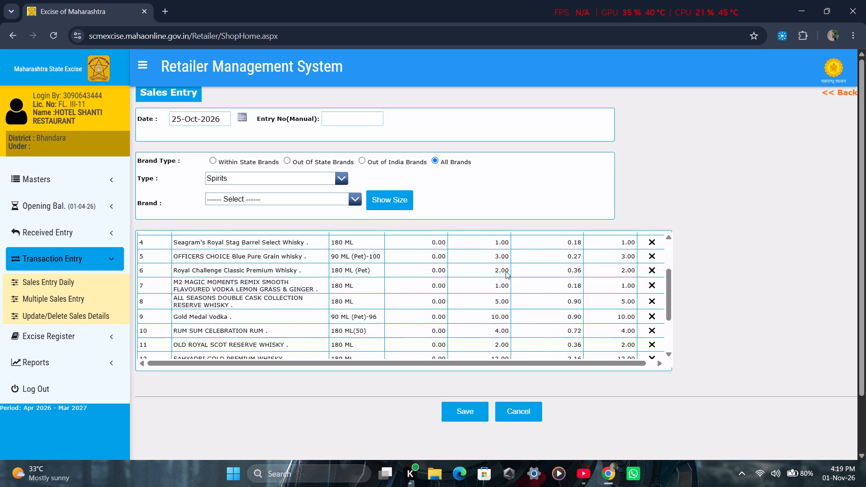
pyautogui.scroll(1, 506, 271)
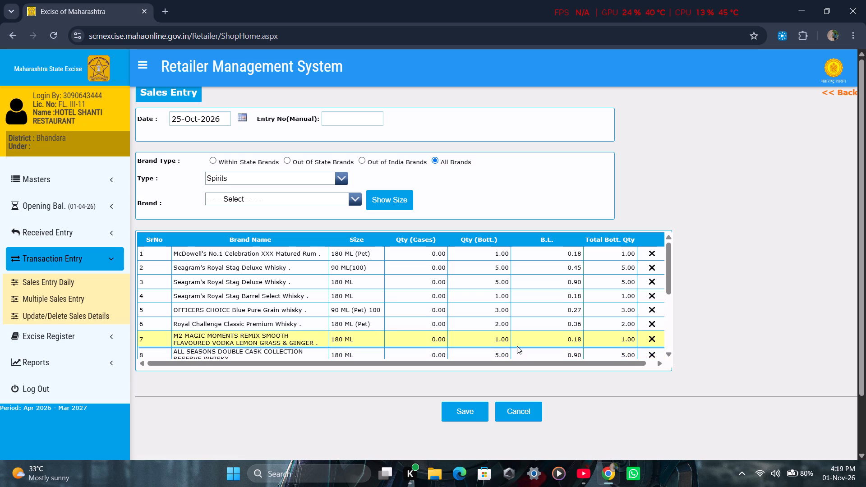
pyautogui.scroll(2, 517, 346)
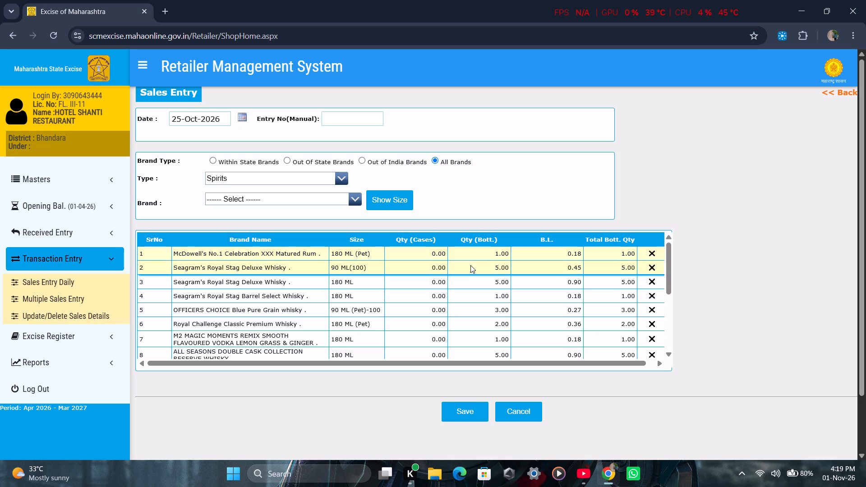
# Recheck the brands, sizes and bottle quantities of all rows in the 25-Oct-2026 sales entry, including the total row.
pyautogui.scroll(-1, 469, 273)
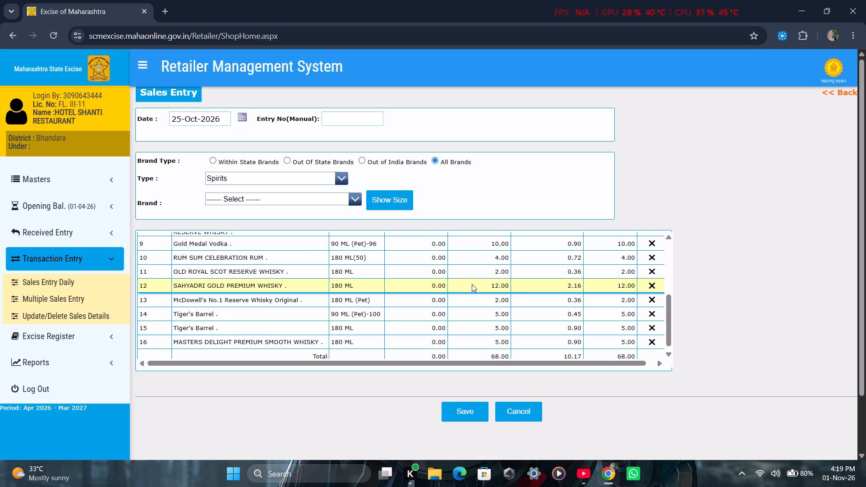
pyautogui.click(667, 309)
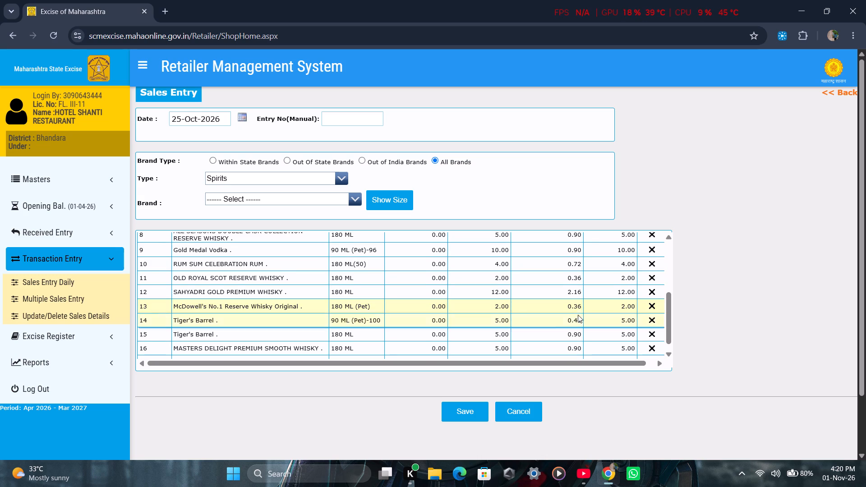
pyautogui.scroll(1, 565, 315)
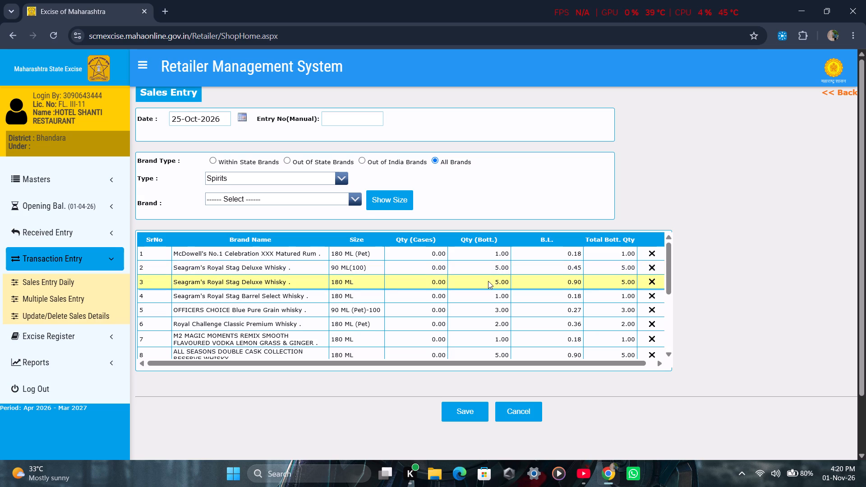
pyautogui.scroll(-1, 488, 281)
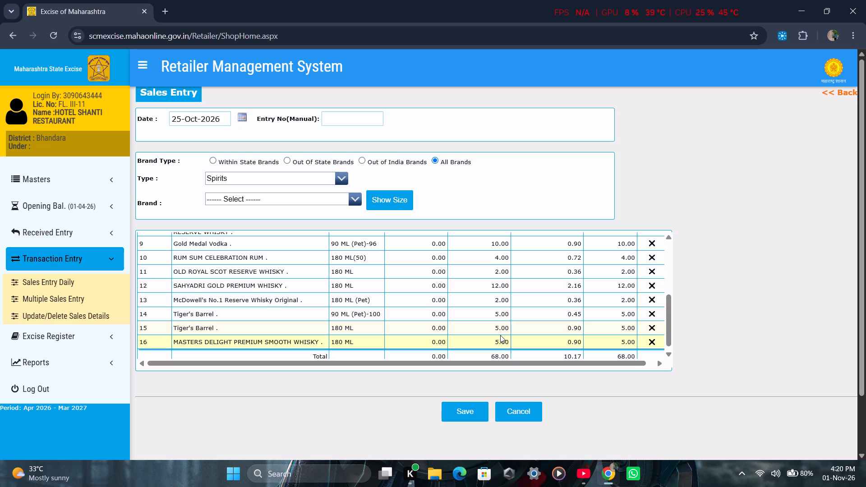
pyautogui.scroll(1, 500, 335)
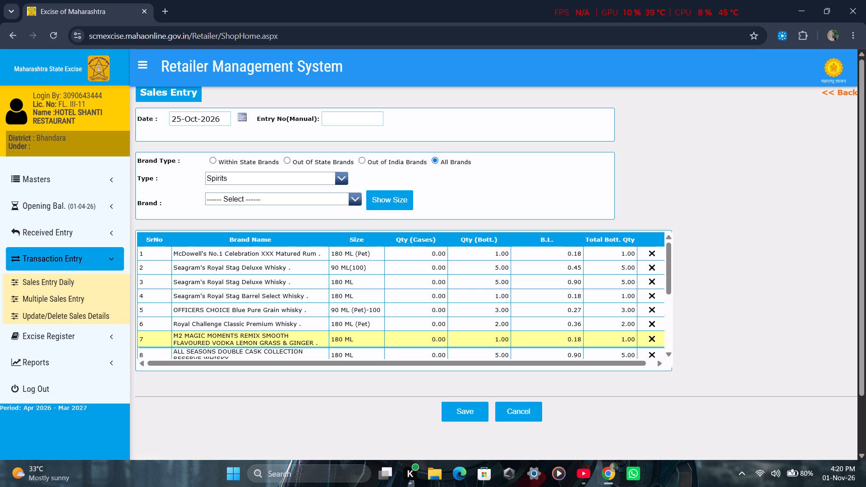
pyautogui.scroll(1, 502, 305)
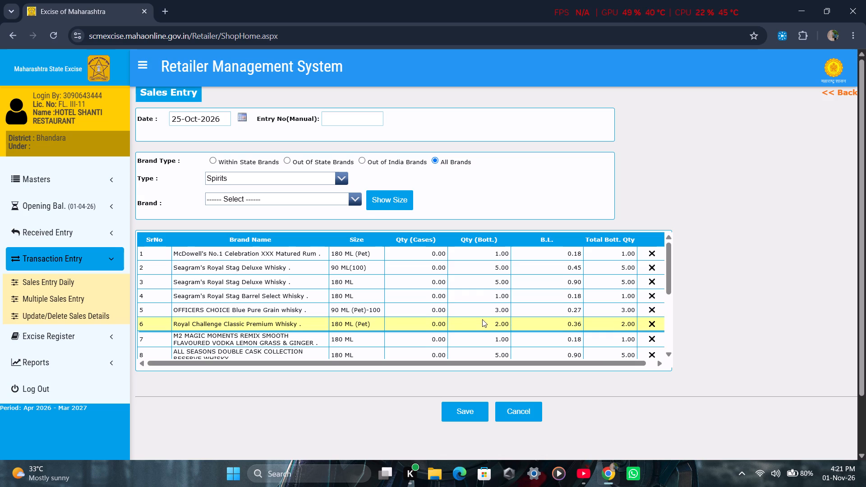
pyautogui.scroll(-1, 482, 319)
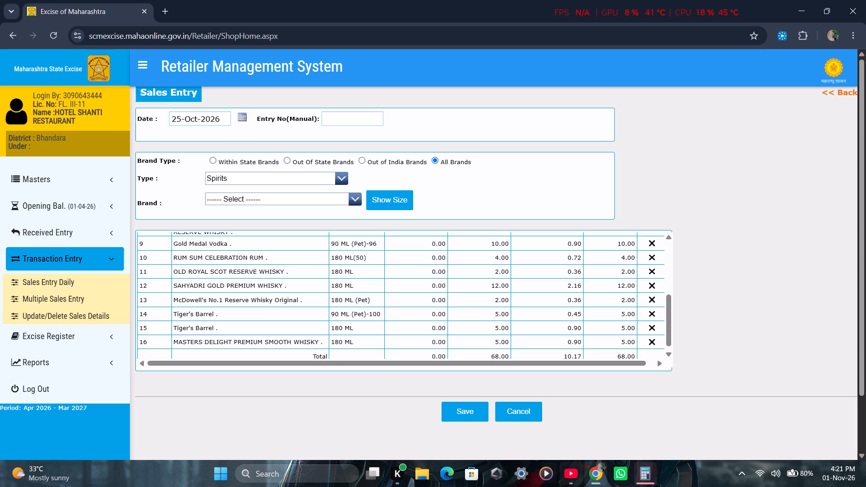
# Add up the bottle quantities 28 + 15 + 22 + 8 in Calculator, clear the result and return to the sales entry.
pyautogui.click(644, 471)
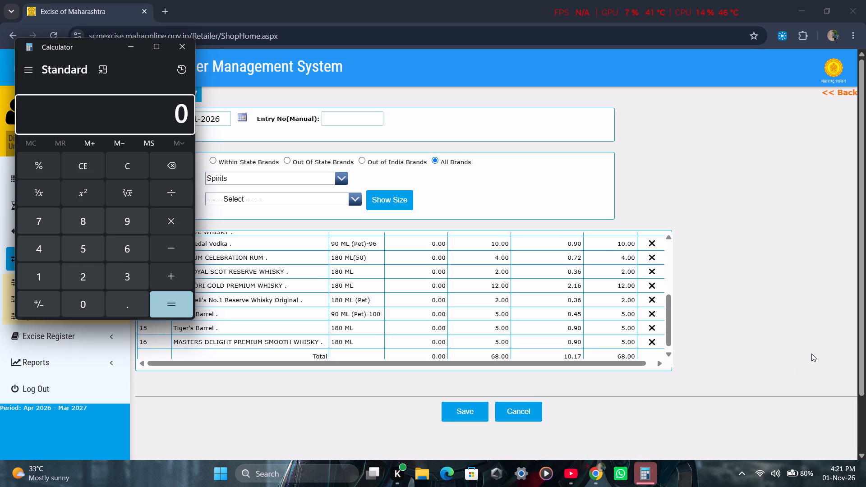
pyautogui.write('28')
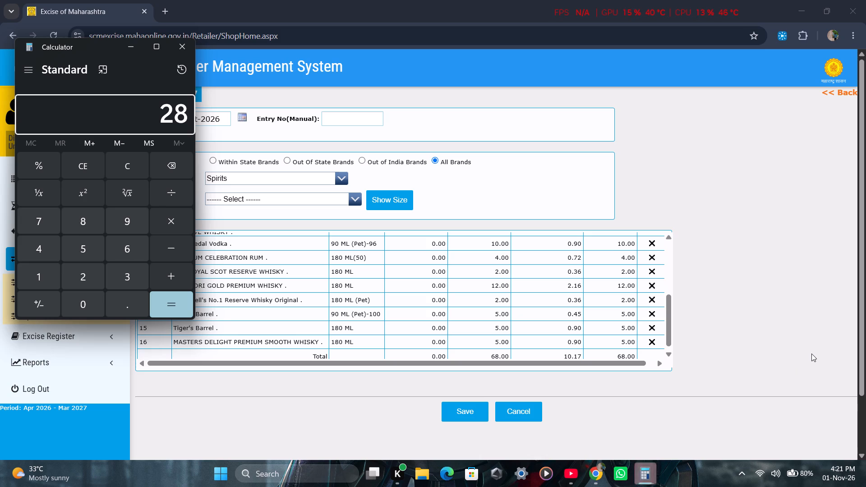
pyautogui.press('+')
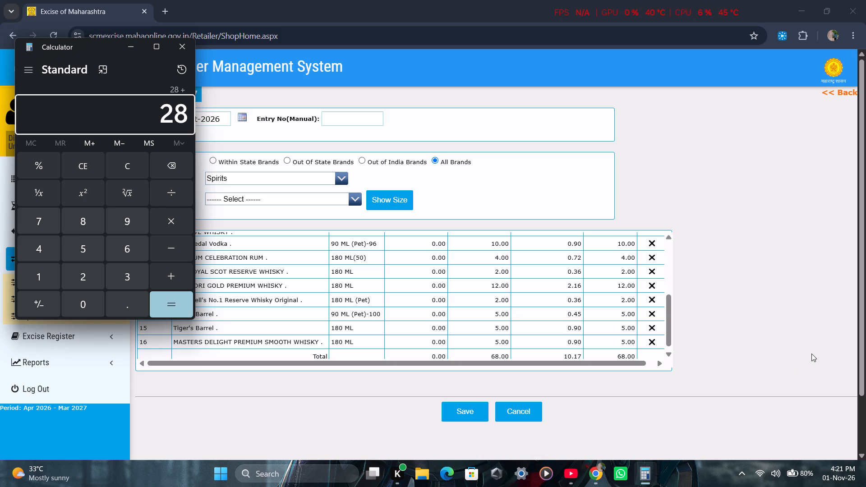
pyautogui.write('15')
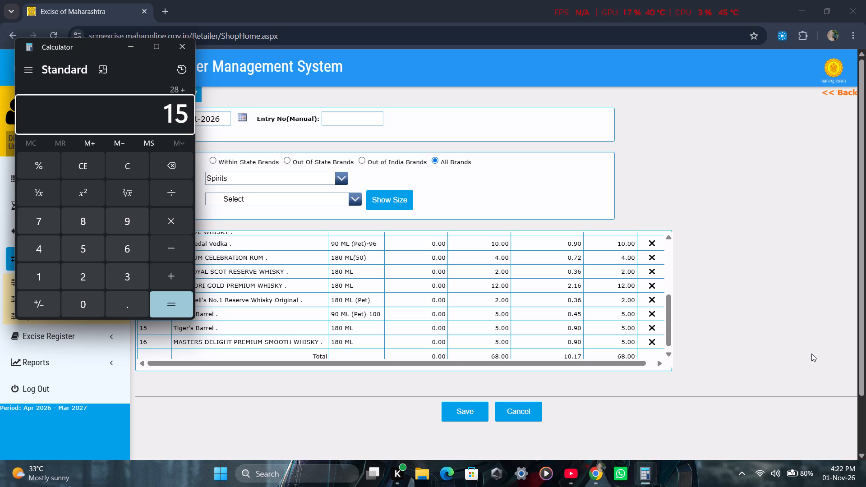
pyautogui.write('+2')
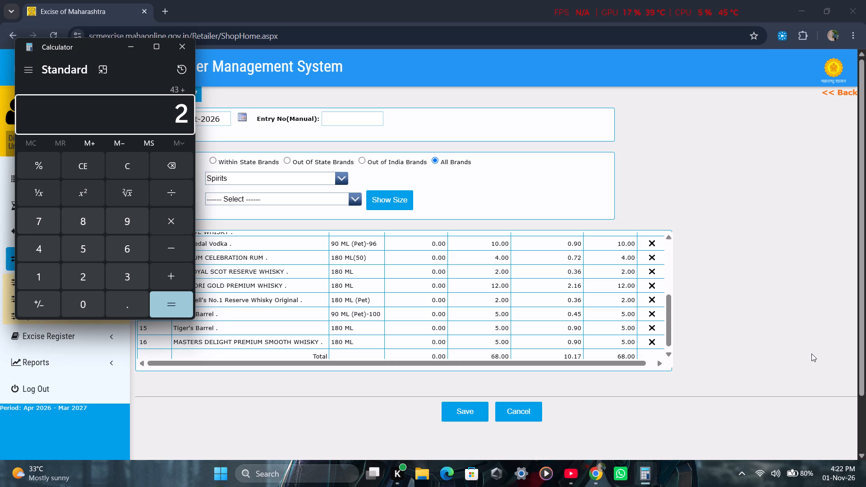
pyautogui.press('2')
pyautogui.write('+8')
pyautogui.press('Return')
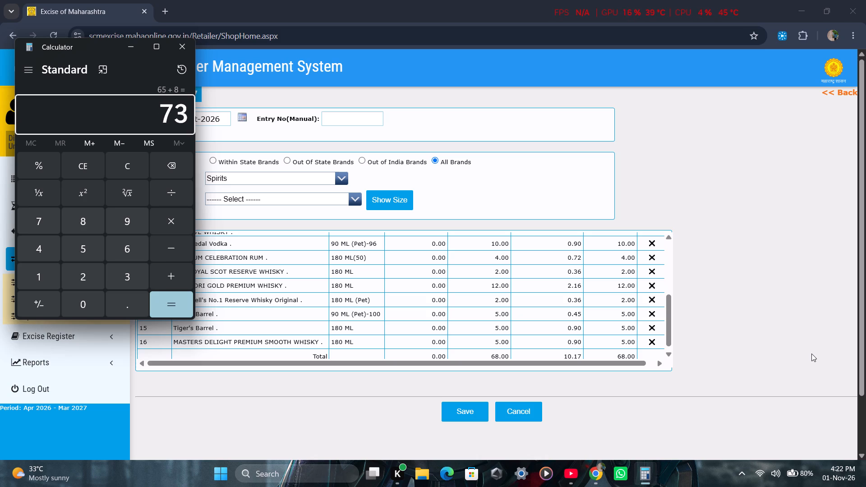
pyautogui.press('Escape')
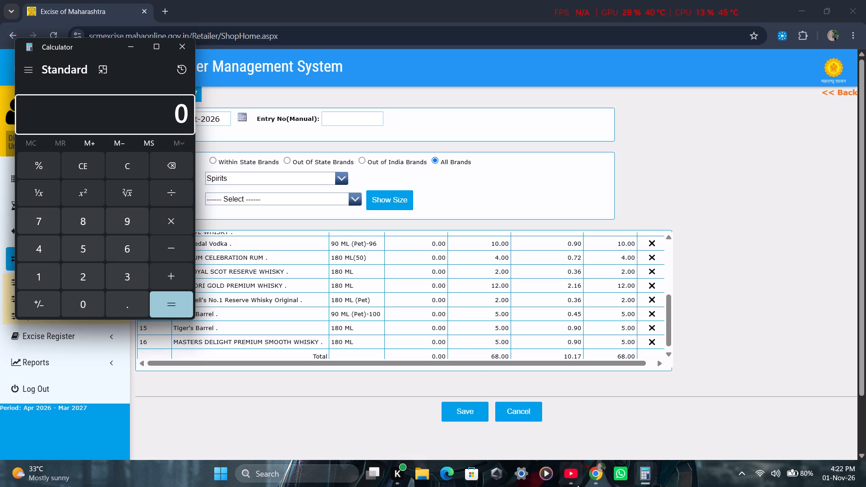
pyautogui.click(786, 188)
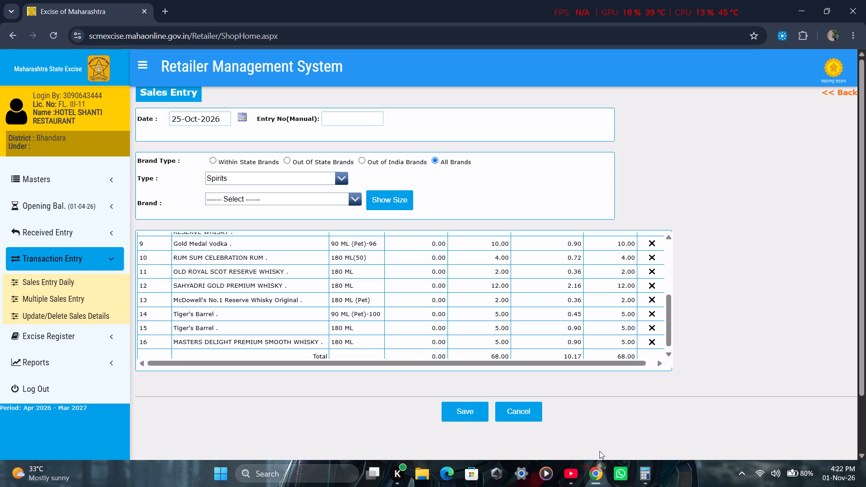
# Close the YouTube window and Calculator, leaving the retailer site in front.
pyautogui.click(573, 477)
pyautogui.click(865, 3)
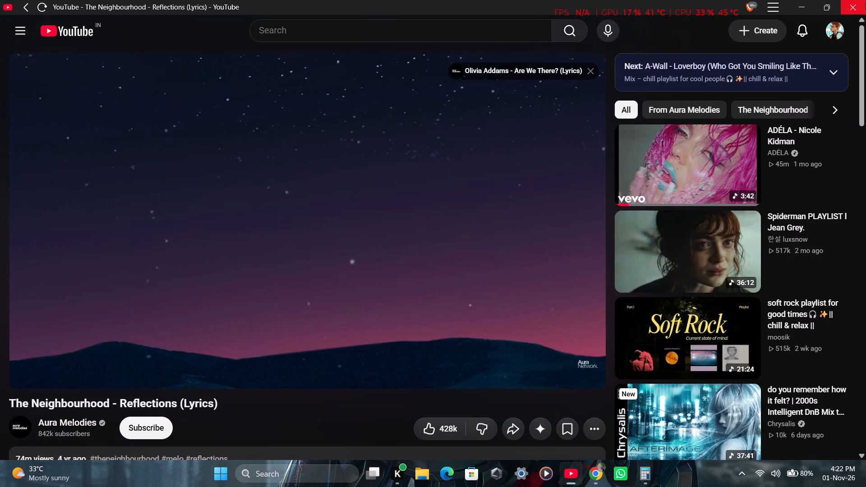
pyautogui.click(590, 471)
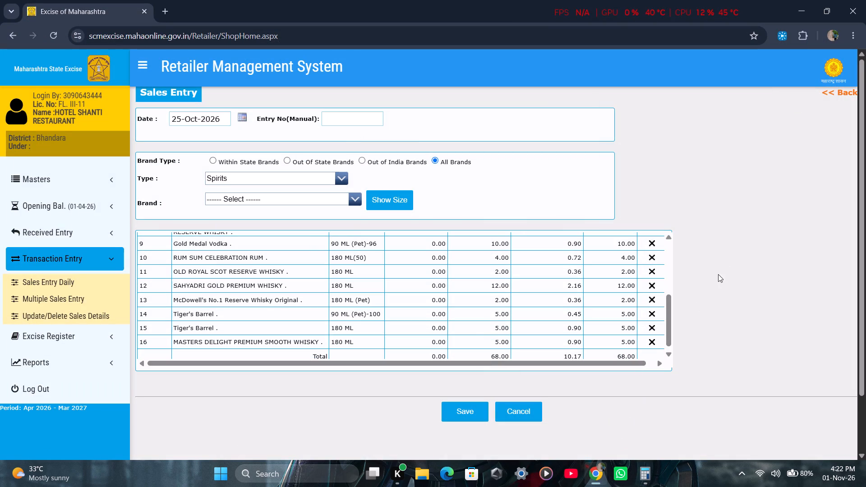
pyautogui.click(735, 262)
pyautogui.click(649, 478)
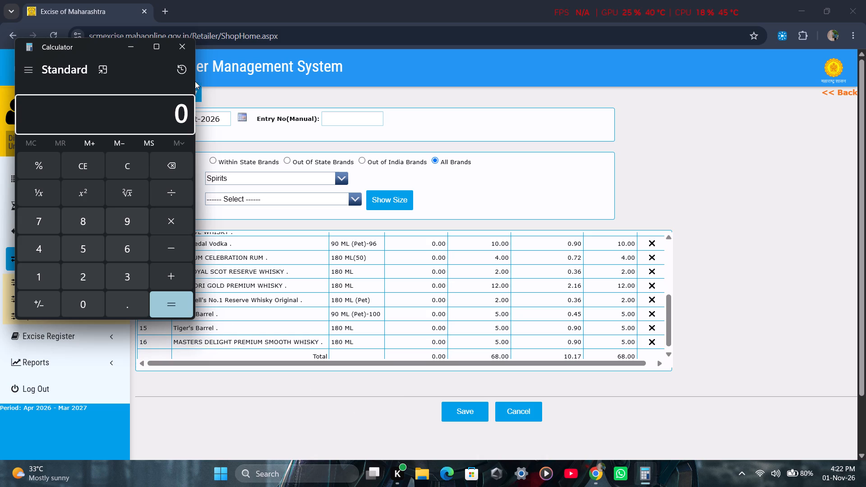
pyautogui.click(189, 53)
# Show the FLR 4A monthly statement for 25-Oct-2026 to 25-Oct-2026, bottle wise, for all brands.
pyautogui.click(40, 340)
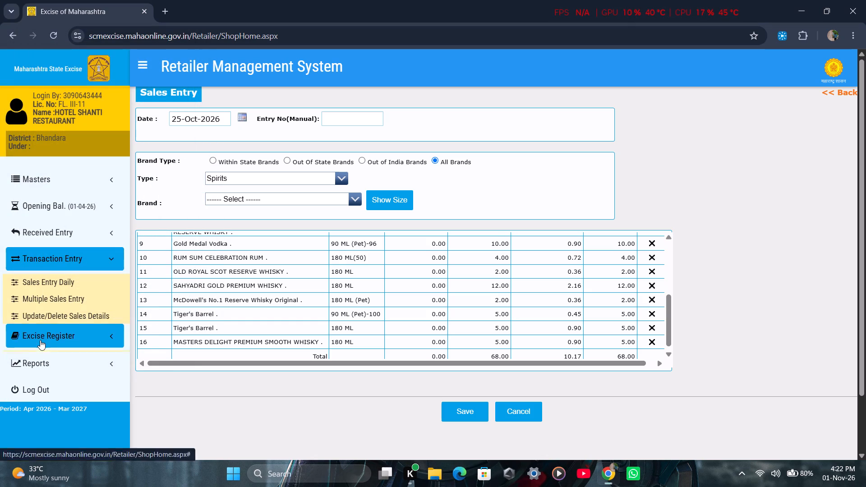
pyautogui.click(46, 347)
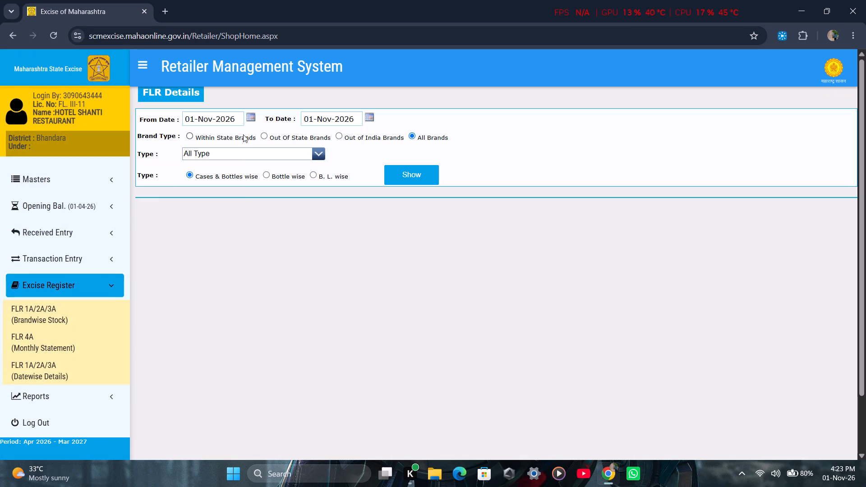
pyautogui.click(248, 120)
pyautogui.click(186, 132)
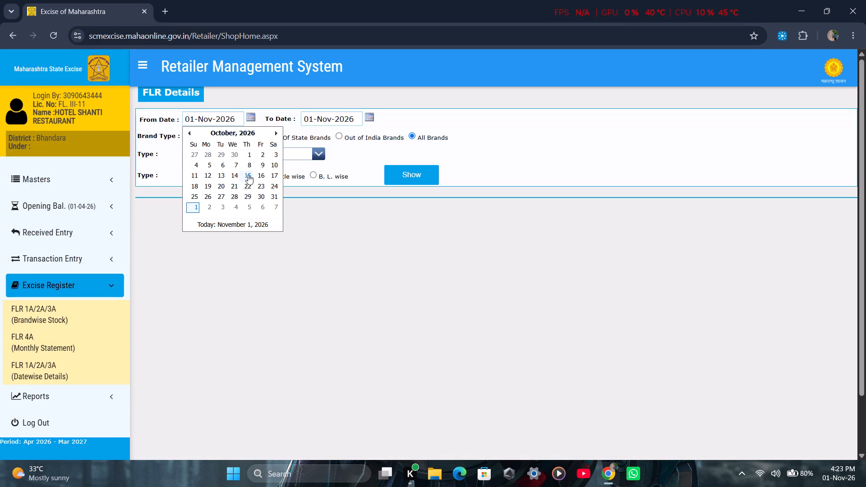
pyautogui.click(198, 194)
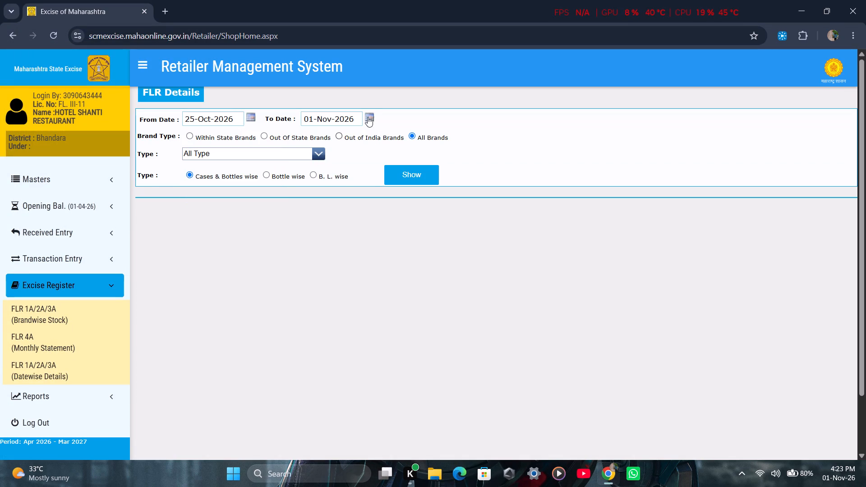
pyautogui.click(368, 117)
pyautogui.click(308, 136)
pyautogui.click(310, 193)
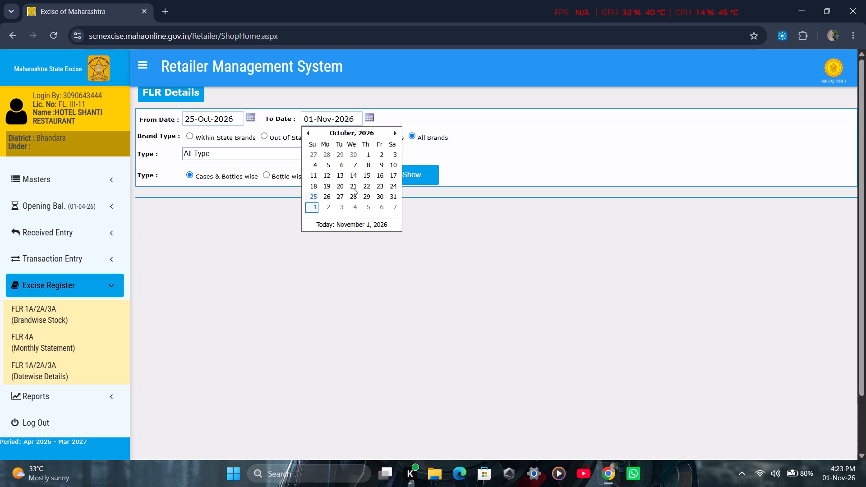
pyautogui.click(279, 177)
pyautogui.click(392, 169)
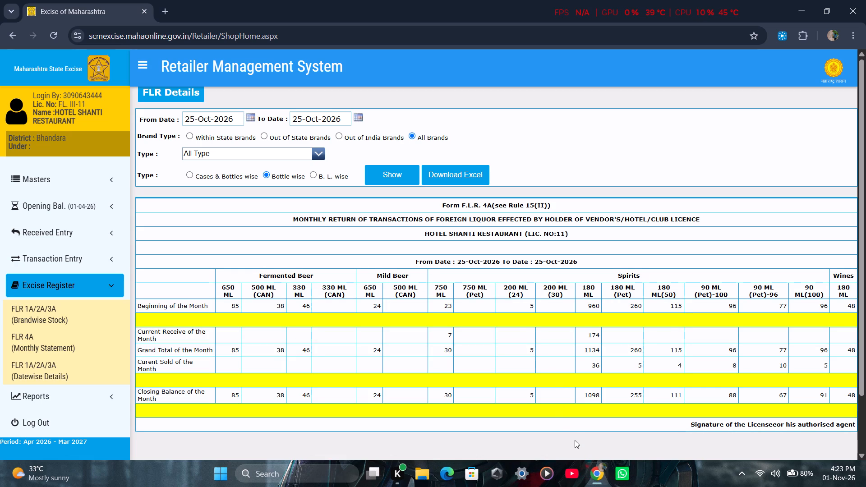
# Add up the spirits closing balances 1098 + 255 + 111 + 5 in Calculator and clear the result.
pyautogui.click(651, 474)
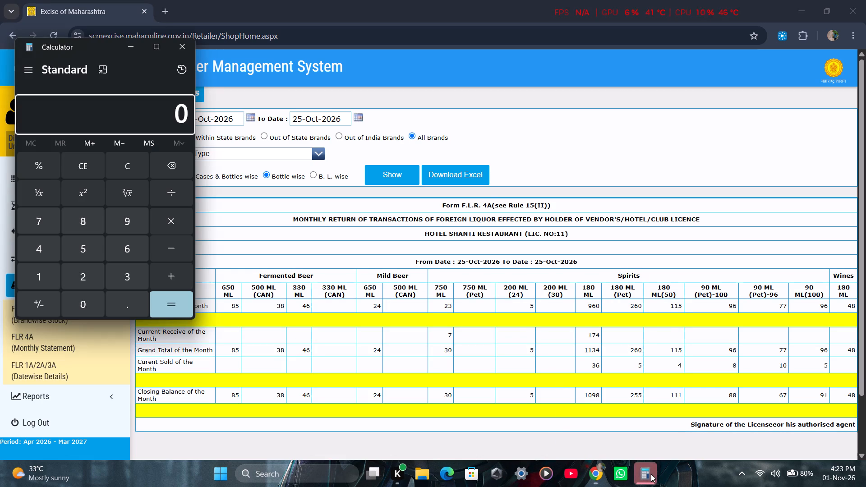
pyautogui.write('1098+')
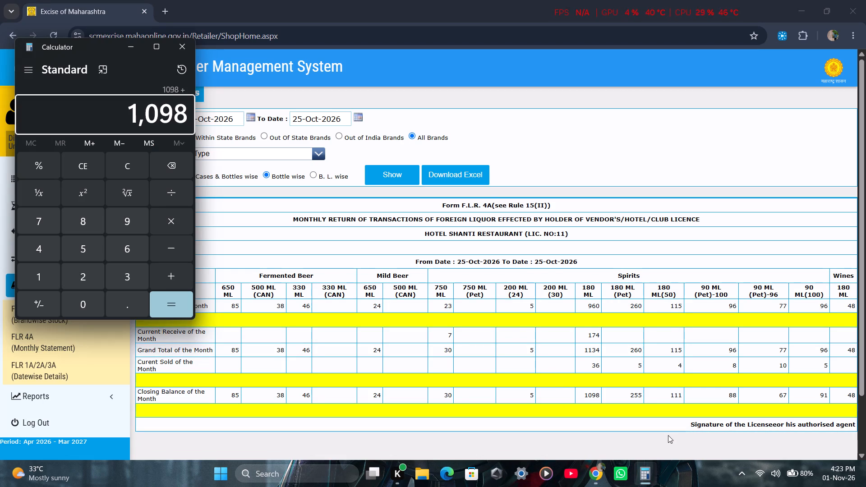
pyautogui.write('255+111')
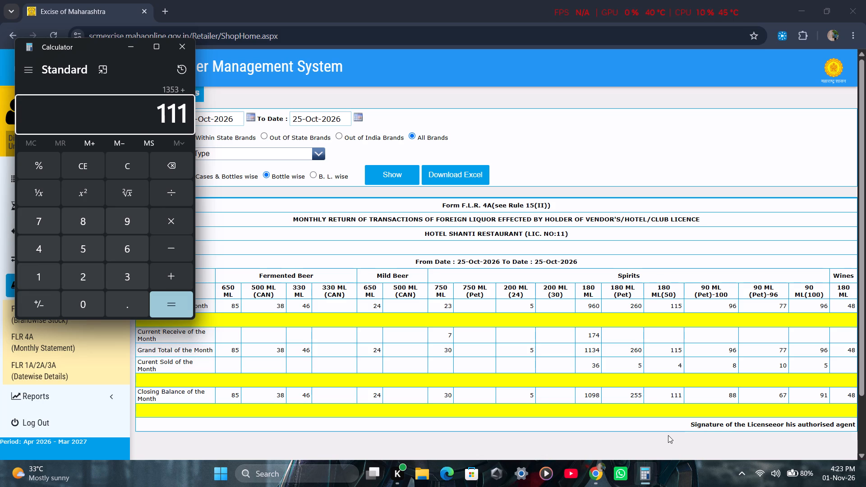
pyautogui.write('+5')
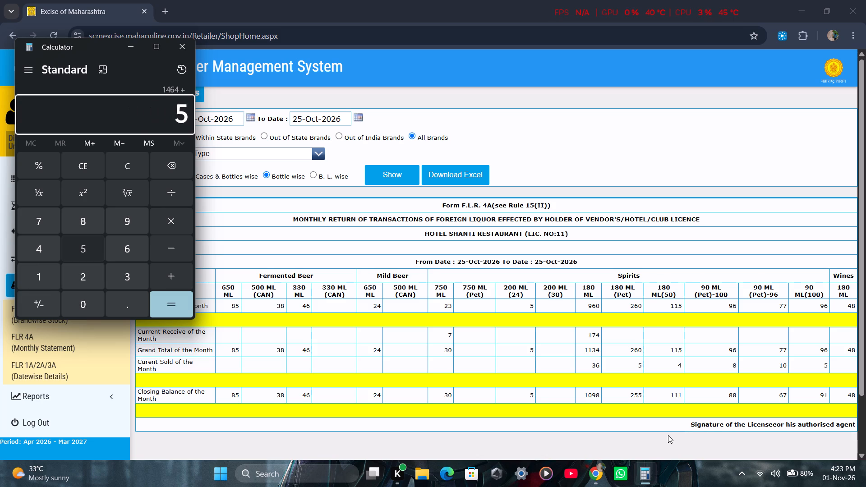
pyautogui.press('Return')
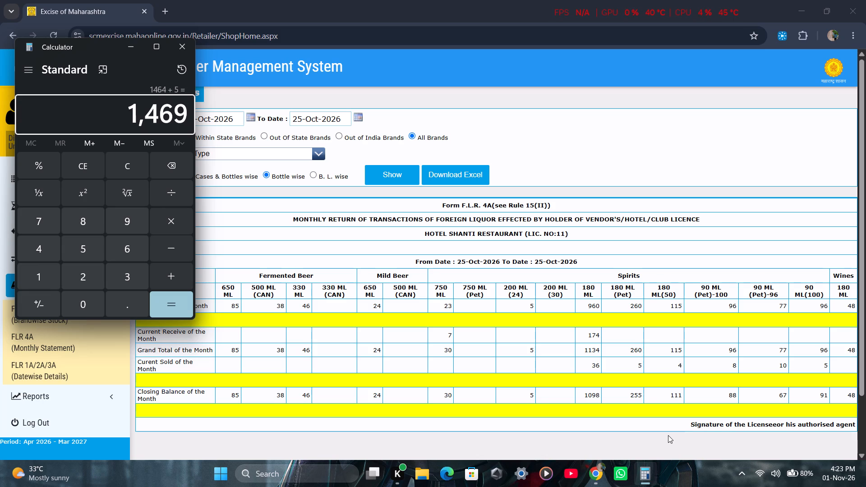
pyautogui.press('Escape')
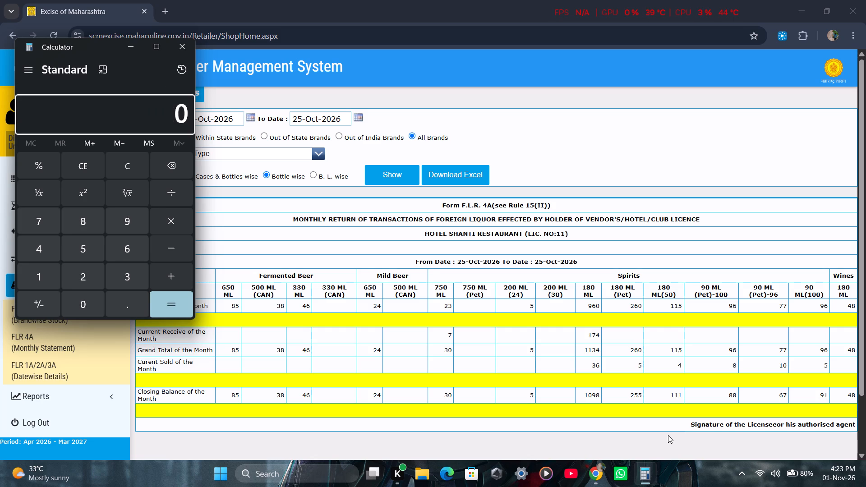
# Add 768 + 696 in Calculator to compare with the closing balance sum, and close Calculator.
pyautogui.write('768')
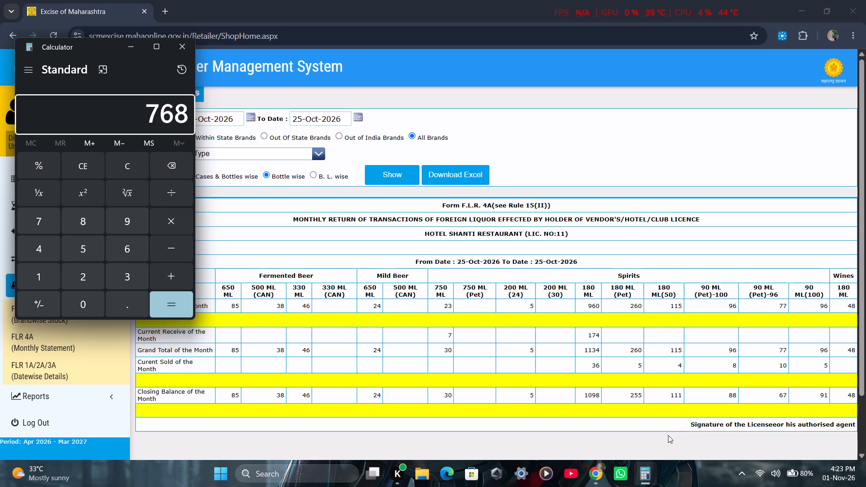
pyautogui.press('+')
pyautogui.write('696')
pyautogui.press('Return')
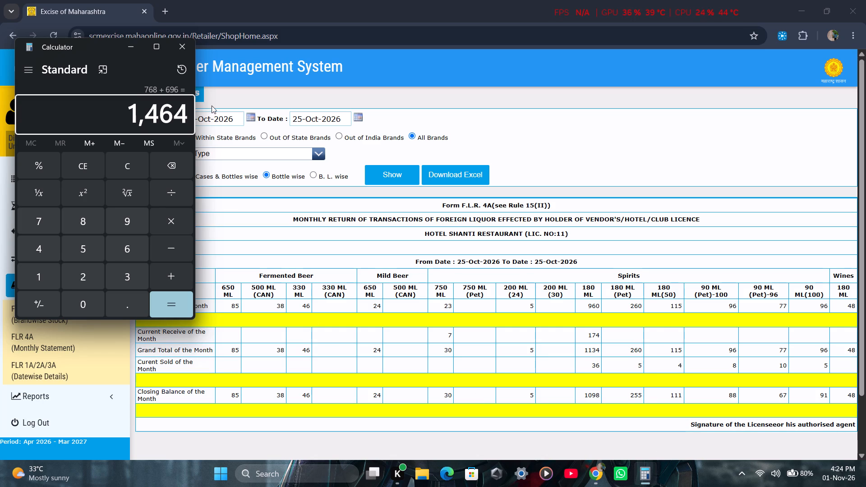
pyautogui.click(180, 44)
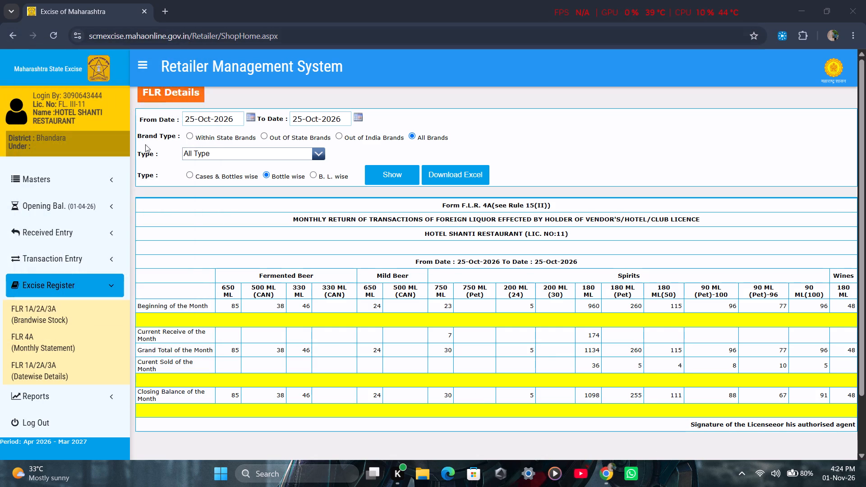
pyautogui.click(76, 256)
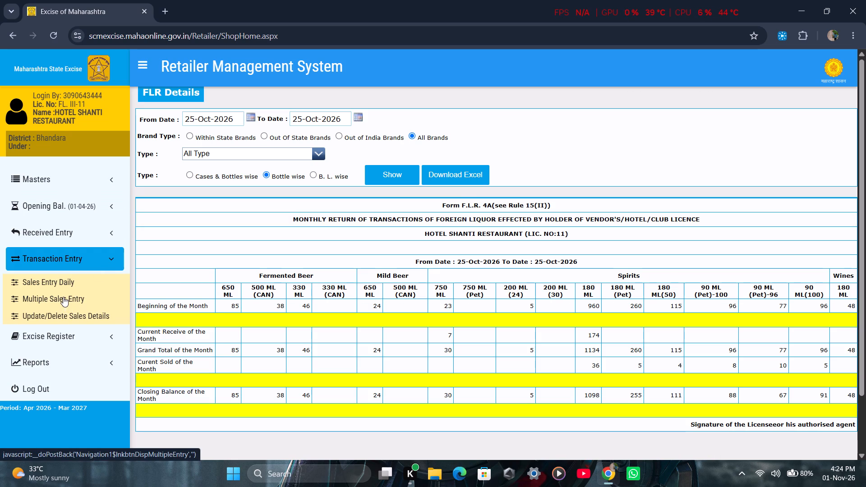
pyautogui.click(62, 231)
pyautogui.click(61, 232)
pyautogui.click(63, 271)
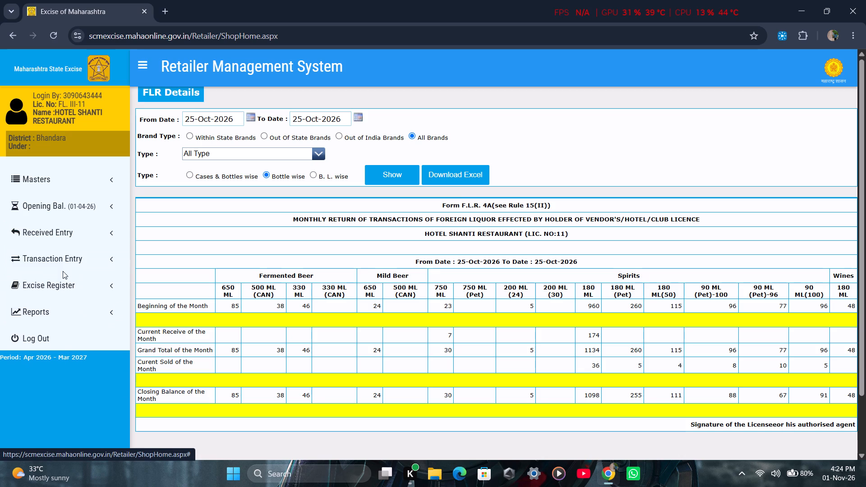
# Search the daily sales entries from 25-Oct-2026 to 25-Oct-2026.
pyautogui.click(60, 259)
pyautogui.click(55, 284)
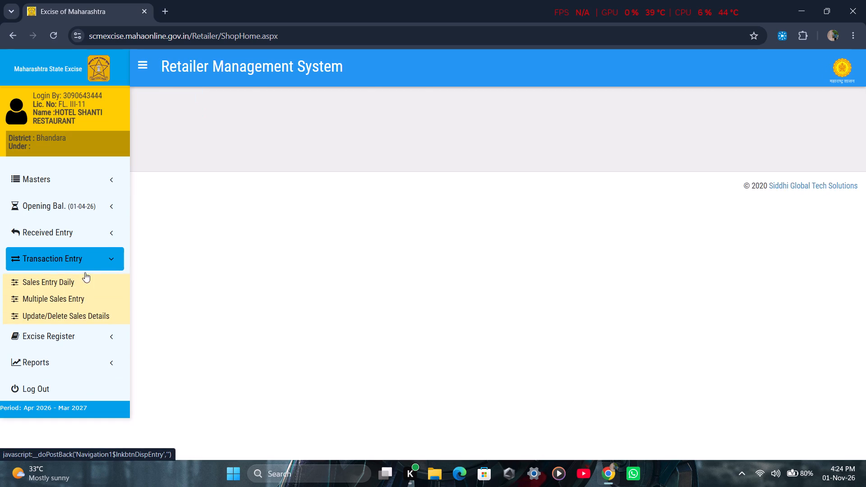
pyautogui.click(243, 120)
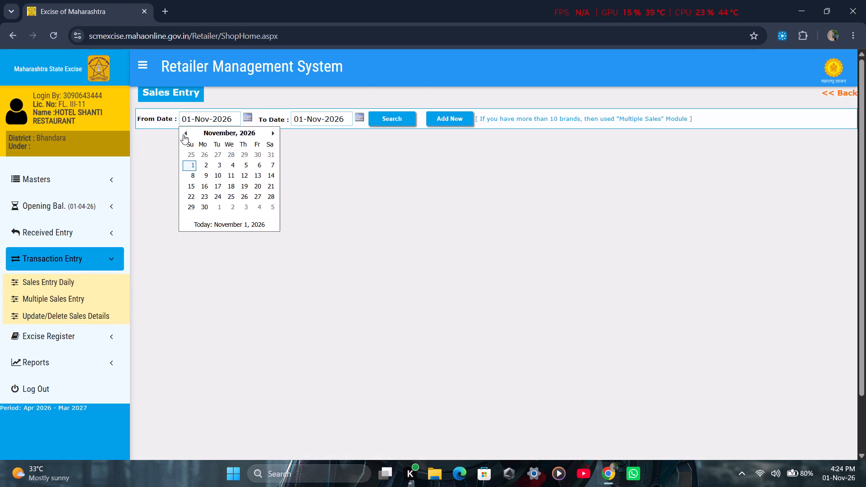
pyautogui.click(183, 134)
pyautogui.click(191, 198)
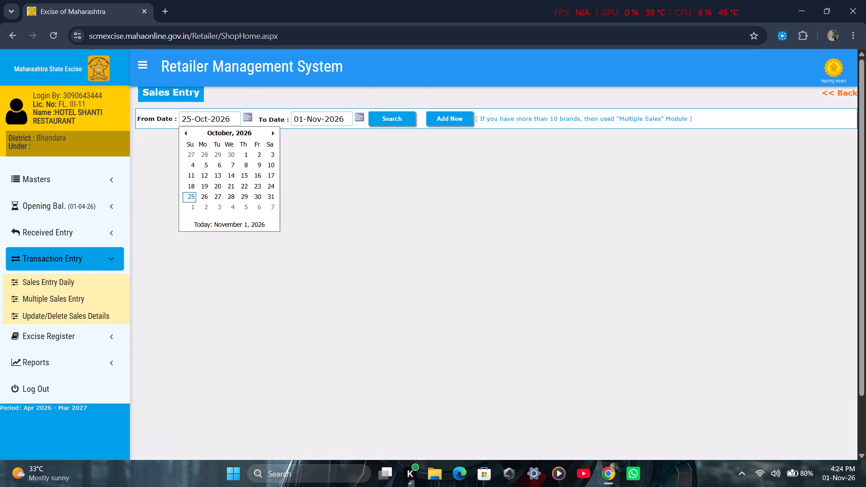
pyautogui.click(355, 119)
pyautogui.click(298, 133)
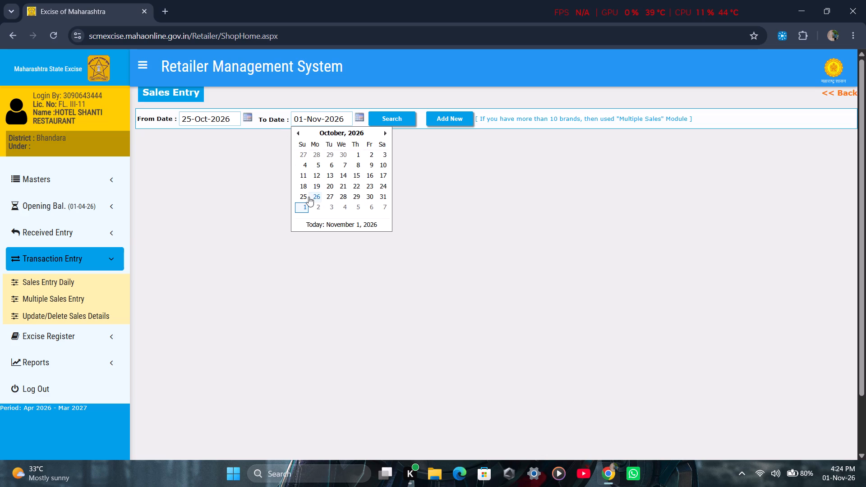
pyautogui.click(306, 197)
pyautogui.click(400, 123)
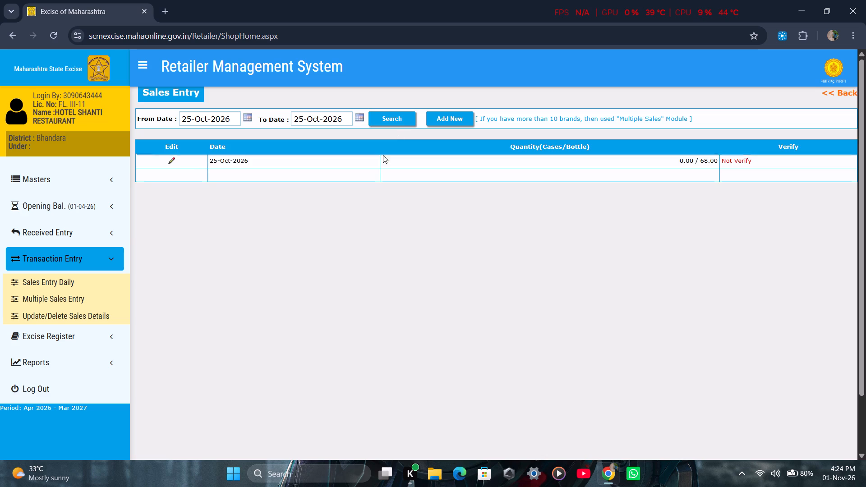
# Open the 25-Oct-2026 sales entry for editing and check the brands, sizes and bottle quantities through to the total row.
pyautogui.click(173, 161)
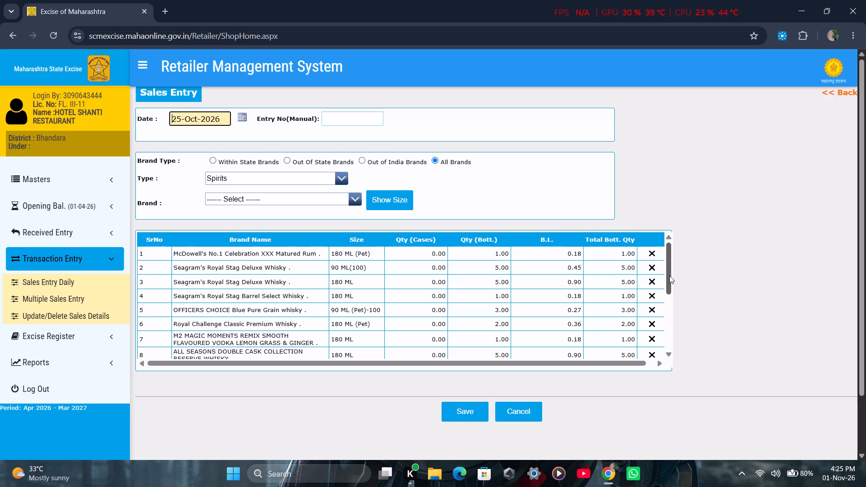
pyautogui.moveTo(669, 276); pyautogui.dragTo(687, 327)
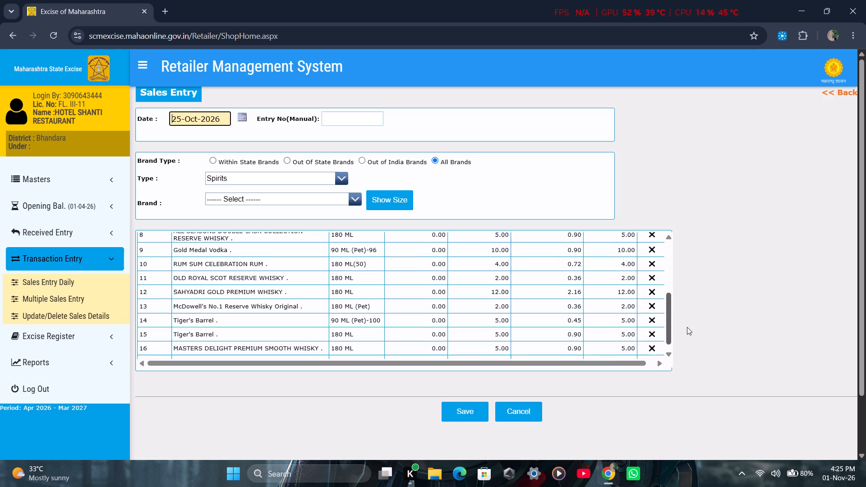
pyautogui.moveTo(687, 327); pyautogui.dragTo(689, 336)
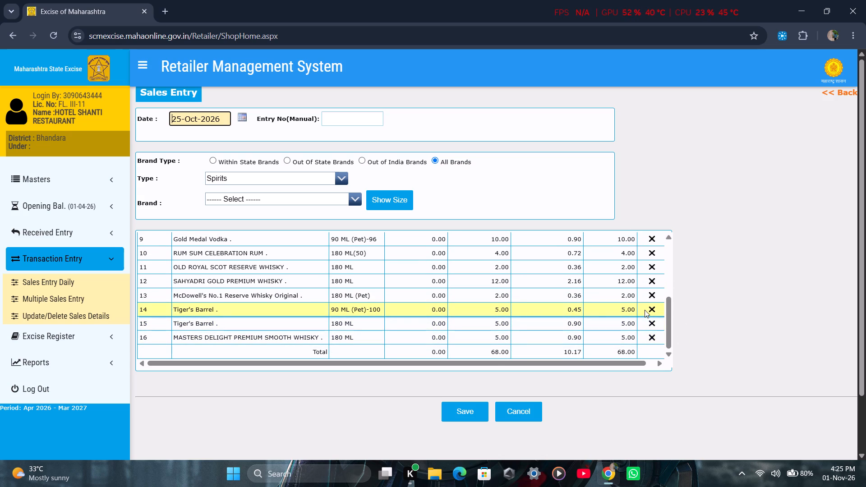
pyautogui.moveTo(668, 321); pyautogui.dragTo(655, 271)
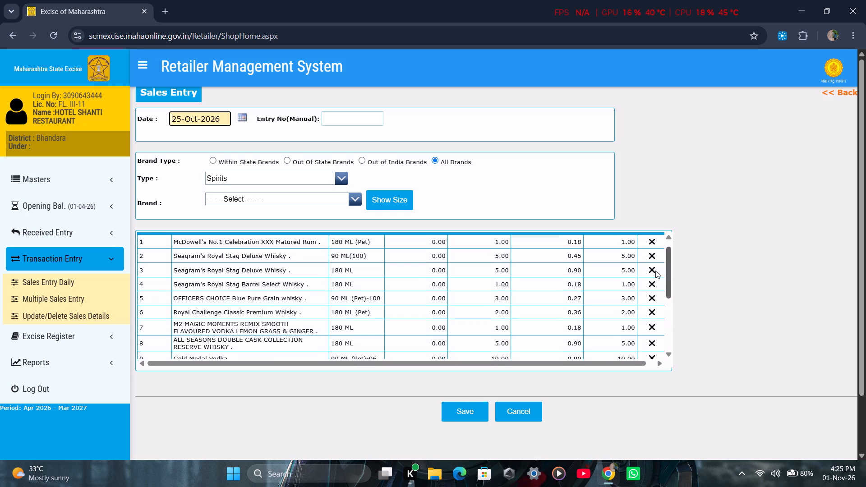
pyautogui.moveTo(655, 271); pyautogui.dragTo(654, 268)
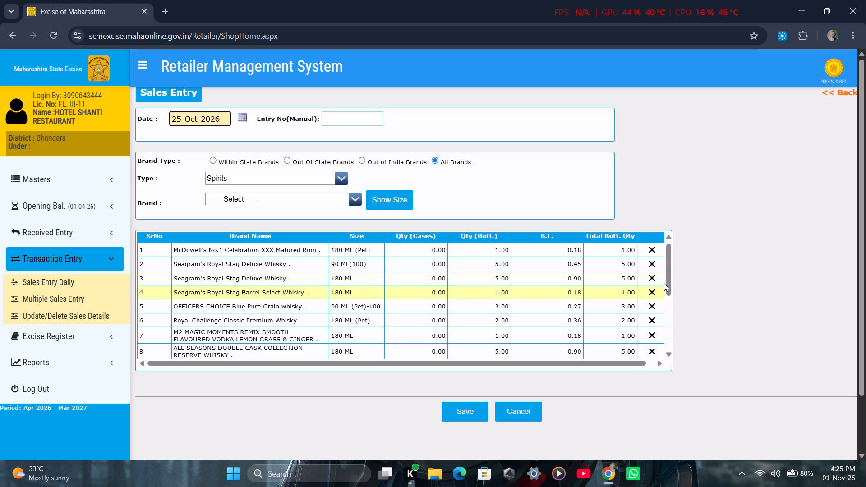
pyautogui.moveTo(668, 280); pyautogui.dragTo(680, 314)
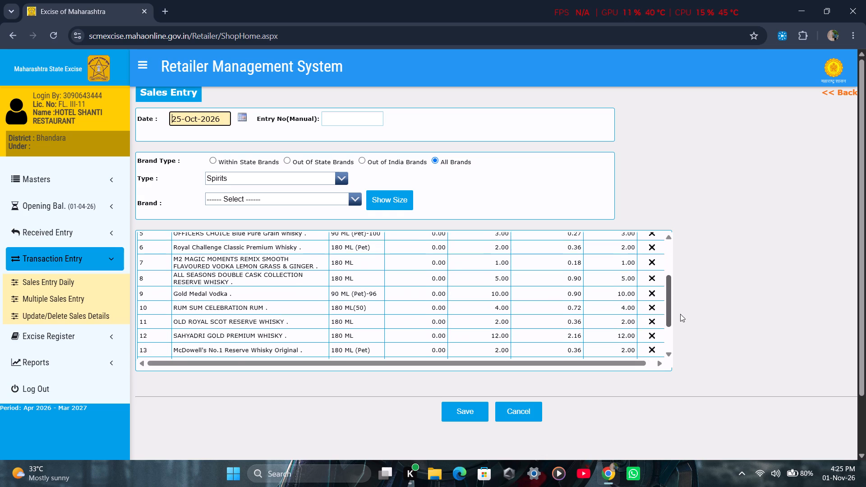
pyautogui.moveTo(680, 314); pyautogui.dragTo(683, 334)
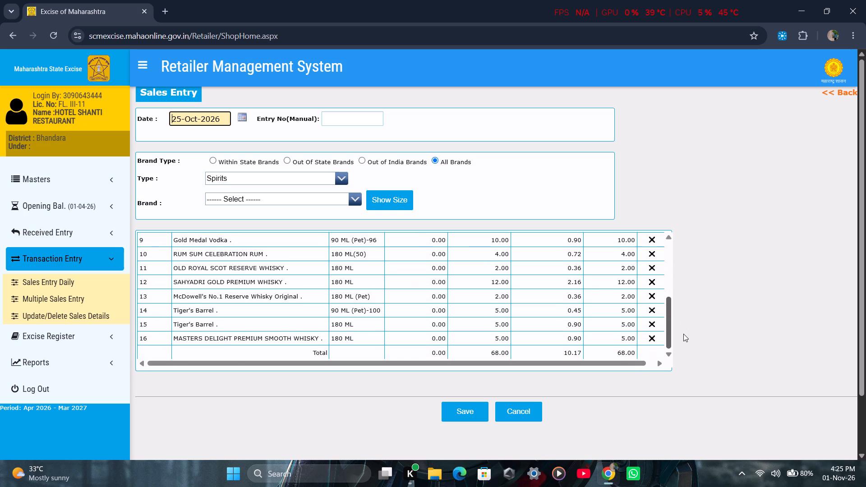
pyautogui.moveTo(683, 334); pyautogui.dragTo(686, 343)
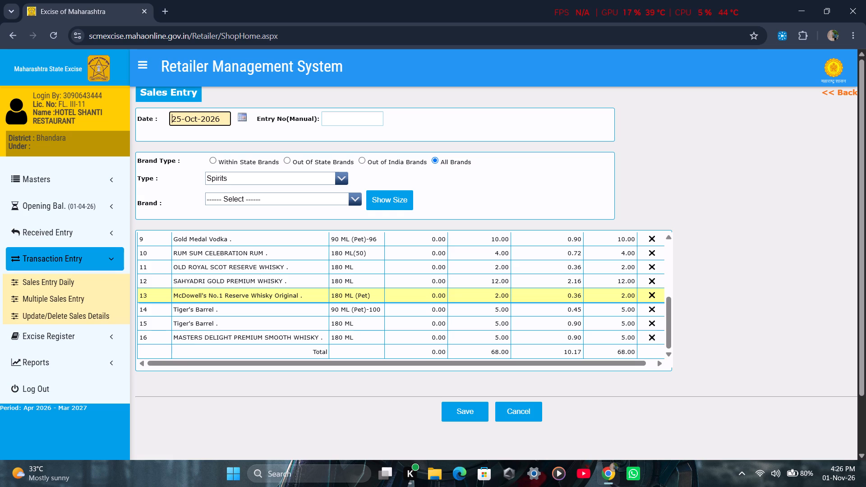
pyautogui.scroll(1, 502, 297)
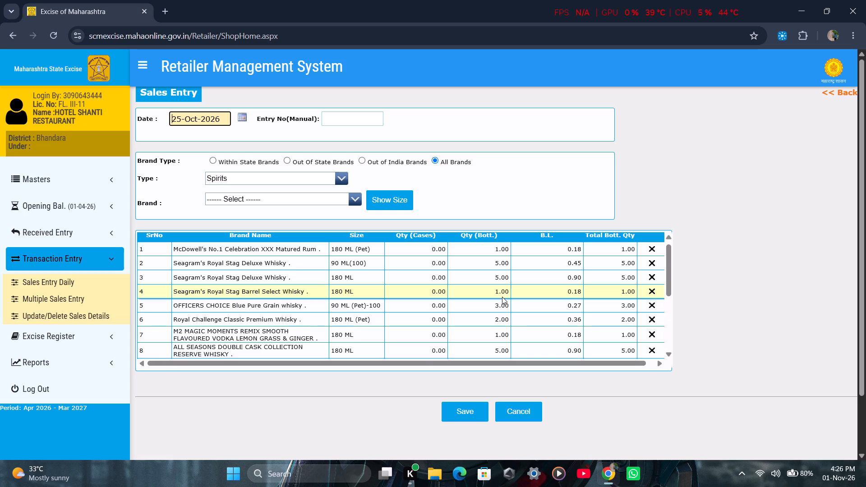
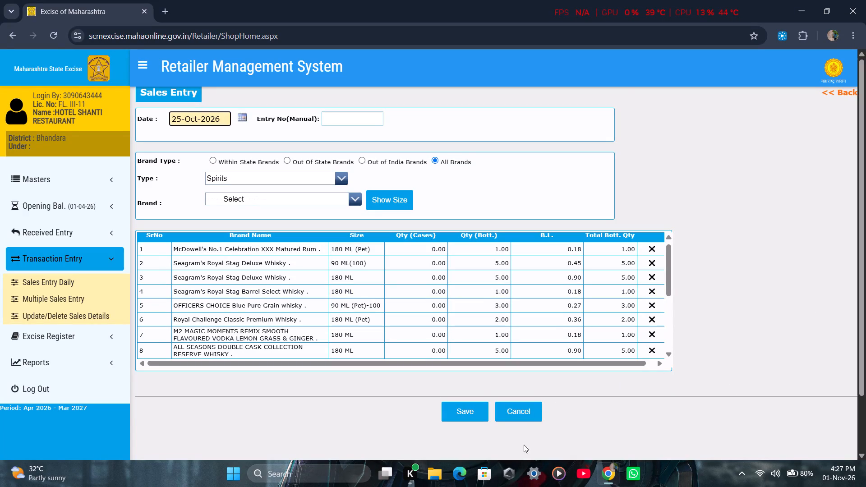
# Review the remaining rows of the 25-Oct-2026 sales entry and open the FLR Details form in the Excise Register.
pyautogui.scroll(-3, 423, 308)
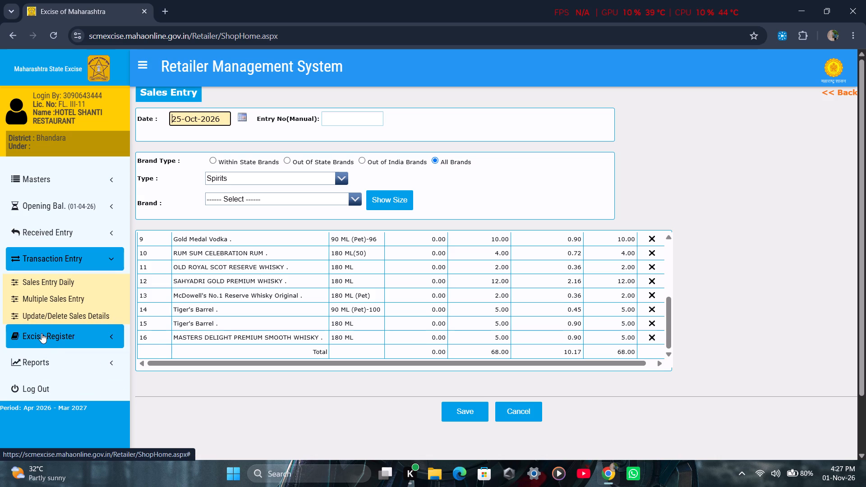
pyautogui.click(41, 333)
pyautogui.click(20, 348)
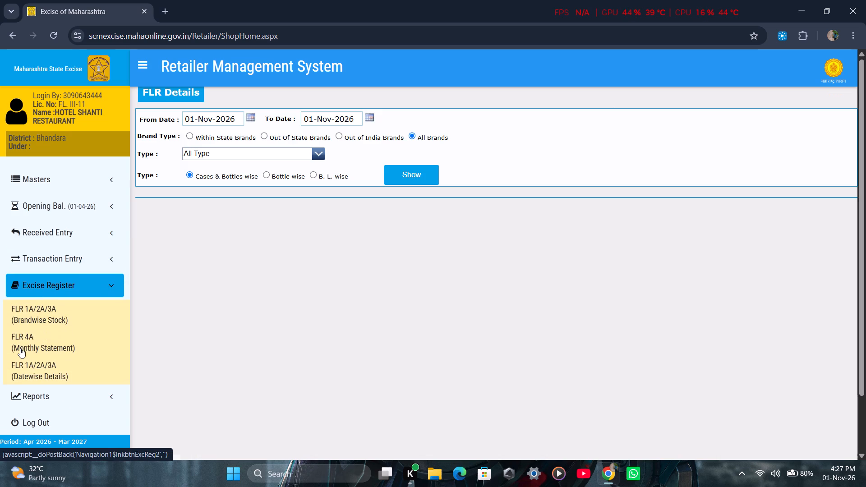
# Generate the FLR details for all brands from 25-Oct-2026 to 25-Oct-2026, displayed bottle wise.
pyautogui.click(249, 114)
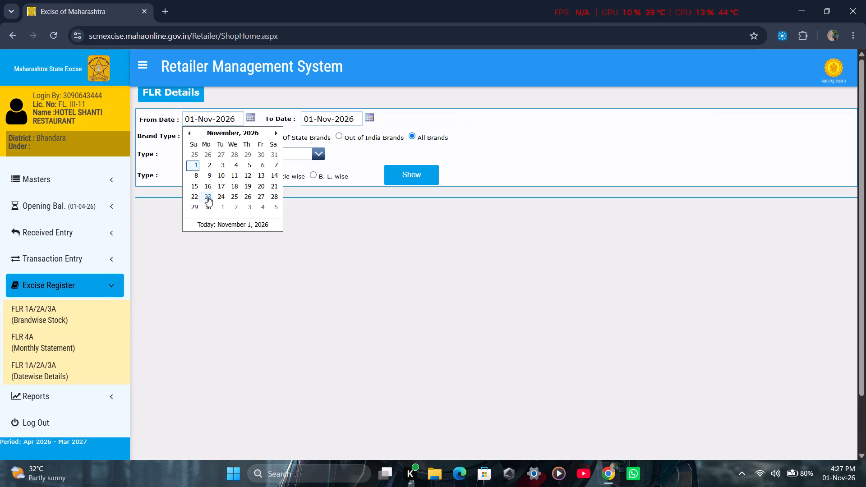
pyautogui.click(235, 198)
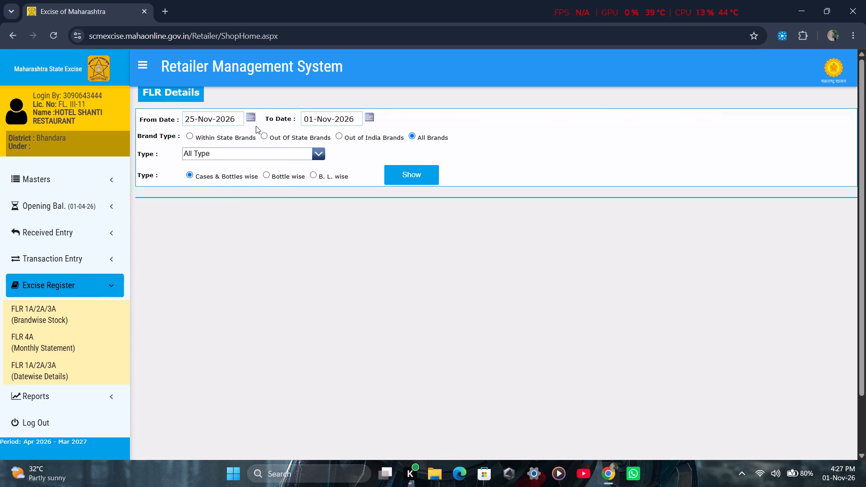
pyautogui.click(251, 117)
pyautogui.click(186, 134)
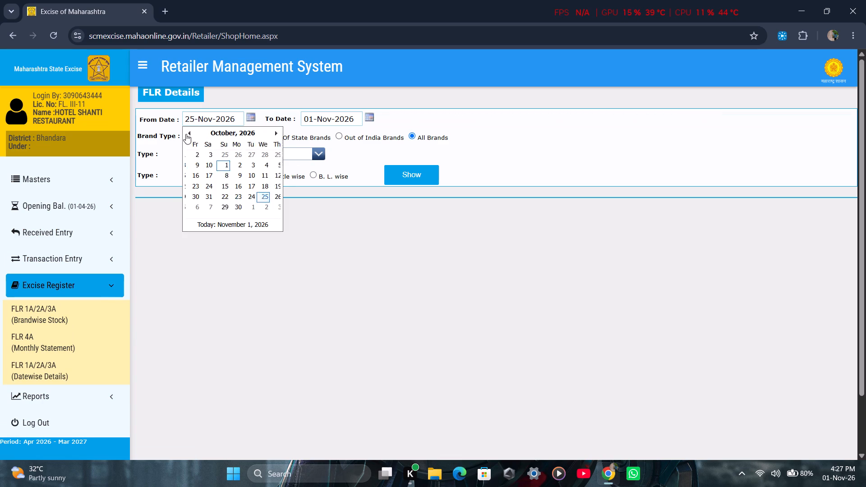
pyautogui.click(193, 194)
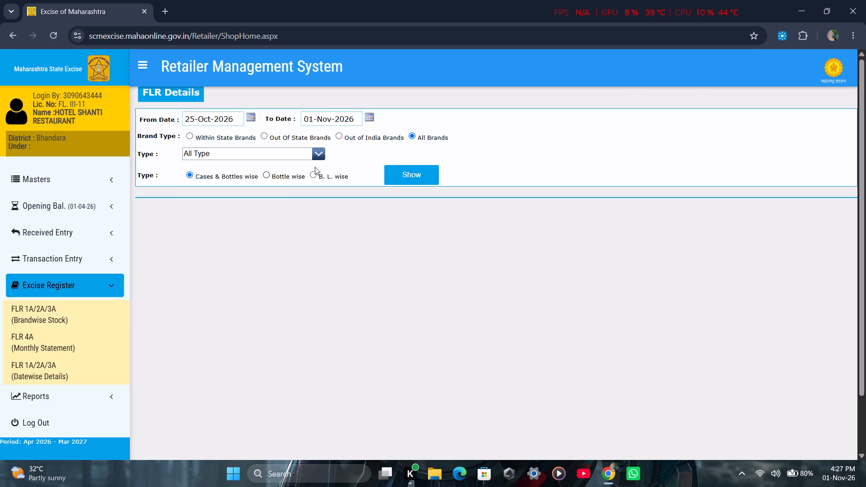
pyautogui.click(372, 118)
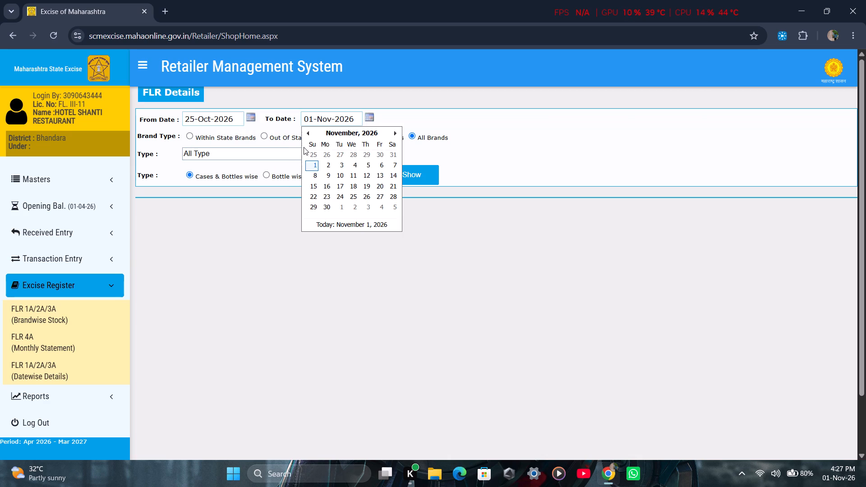
pyautogui.click(307, 130)
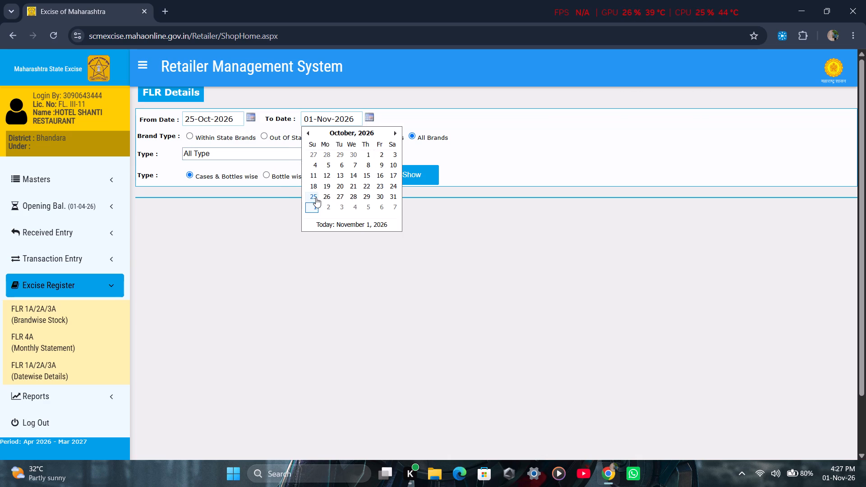
pyautogui.click(316, 198)
pyautogui.click(273, 173)
pyautogui.click(406, 169)
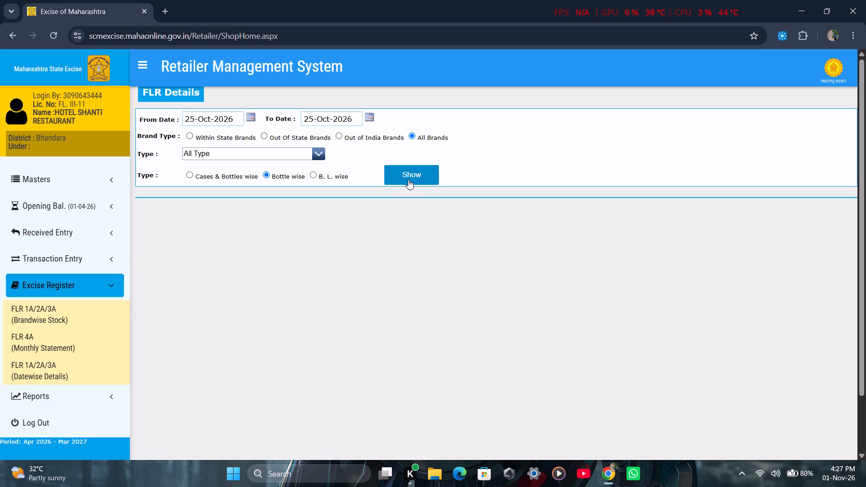
# Display the bottle-wise FLR details report of all brands and all types for 25-Oct-2026.
pyautogui.click(410, 174)
# Set the screen brightness to about half in the system quick settings and return to the FLR report.
pyautogui.click(764, 469)
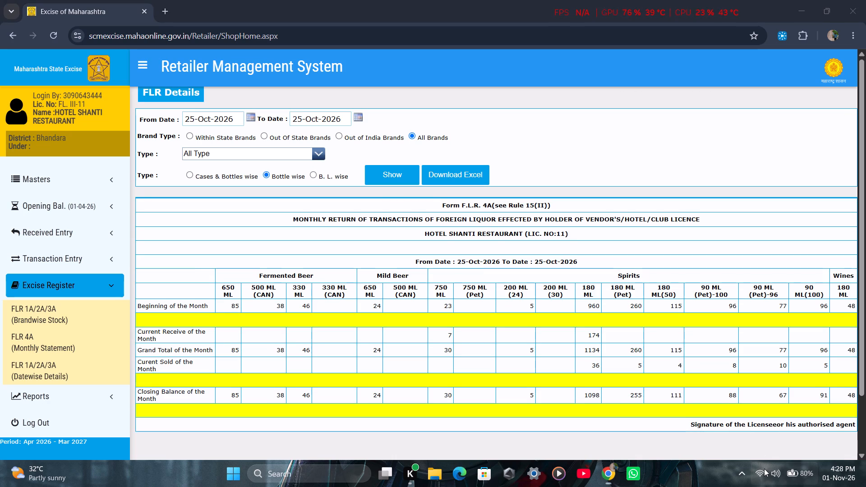
pyautogui.click(760, 380)
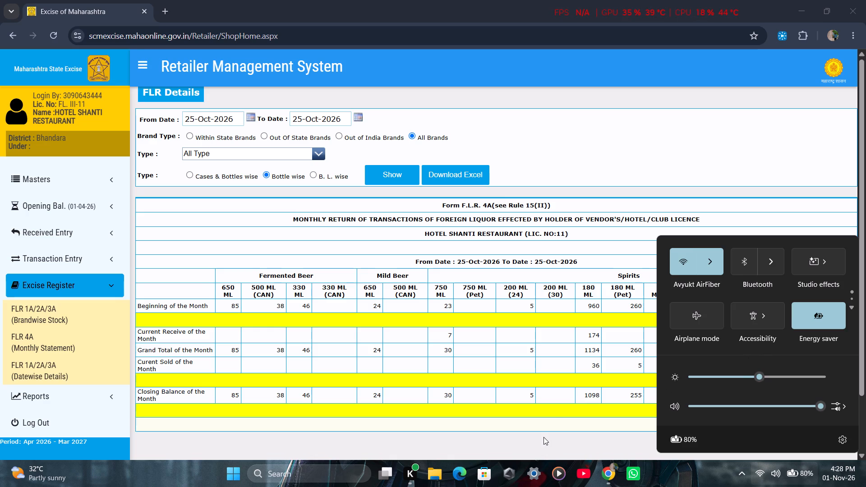
pyautogui.click(544, 437)
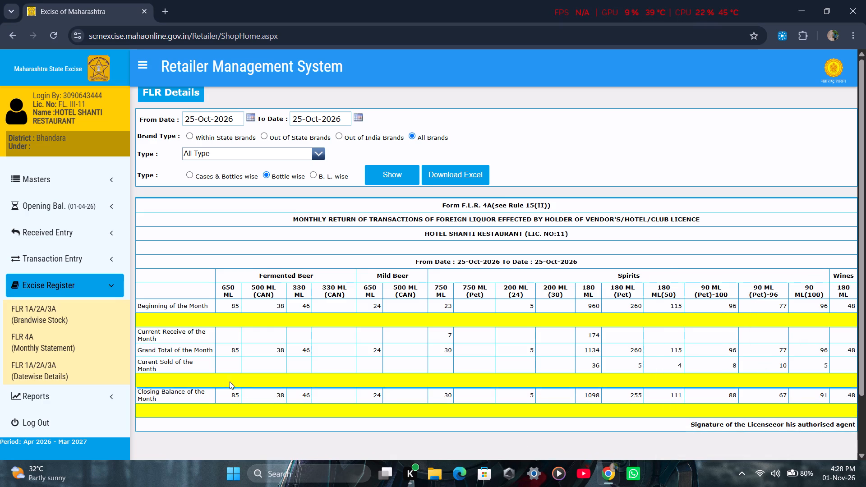
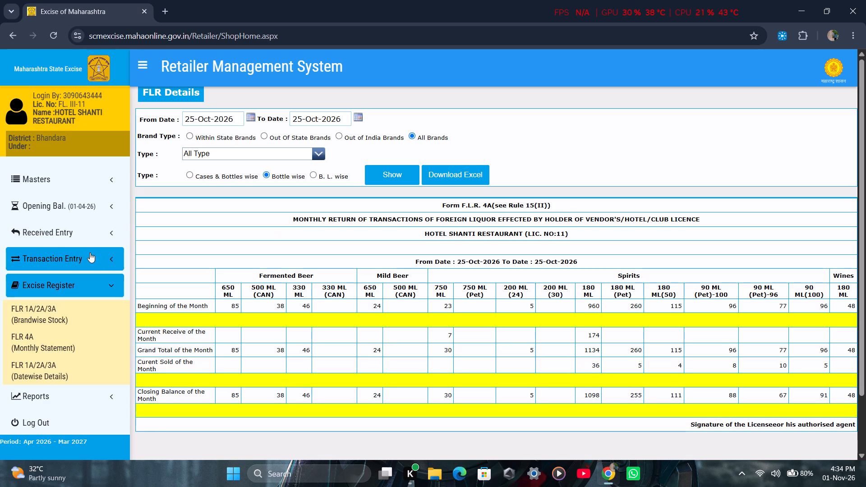
# Search the daily sales entries with the from date set to 01-Oct-2026 and the to date left at 01-Nov-2026.
pyautogui.click(54, 252)
pyautogui.click(48, 282)
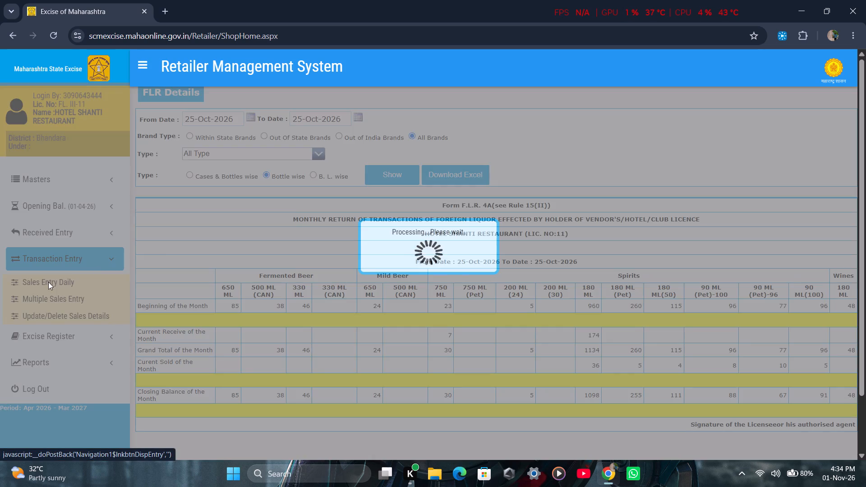
pyautogui.click(248, 118)
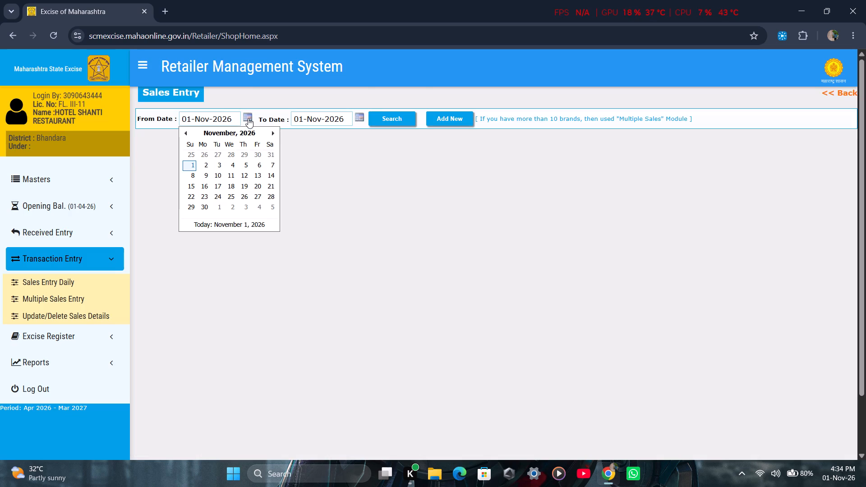
pyautogui.click(186, 134)
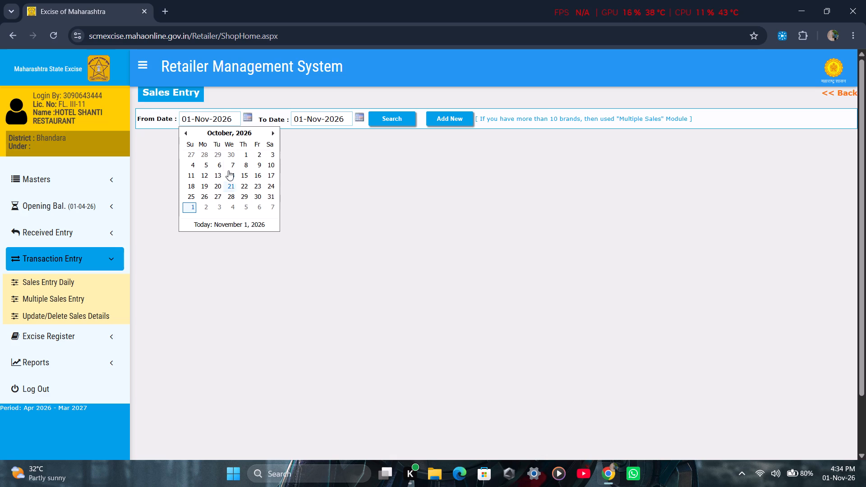
pyautogui.click(242, 152)
pyautogui.click(398, 119)
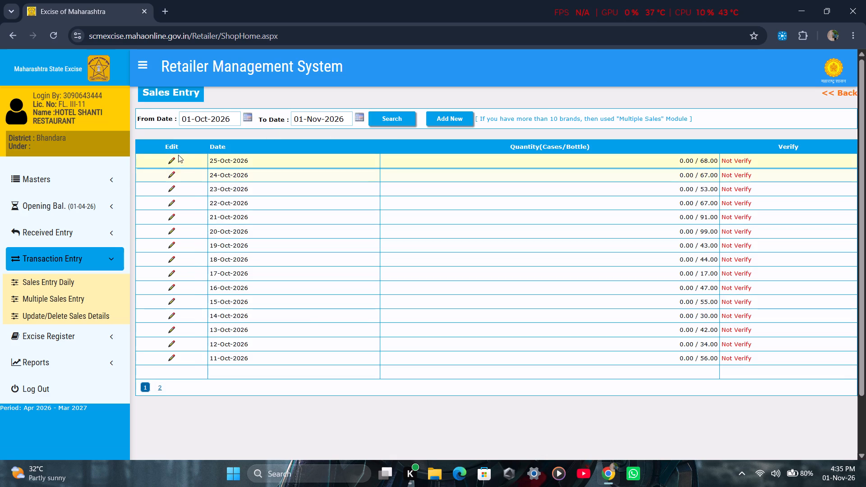
# Open the 25-Oct-2026 sales entry and examine the brands, sizes and bottle quantities in all its rows.
pyautogui.click(172, 157)
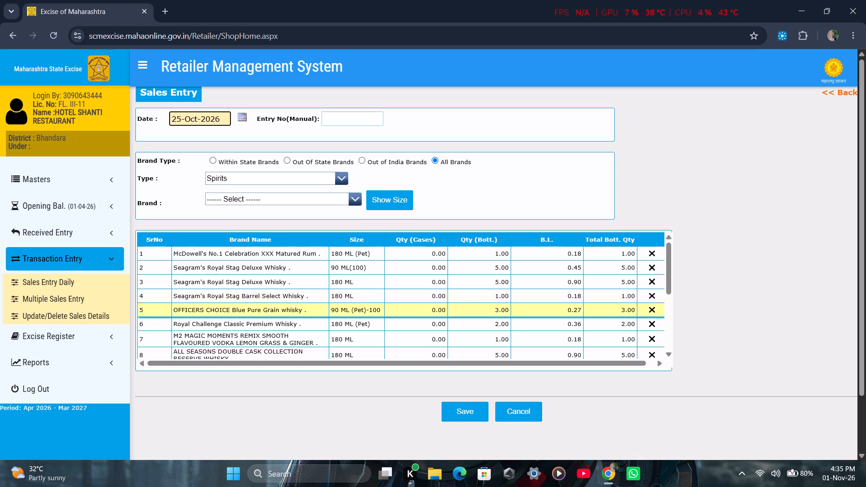
pyautogui.scroll(-1, 240, 306)
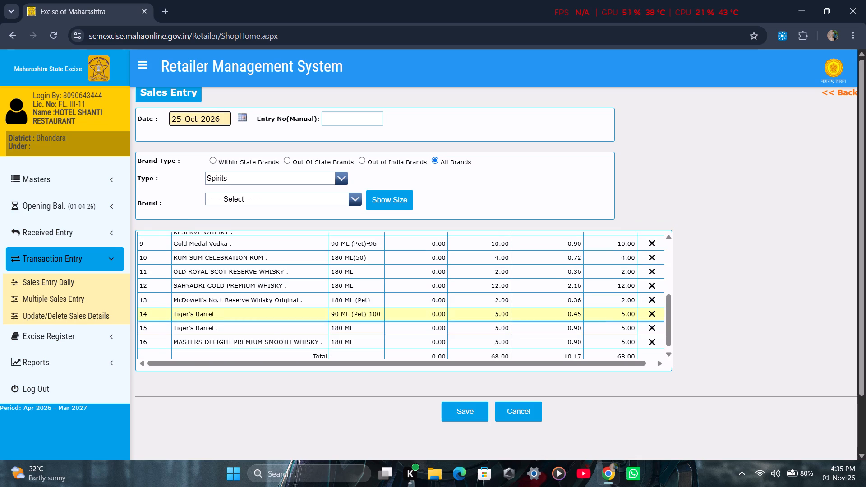
pyautogui.moveTo(666, 318); pyautogui.dragTo(668, 312)
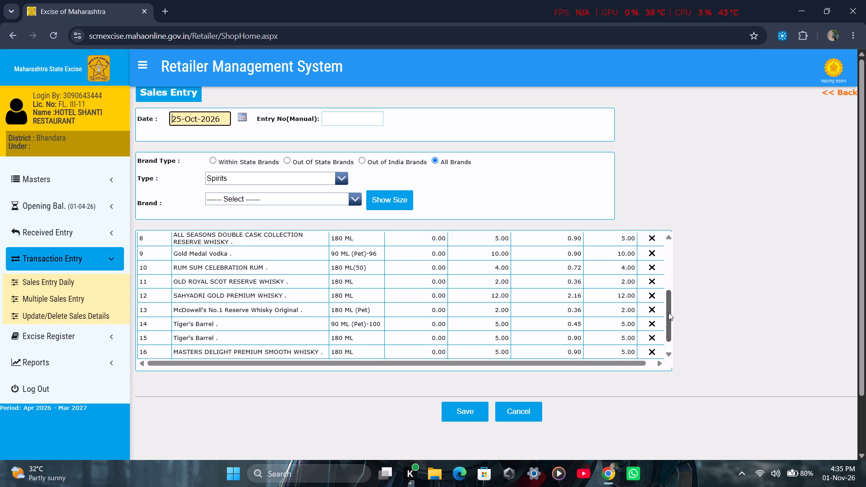
pyautogui.moveTo(668, 312); pyautogui.dragTo(661, 276)
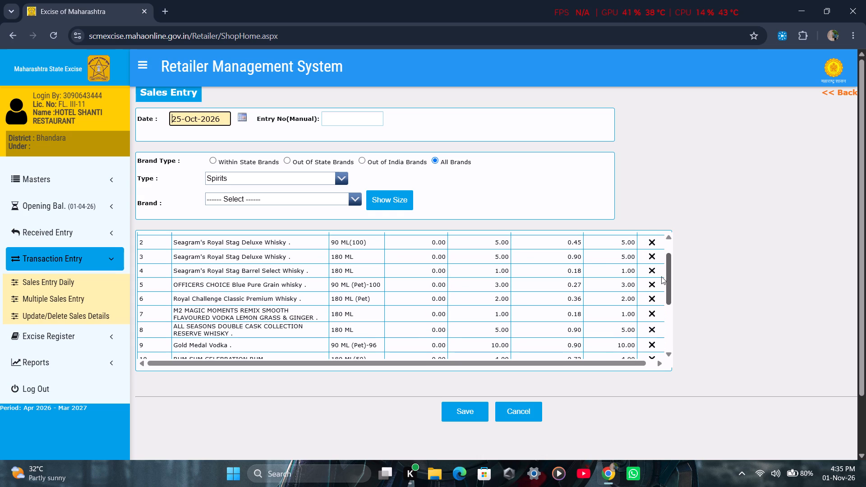
pyautogui.moveTo(661, 276); pyautogui.dragTo(659, 264)
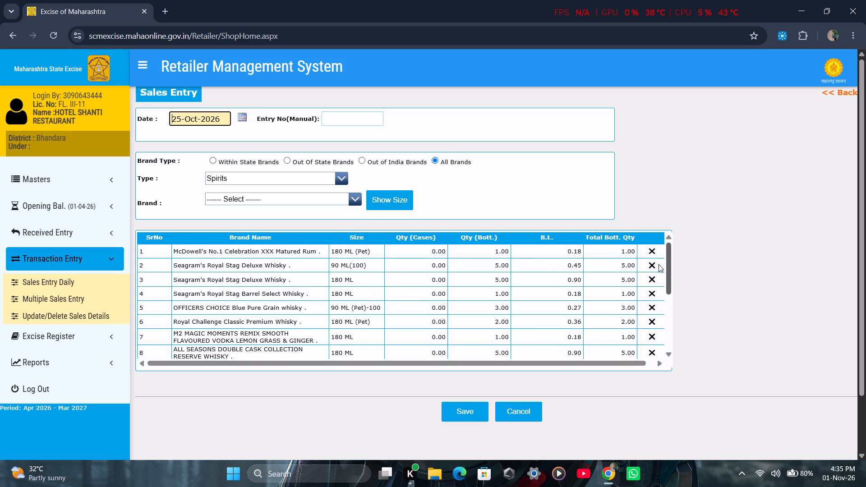
pyautogui.moveTo(659, 264); pyautogui.dragTo(664, 282)
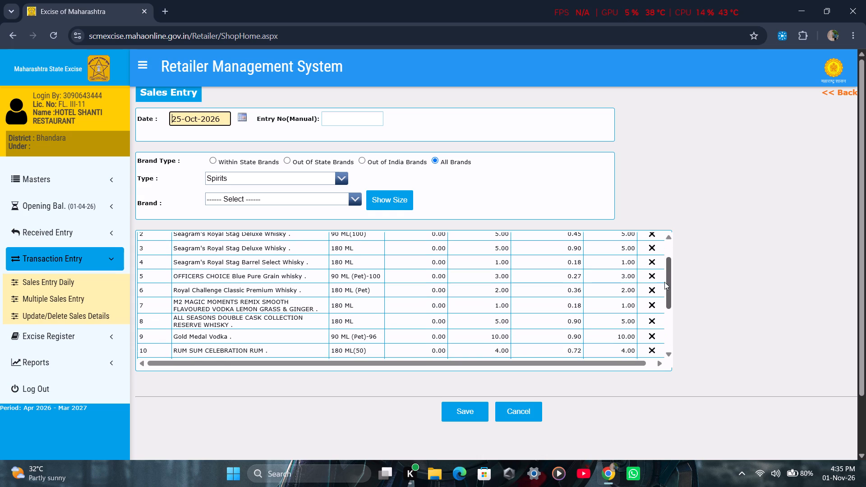
pyautogui.moveTo(664, 282); pyautogui.dragTo(659, 326)
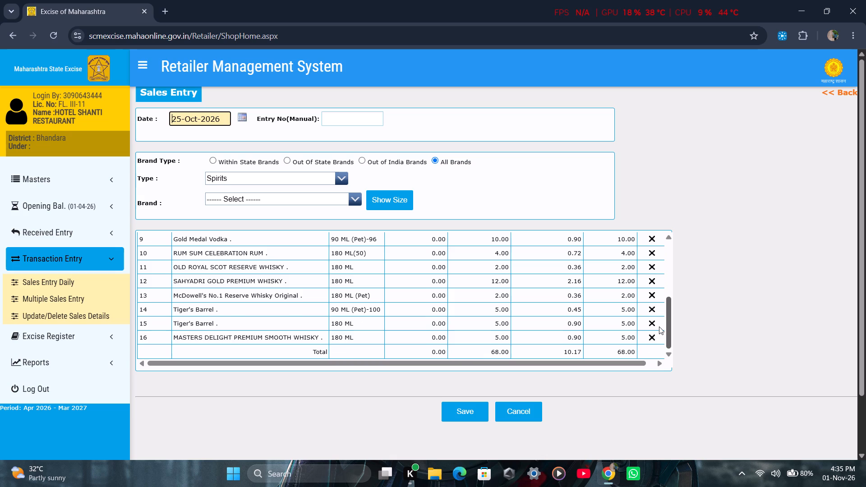
pyautogui.moveTo(659, 326); pyautogui.dragTo(663, 298)
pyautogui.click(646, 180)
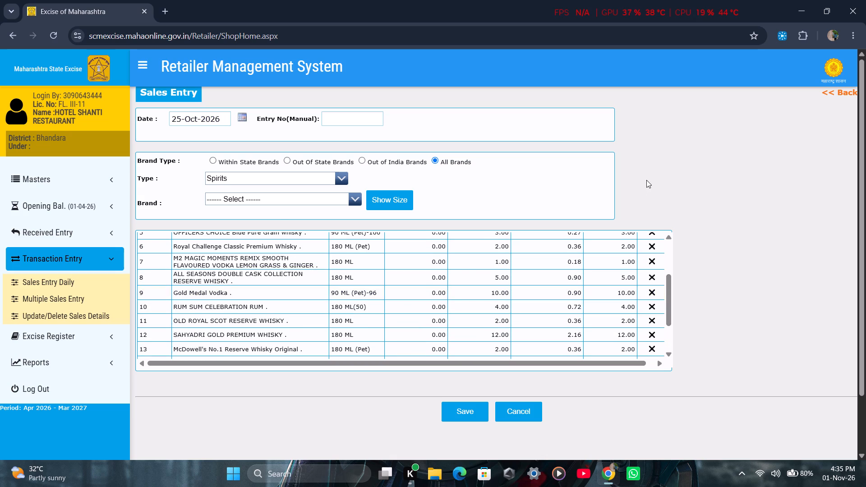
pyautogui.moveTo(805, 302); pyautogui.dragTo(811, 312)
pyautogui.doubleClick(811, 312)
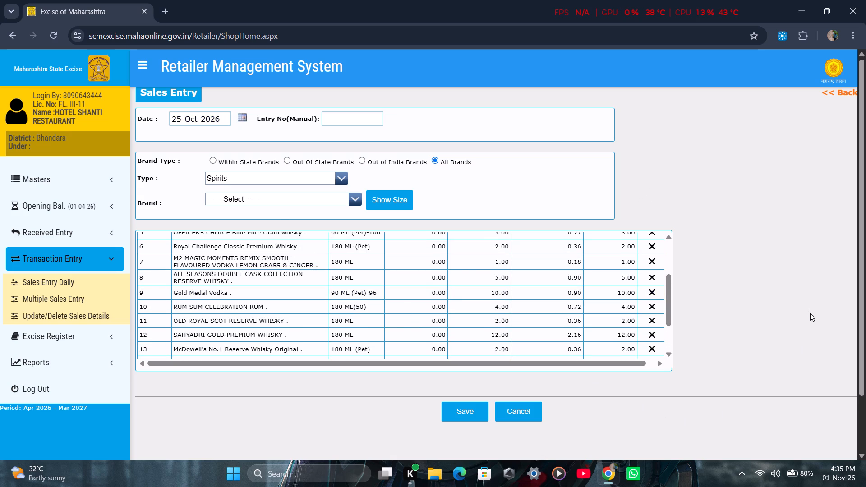
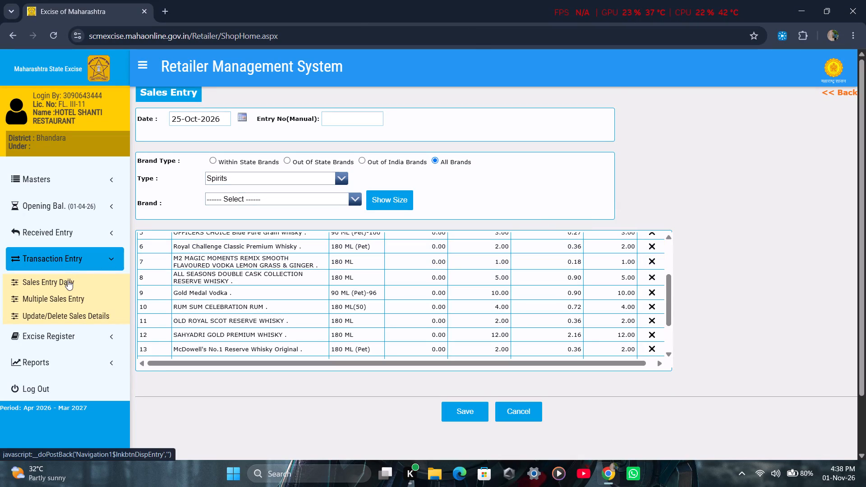
# Search the received-from-trader entries with the from date set to 01-Oct-2026 and the to date left at 01-Nov-2026.
pyautogui.click(53, 237)
pyautogui.click(56, 257)
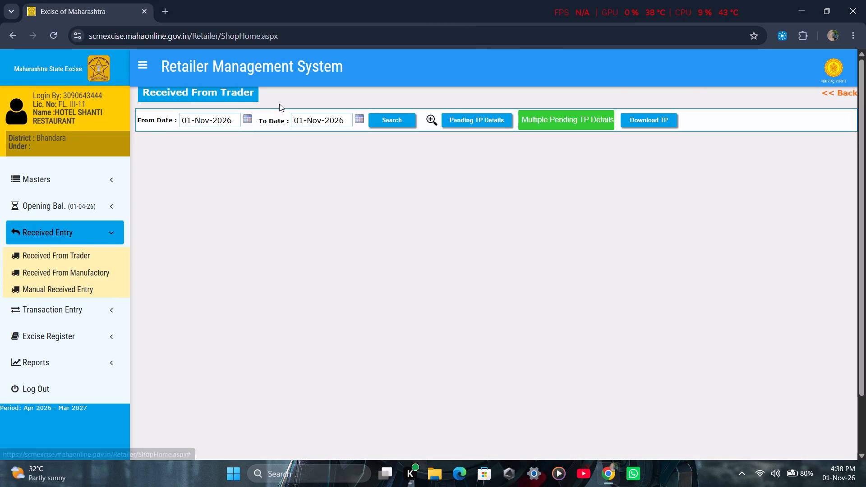
pyautogui.click(247, 118)
pyautogui.click(185, 133)
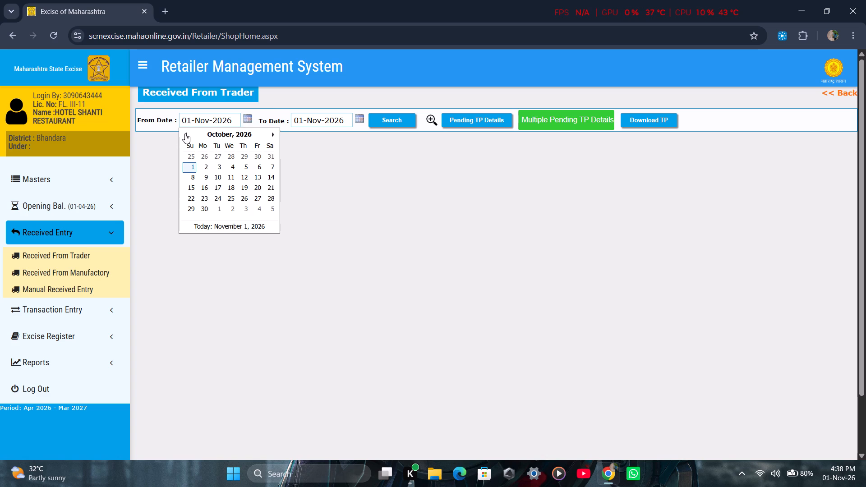
pyautogui.click(247, 161)
pyautogui.click(399, 122)
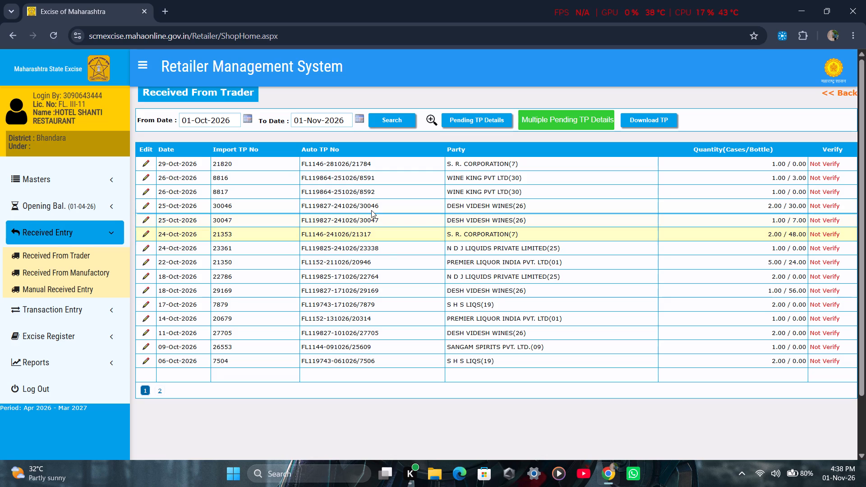
# Open the 25-Oct-2026 received entry with import TP number 30047 from DESH VIDESH WINES.
pyautogui.click(148, 216)
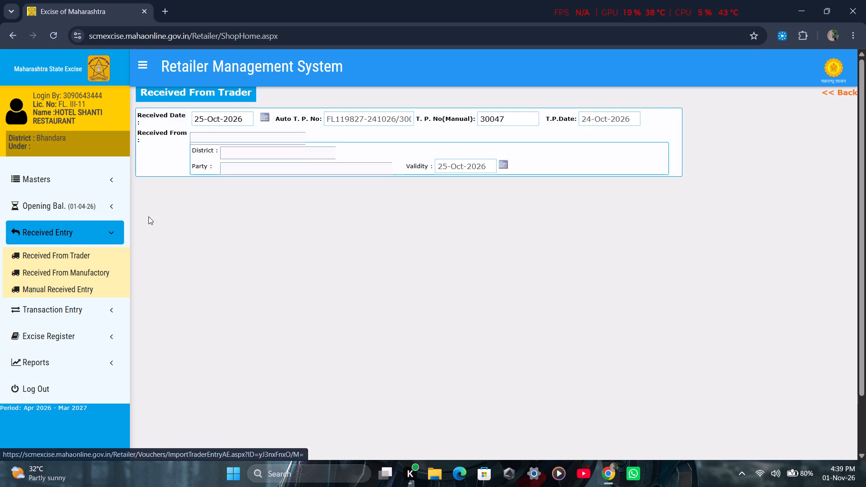
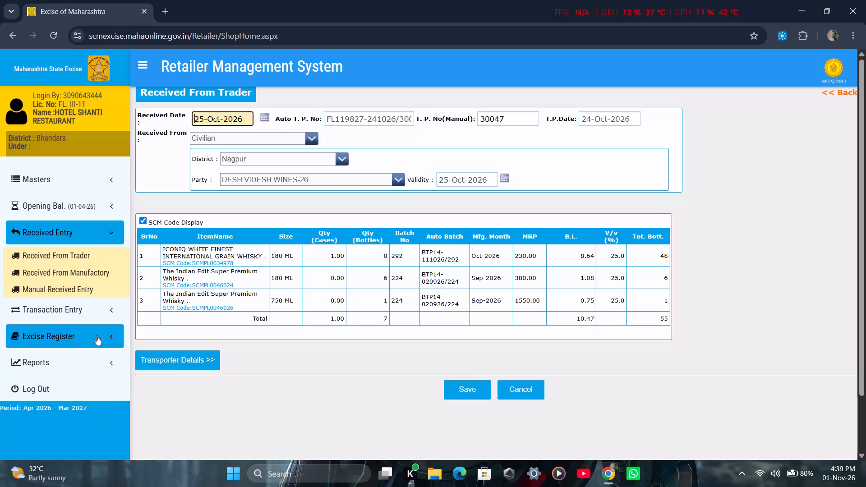
# Return to the received-from-trader list and search its entries again from 01-Oct-2026 to 01-Nov-2026.
pyautogui.click(831, 95)
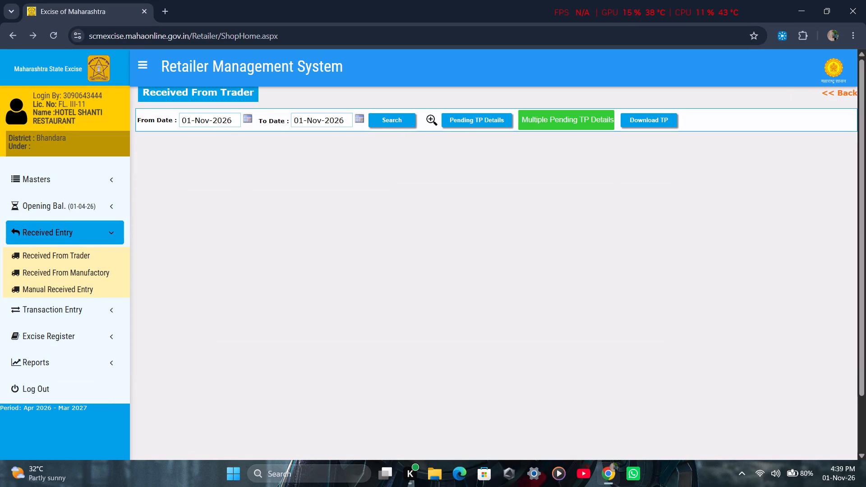
pyautogui.click(246, 116)
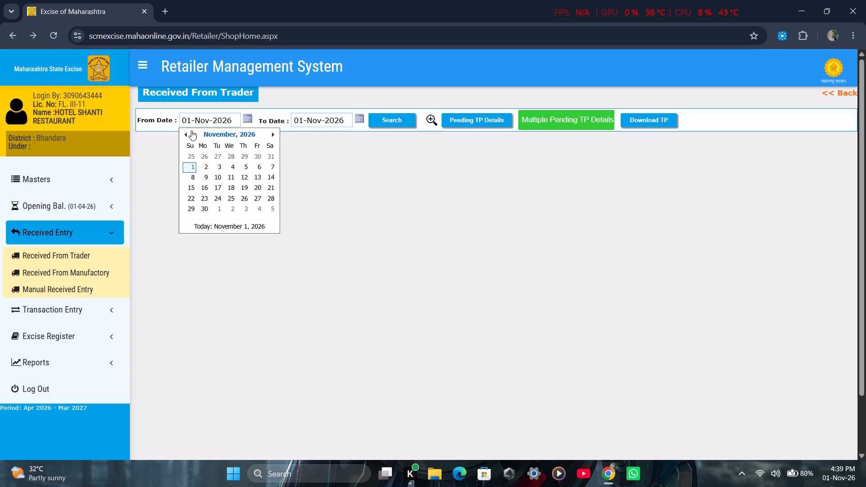
pyautogui.click(184, 132)
pyautogui.click(240, 155)
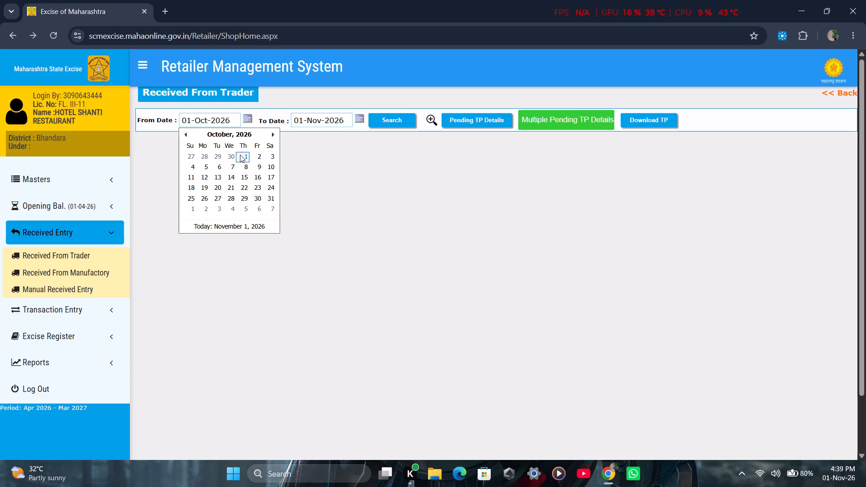
pyautogui.click(390, 120)
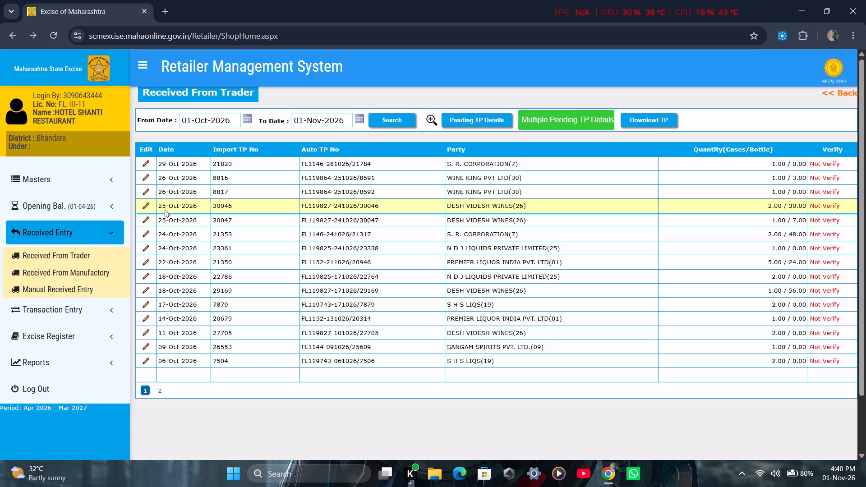
# Open the 25-Oct-2026 received entry with import TP number 30046 from DESH VIDESH WINES.
pyautogui.click(147, 203)
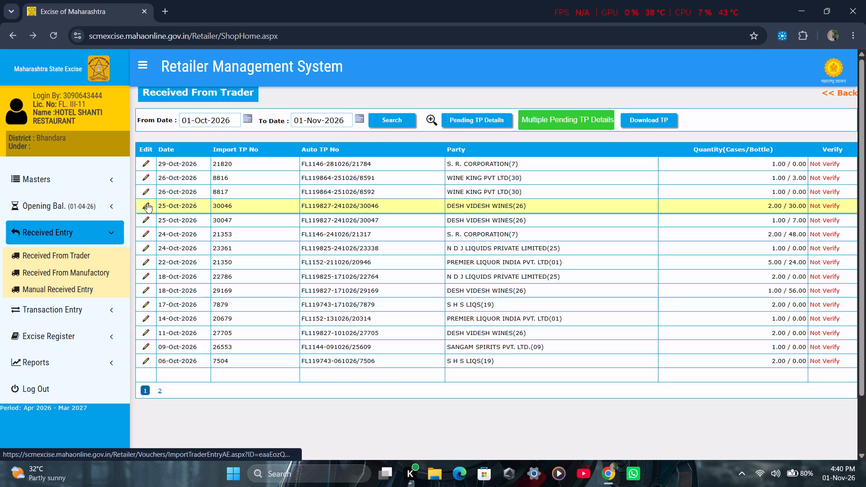
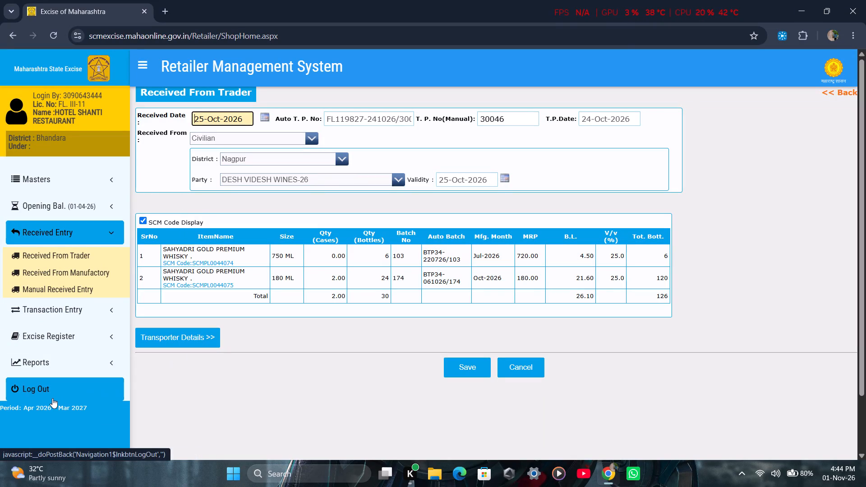
# Return from the open receipt to the received-from-trader list and search its entries from 01-Oct-2026 to 01-Nov-2026.
pyautogui.scroll(-6, 357, 240)
pyautogui.scroll(2, 357, 251)
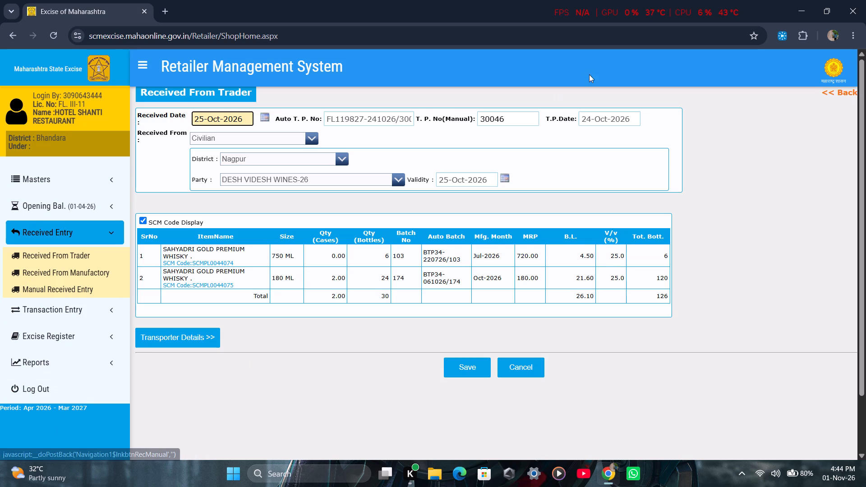
pyautogui.click(842, 95)
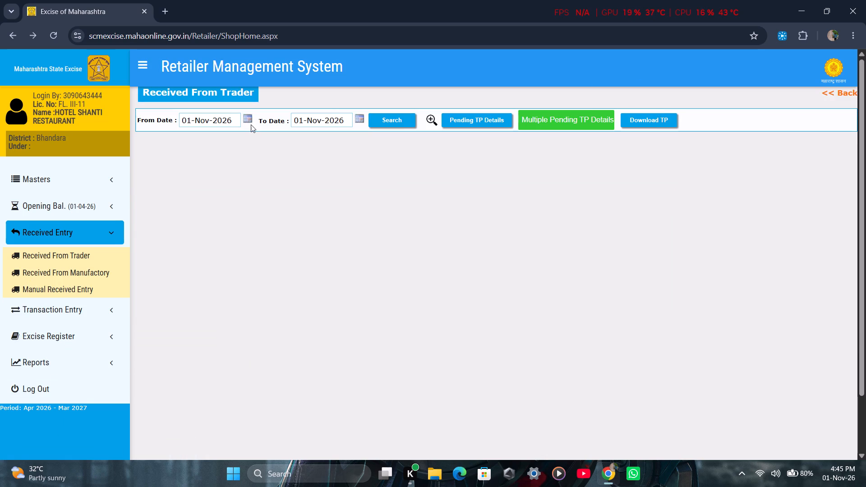
pyautogui.click(246, 123)
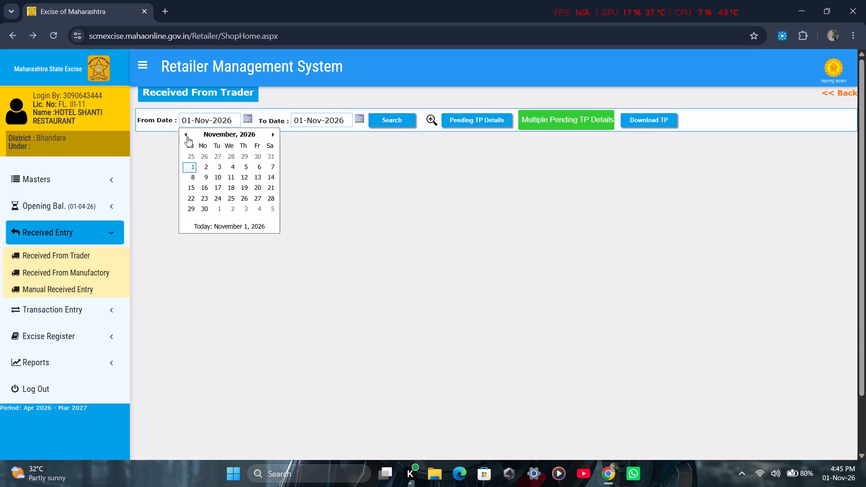
pyautogui.click(187, 136)
pyautogui.click(245, 157)
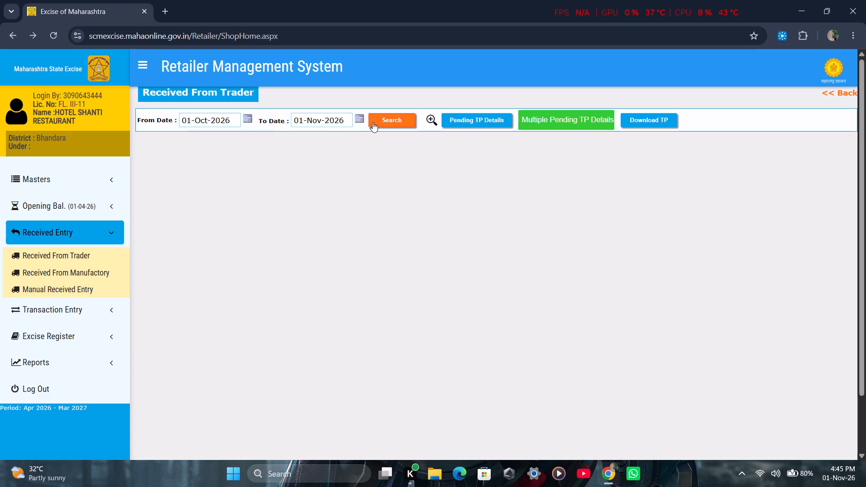
pyautogui.click(373, 122)
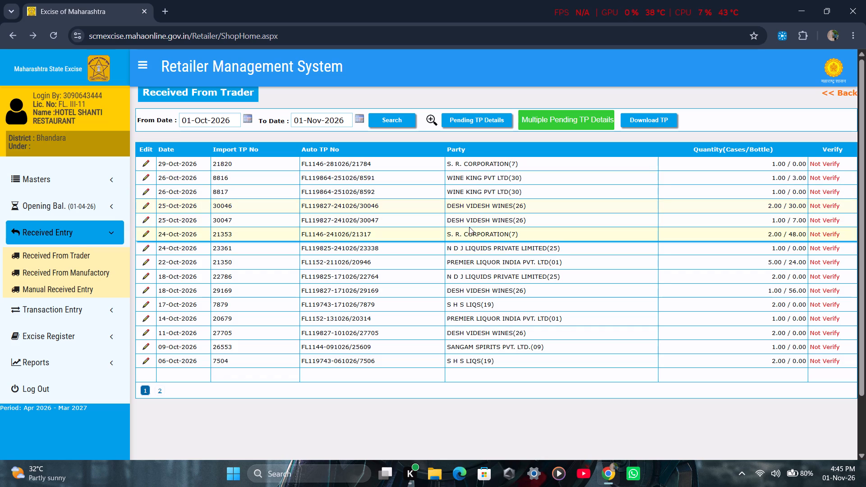
# Open the 24-Oct-2026 received entry with import TP number 23361 from N D J LIQUIDS PRIVATE LIMITED.
pyautogui.click(475, 246)
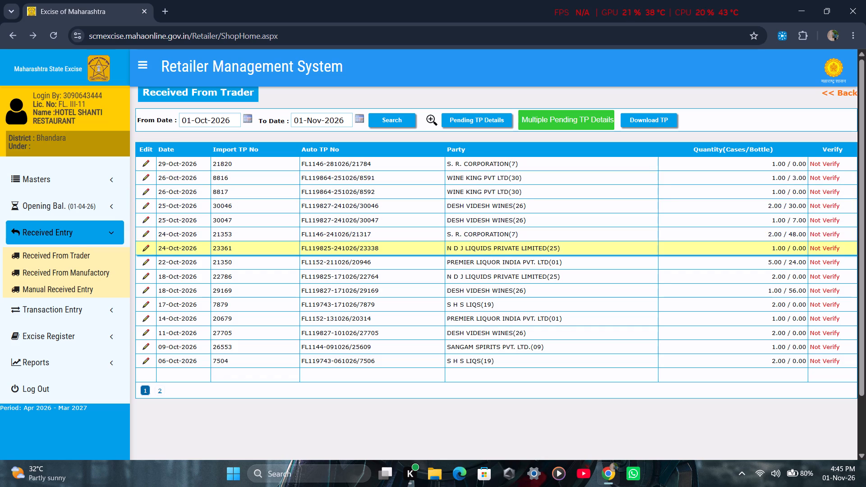
pyautogui.click(148, 247)
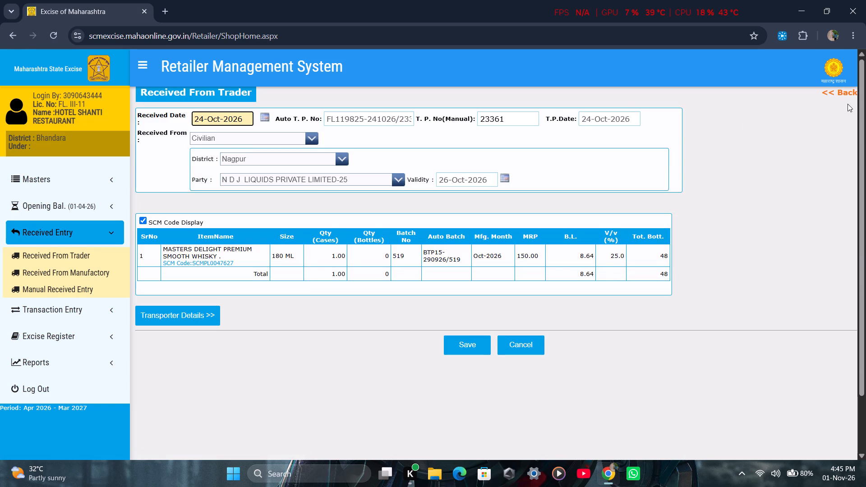
# Go back to the received-from-trader list and search it again for 01-Oct-2026 to 01-Nov-2026.
pyautogui.click(853, 94)
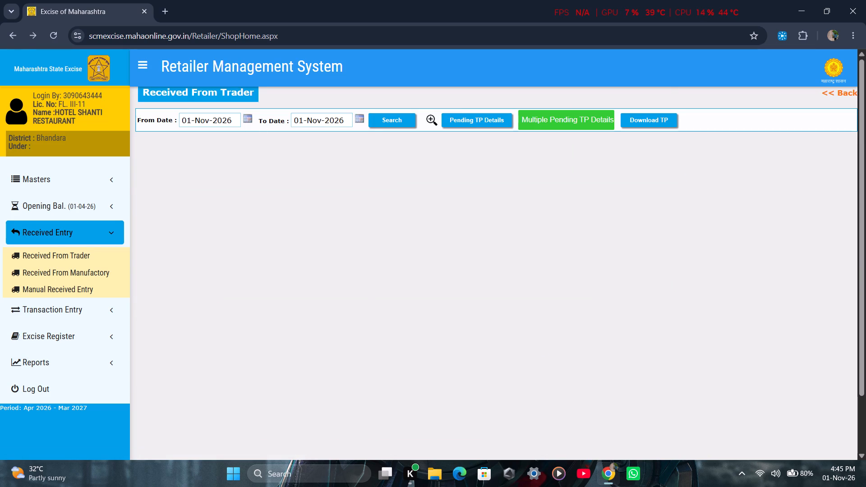
pyautogui.click(245, 120)
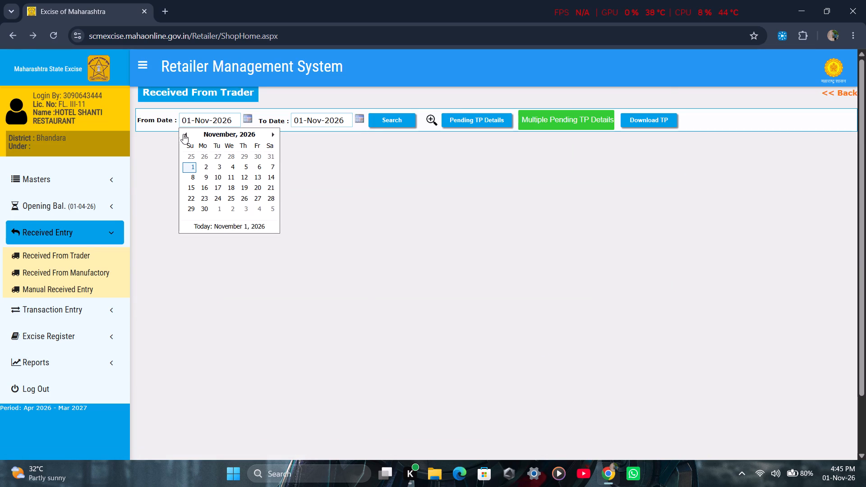
pyautogui.click(183, 134)
pyautogui.click(247, 161)
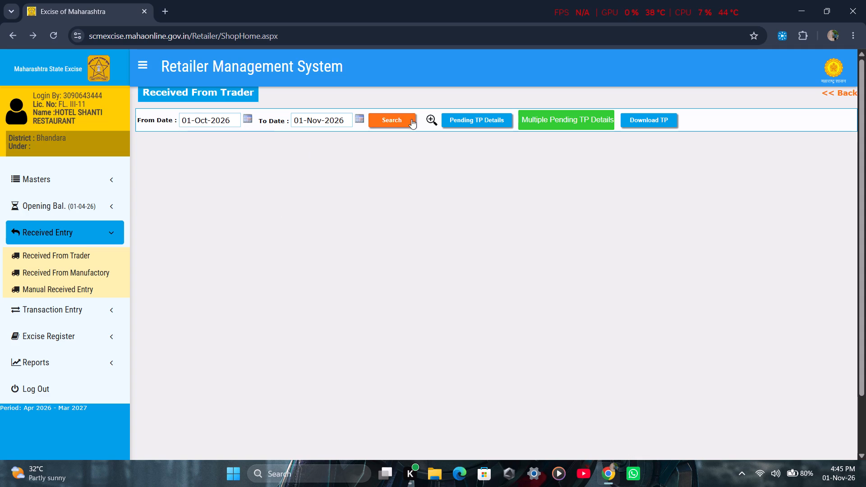
pyautogui.click(390, 119)
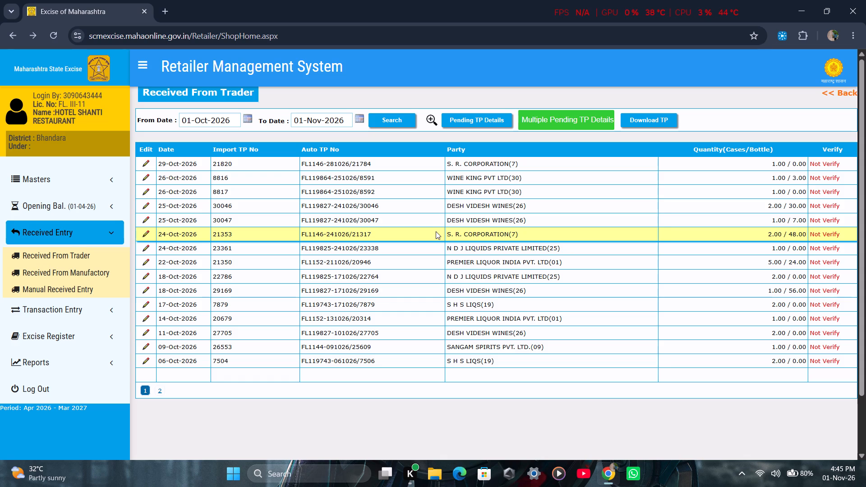
# Open the 25-Oct-2026 received entry with import TP number 30047 from DESH VIDESH WINES.
pyautogui.click(233, 219)
pyautogui.click(151, 218)
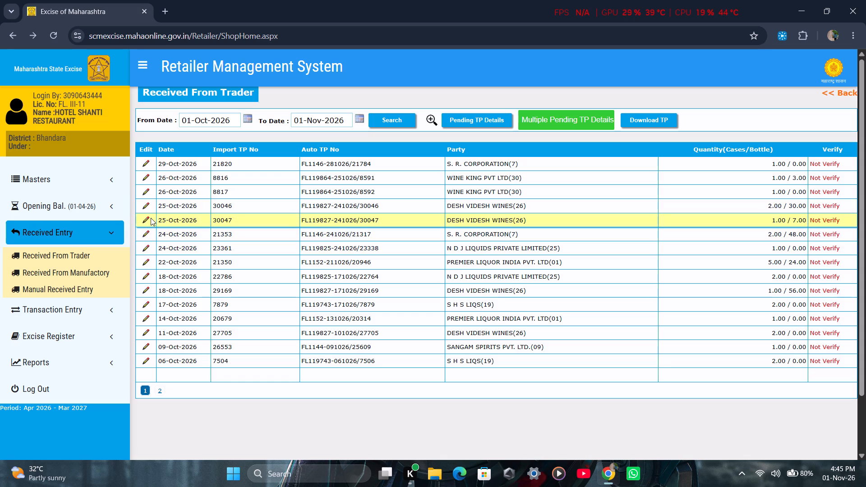
pyautogui.click(148, 218)
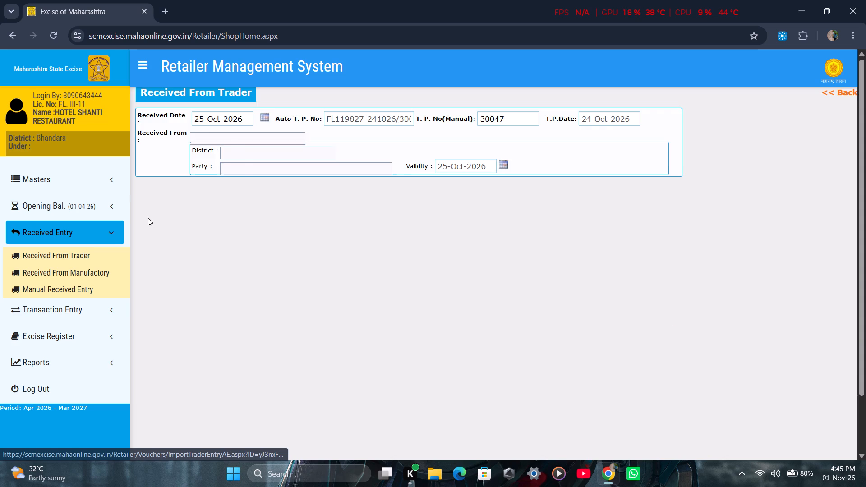